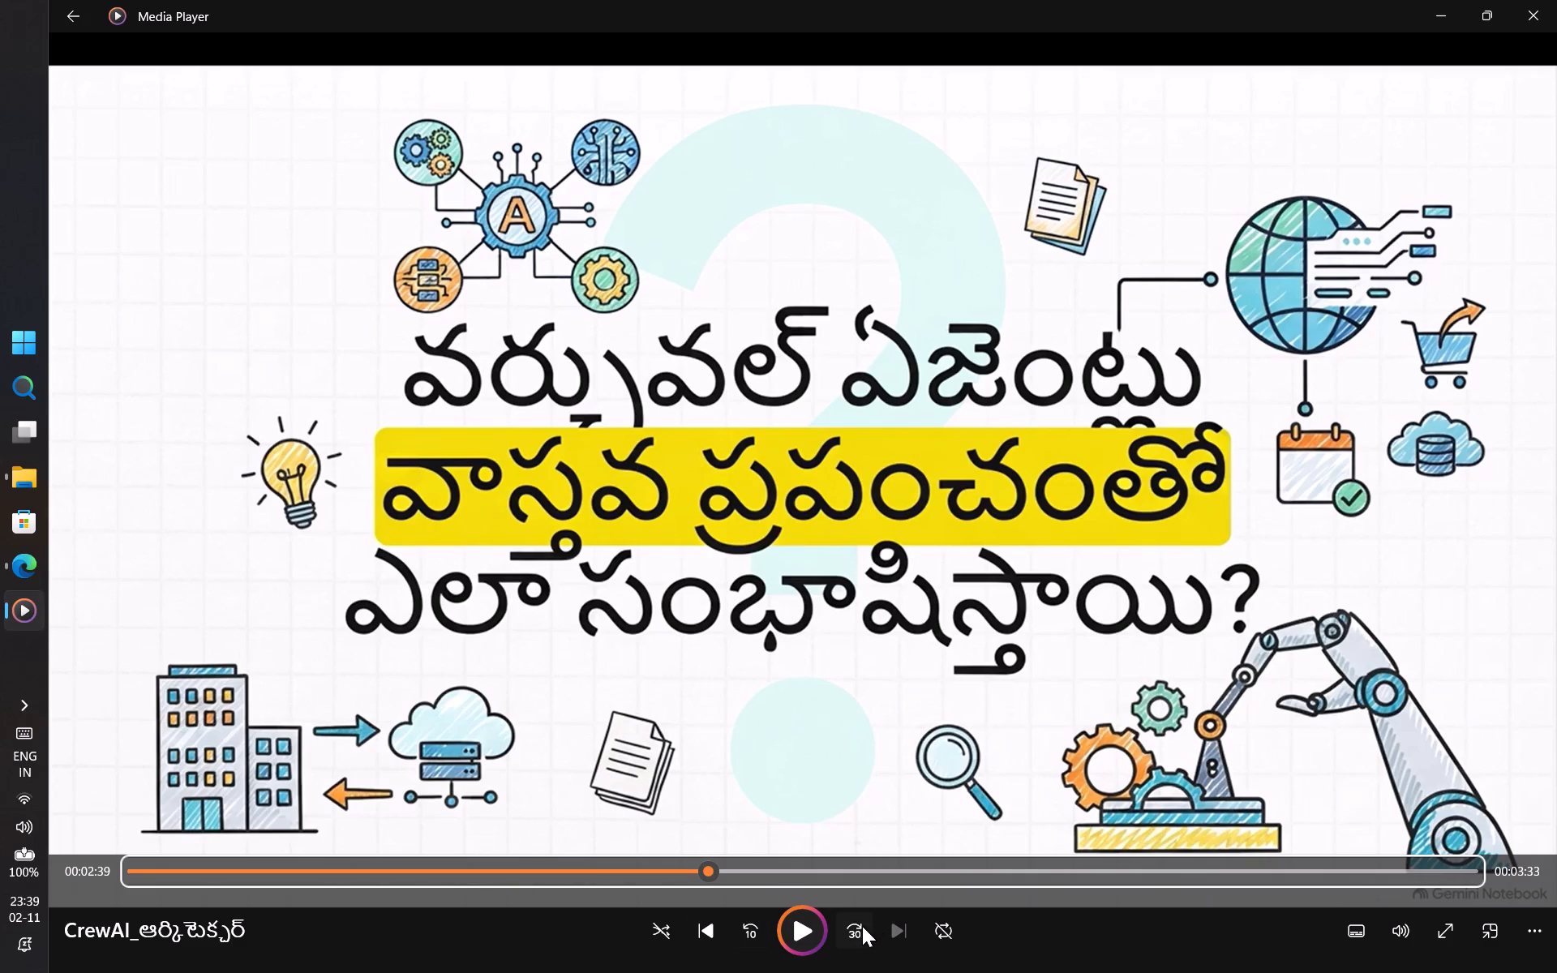
left_click(862, 926)
left_click(862, 926)
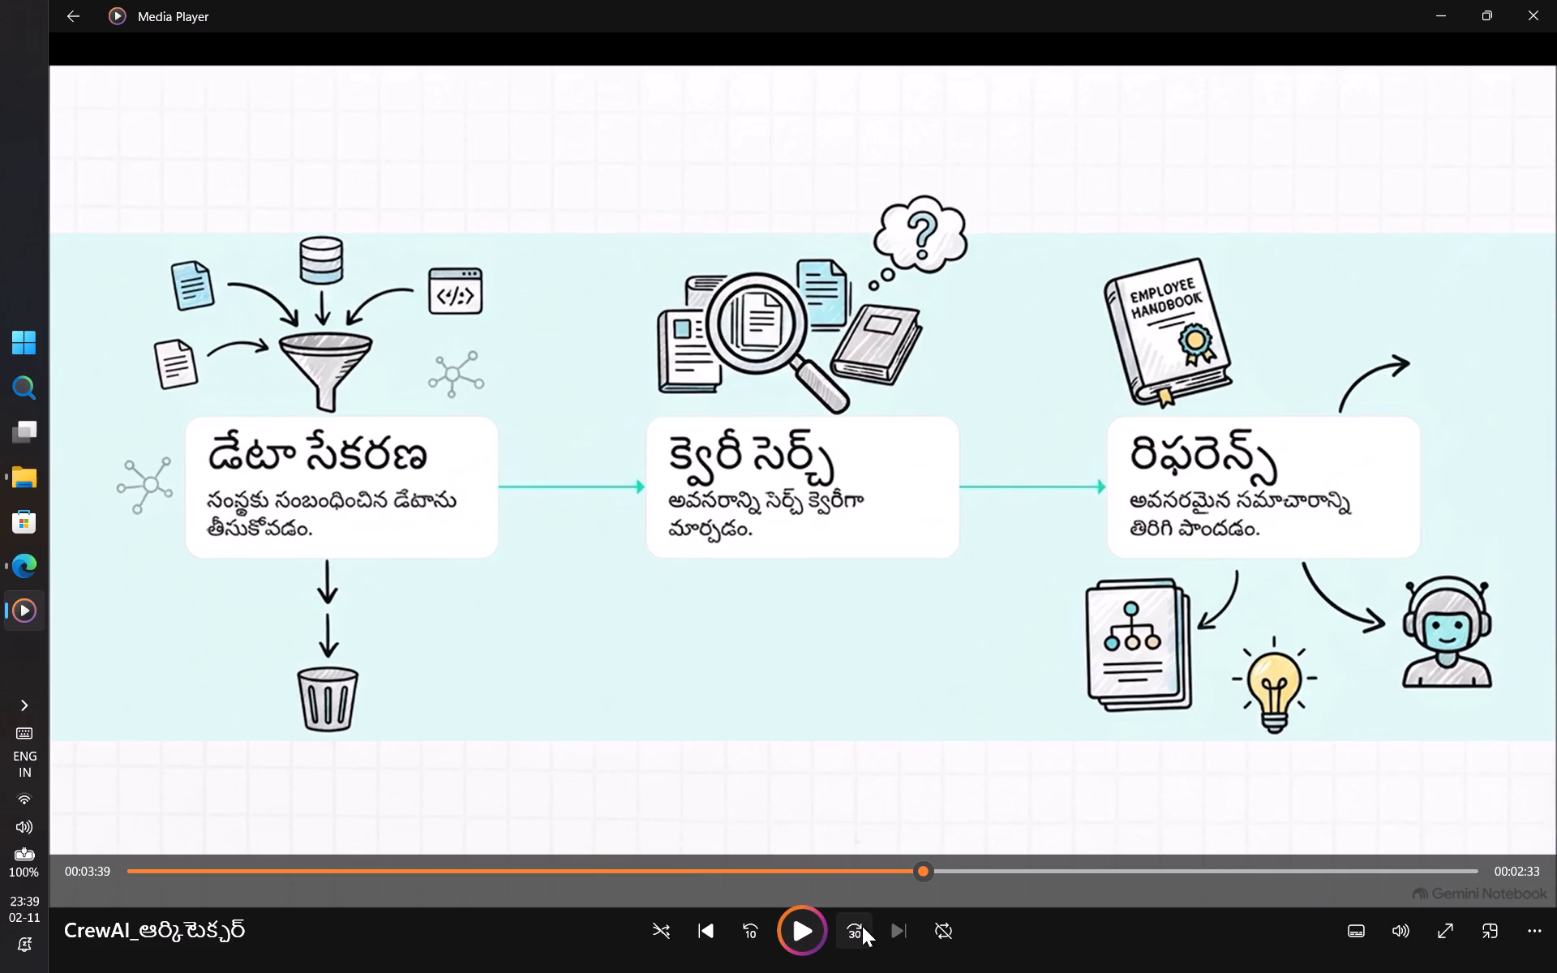
left_click(862, 926)
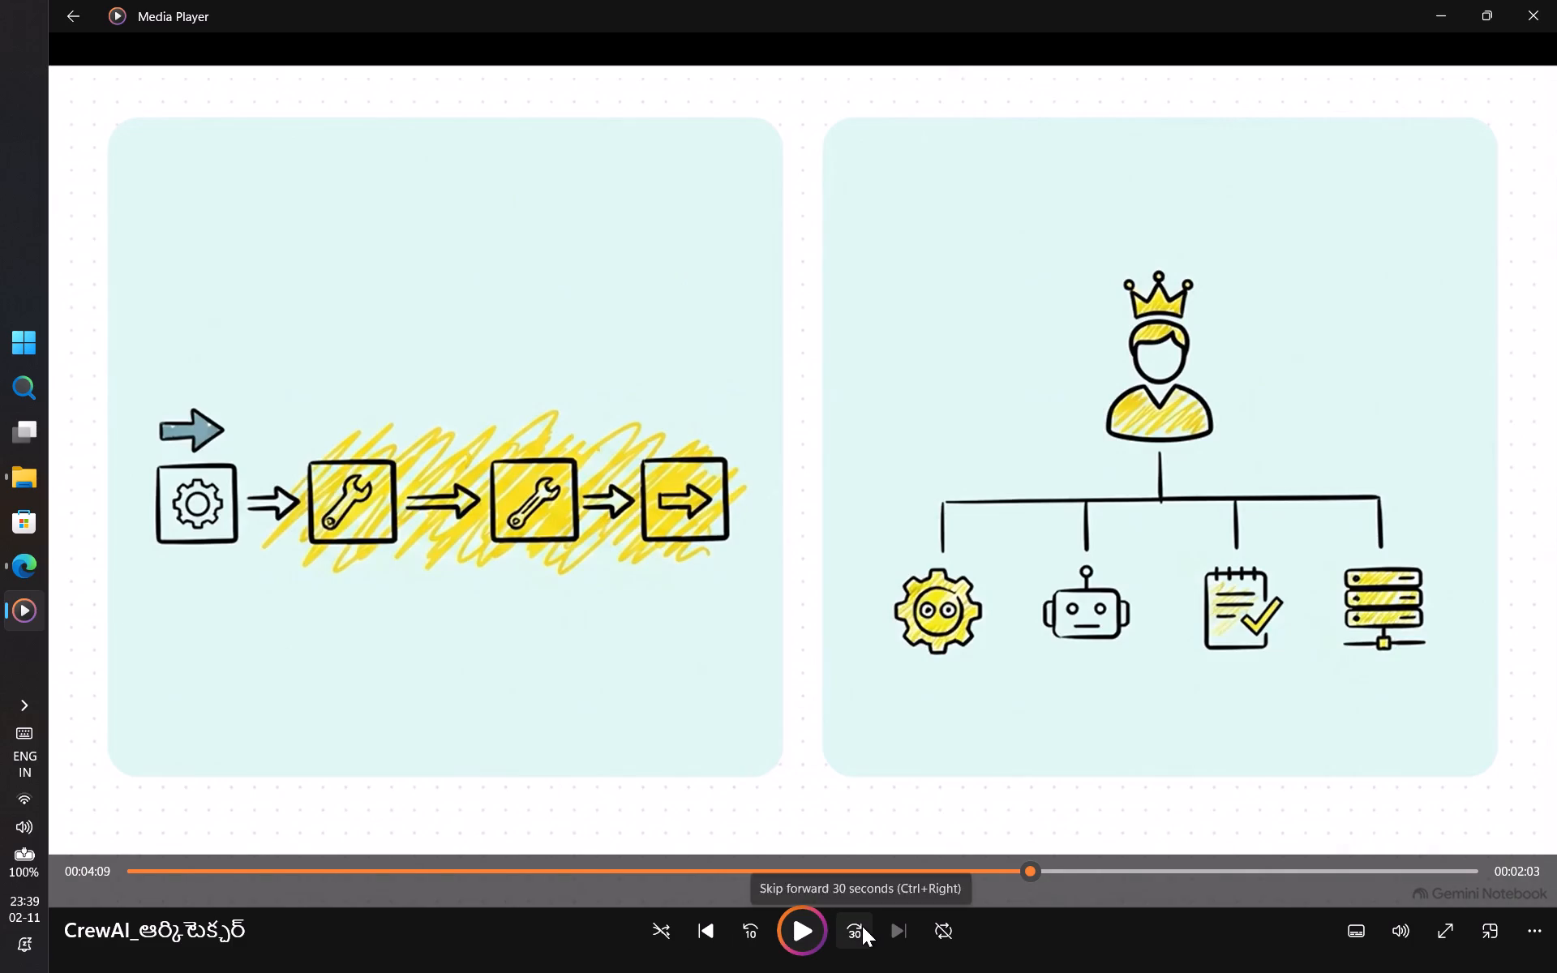
left_click(818, 934)
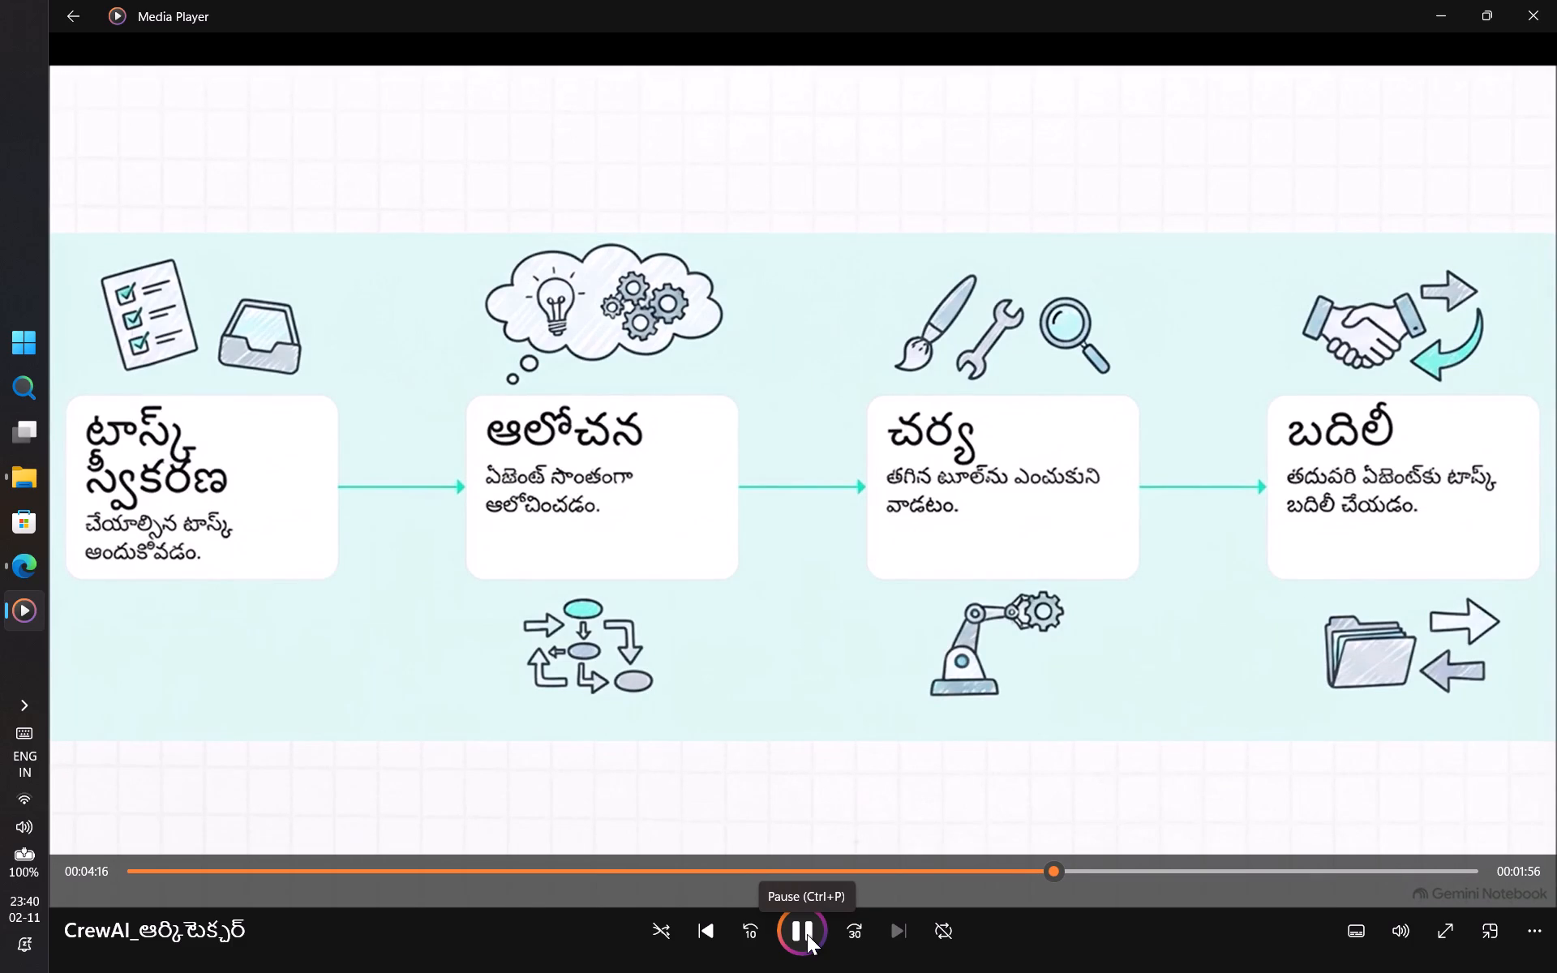
Restore Media Player to a small window and place it over the Google Flow project, beside the prompt box.
scroll(1379, 24, "down", 1)
left_click(1473, 6)
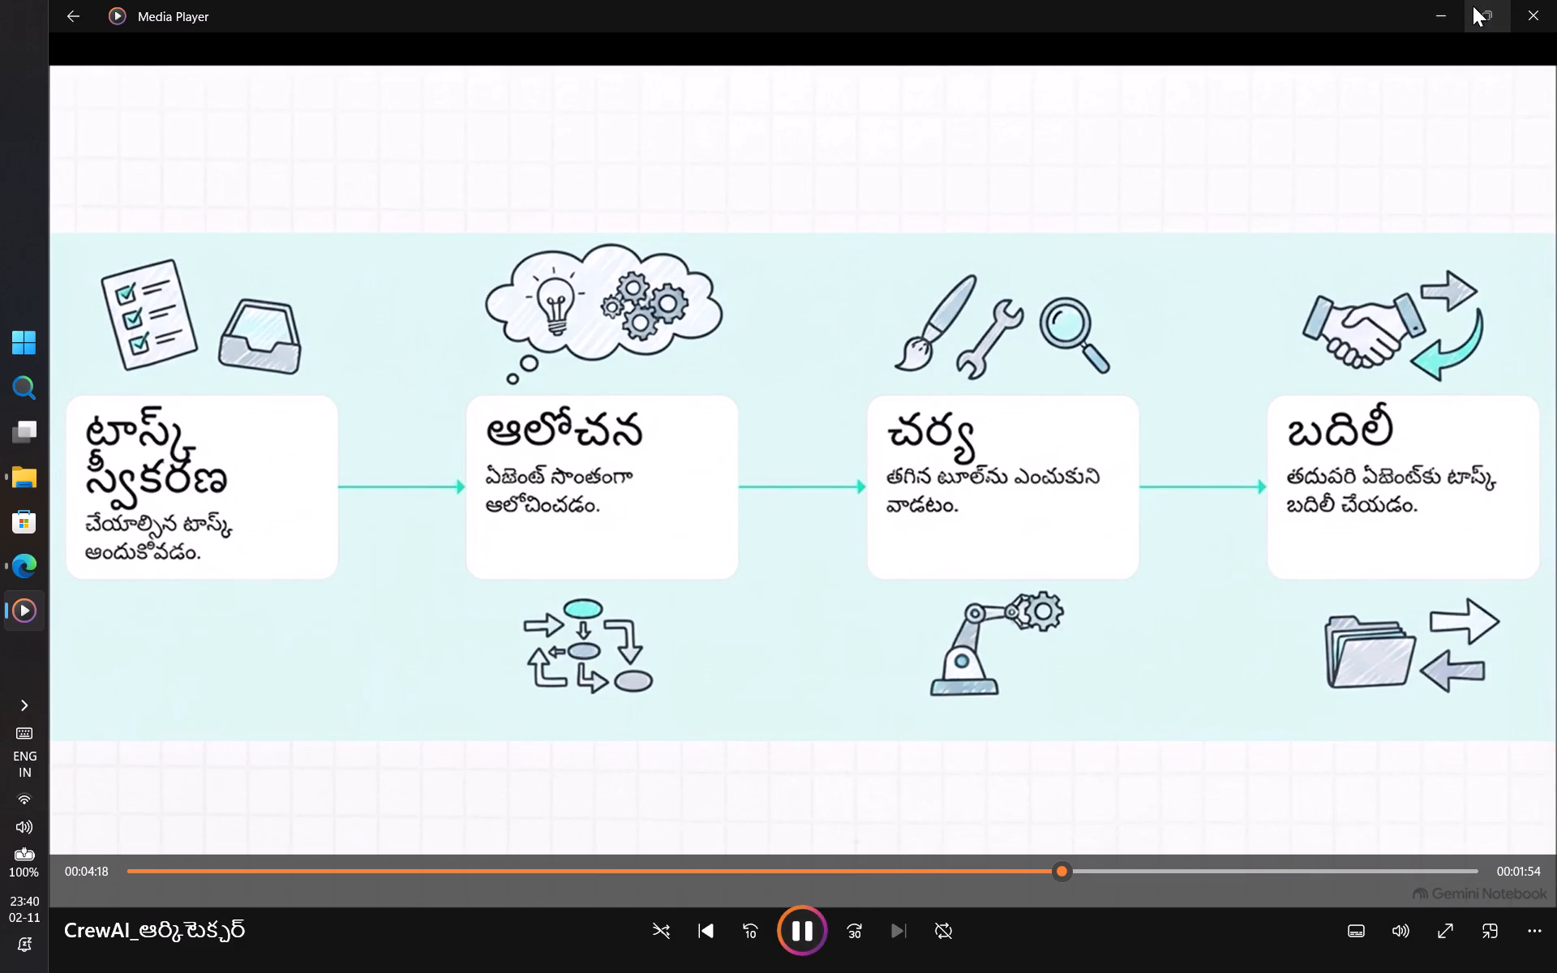
left_click_drag(1076, 258, 800, 271)
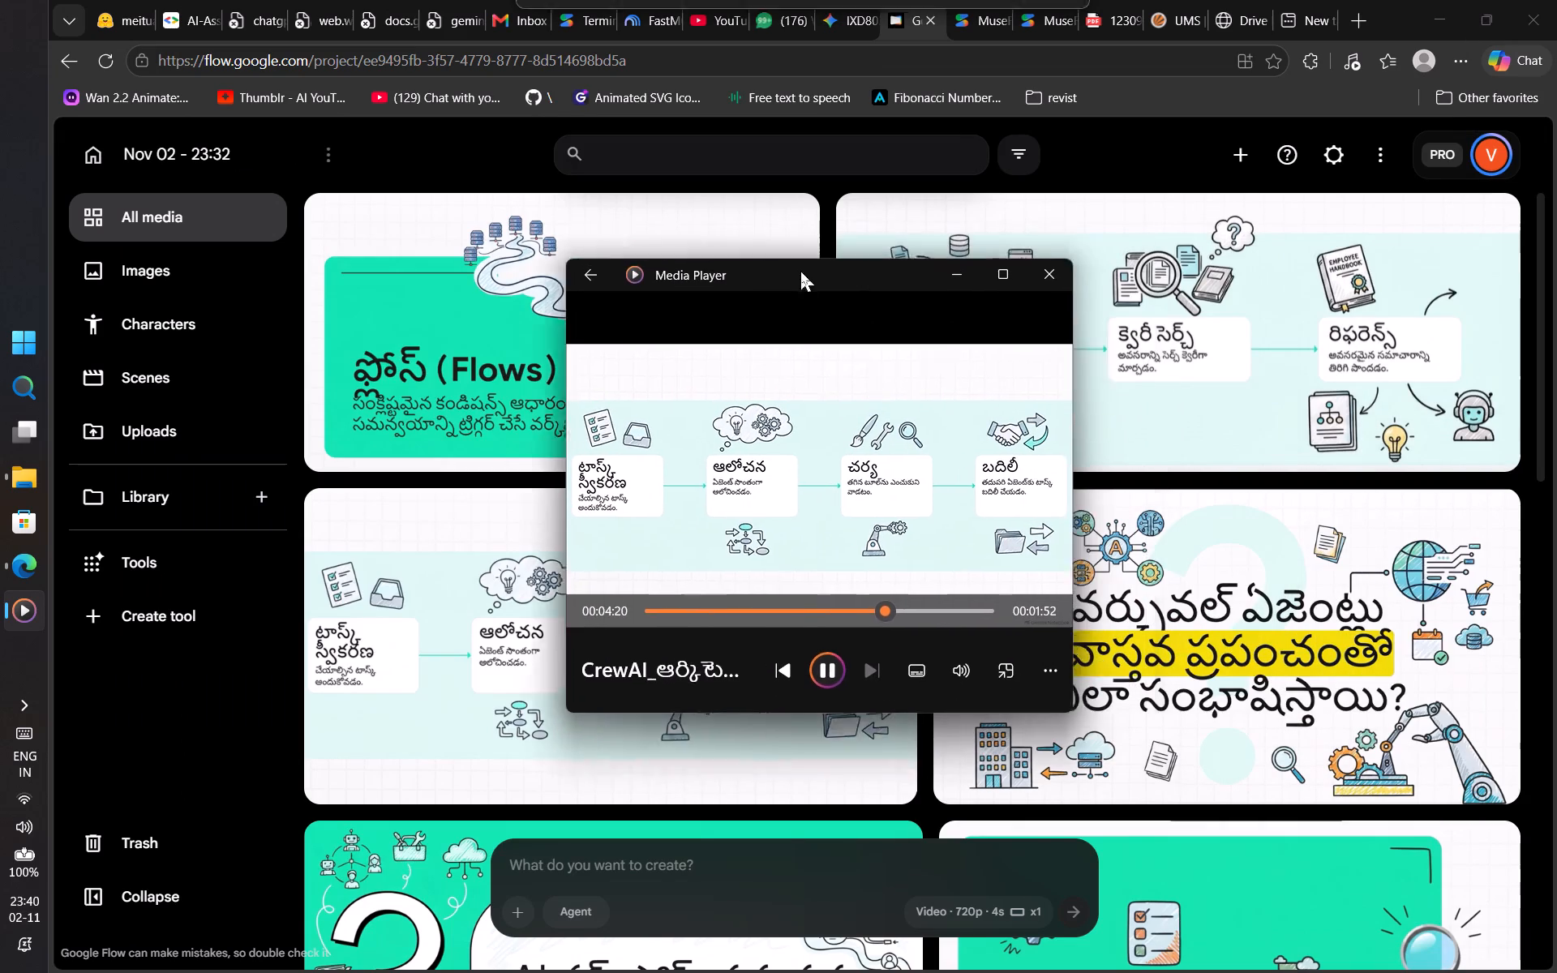
left_click_drag(800, 271, 595, 446)
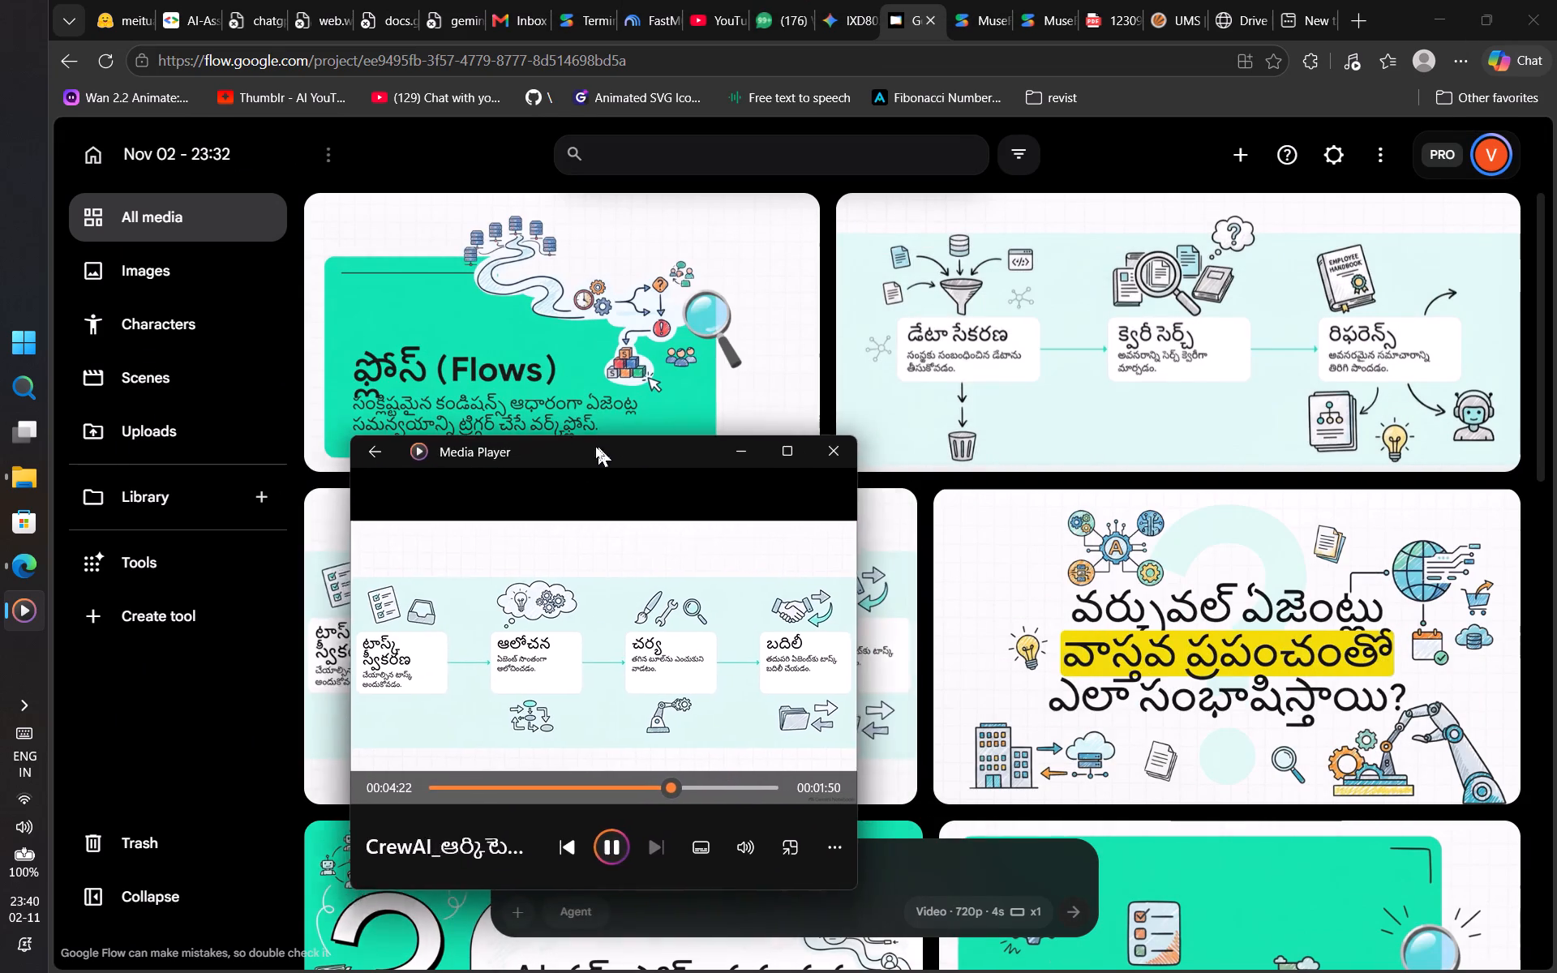
left_click_drag(595, 446, 481, 417)
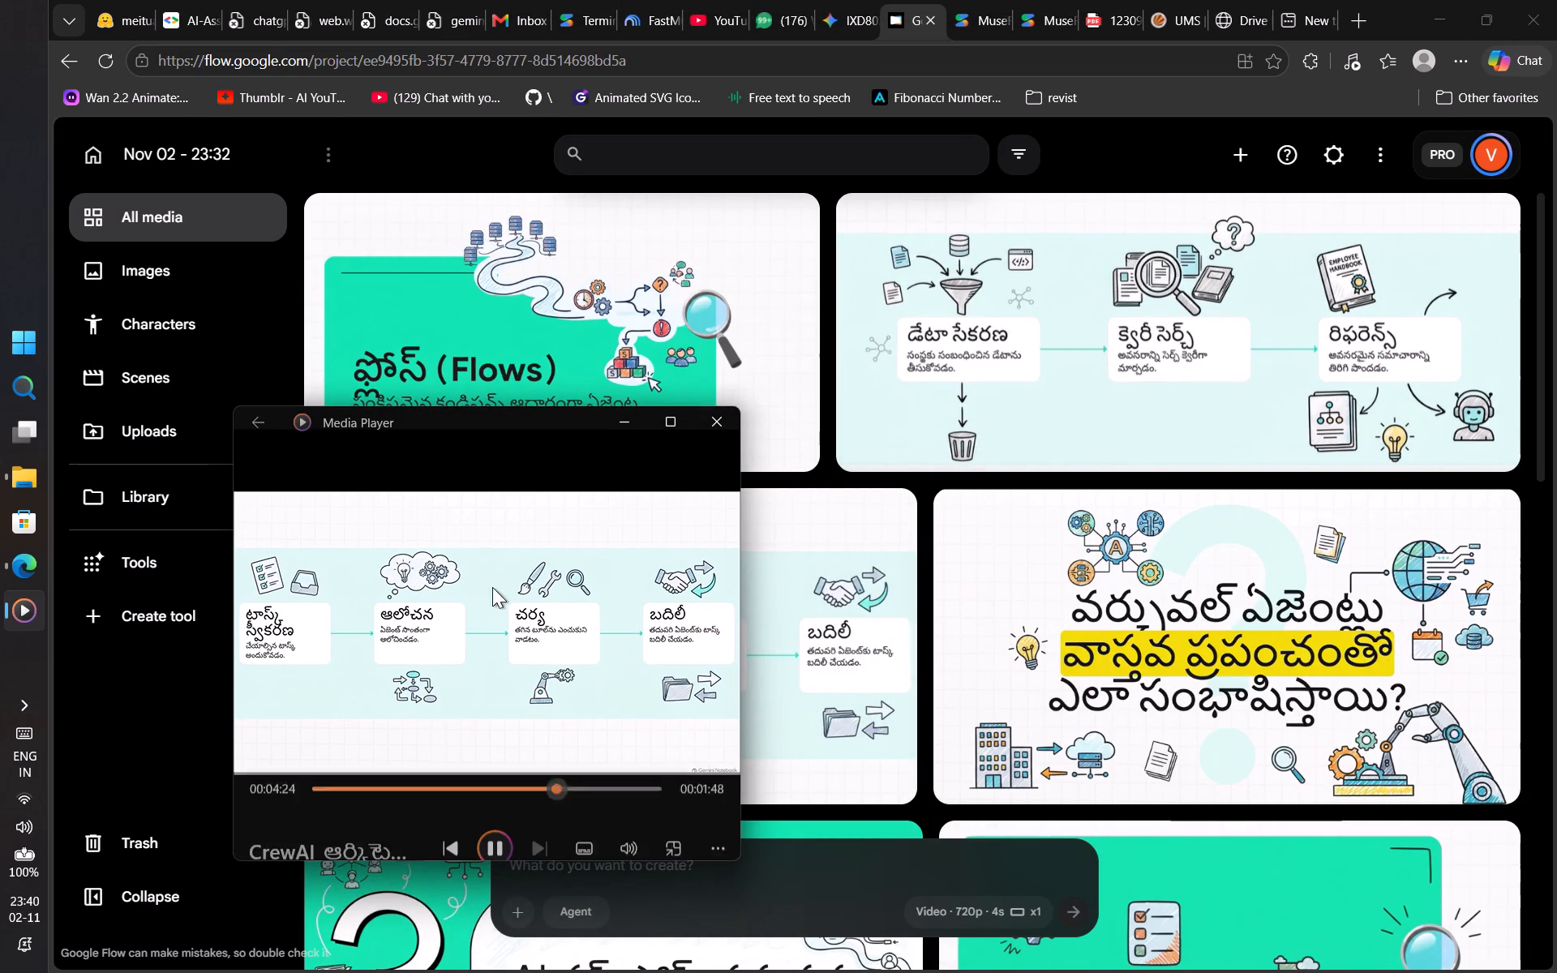
Increase the video's playback speed.
left_click(714, 808)
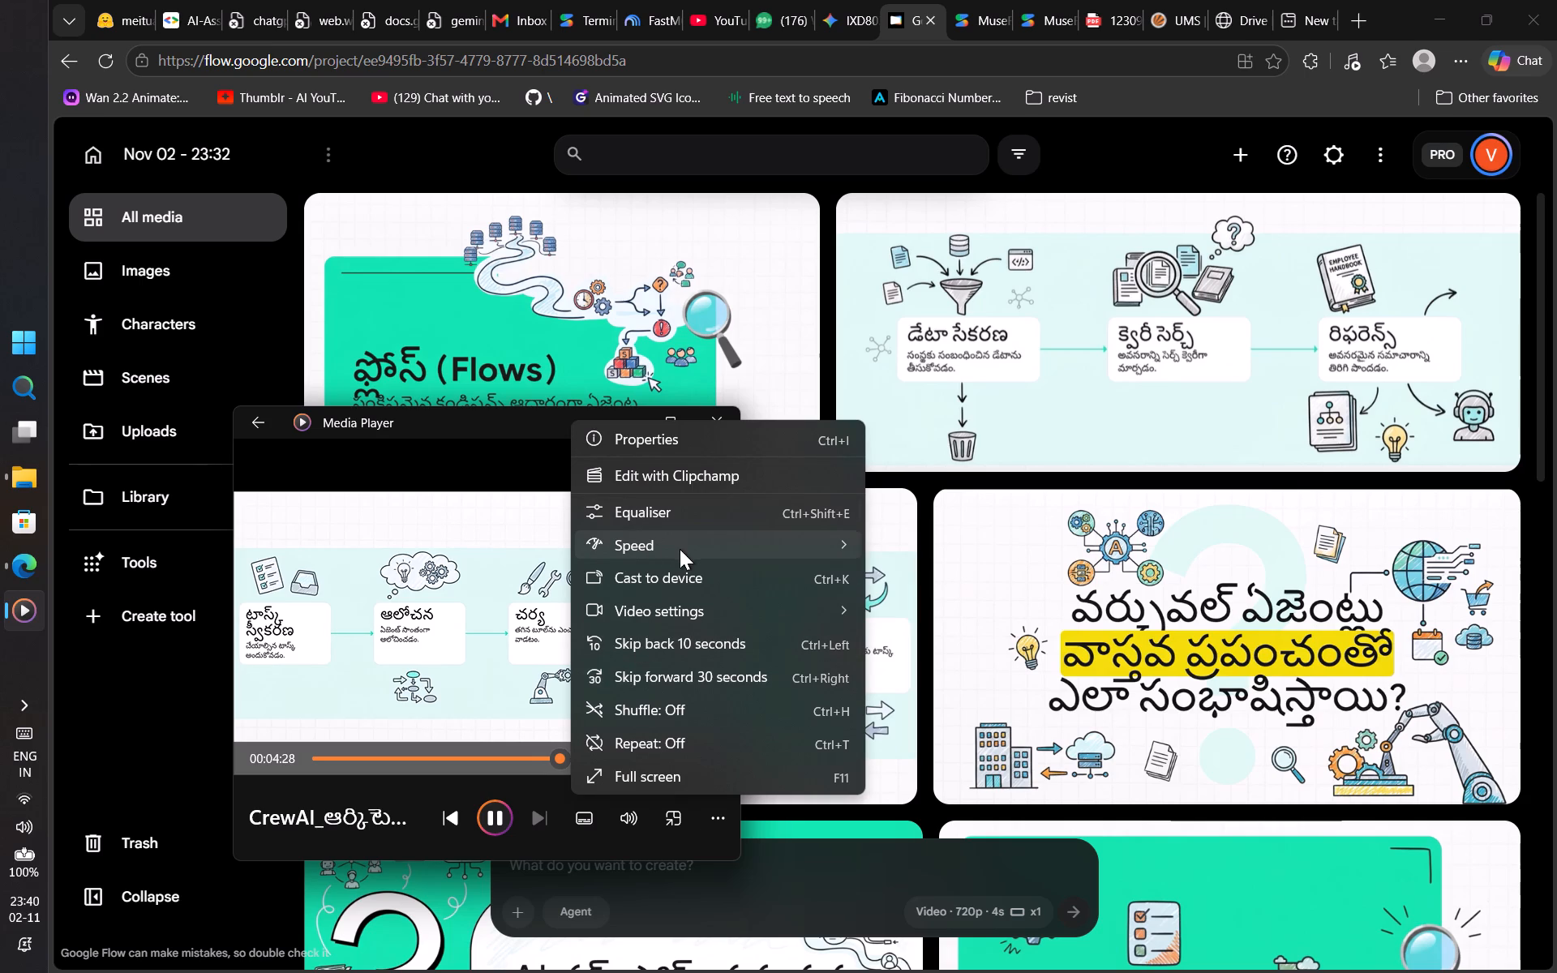
left_click(916, 727)
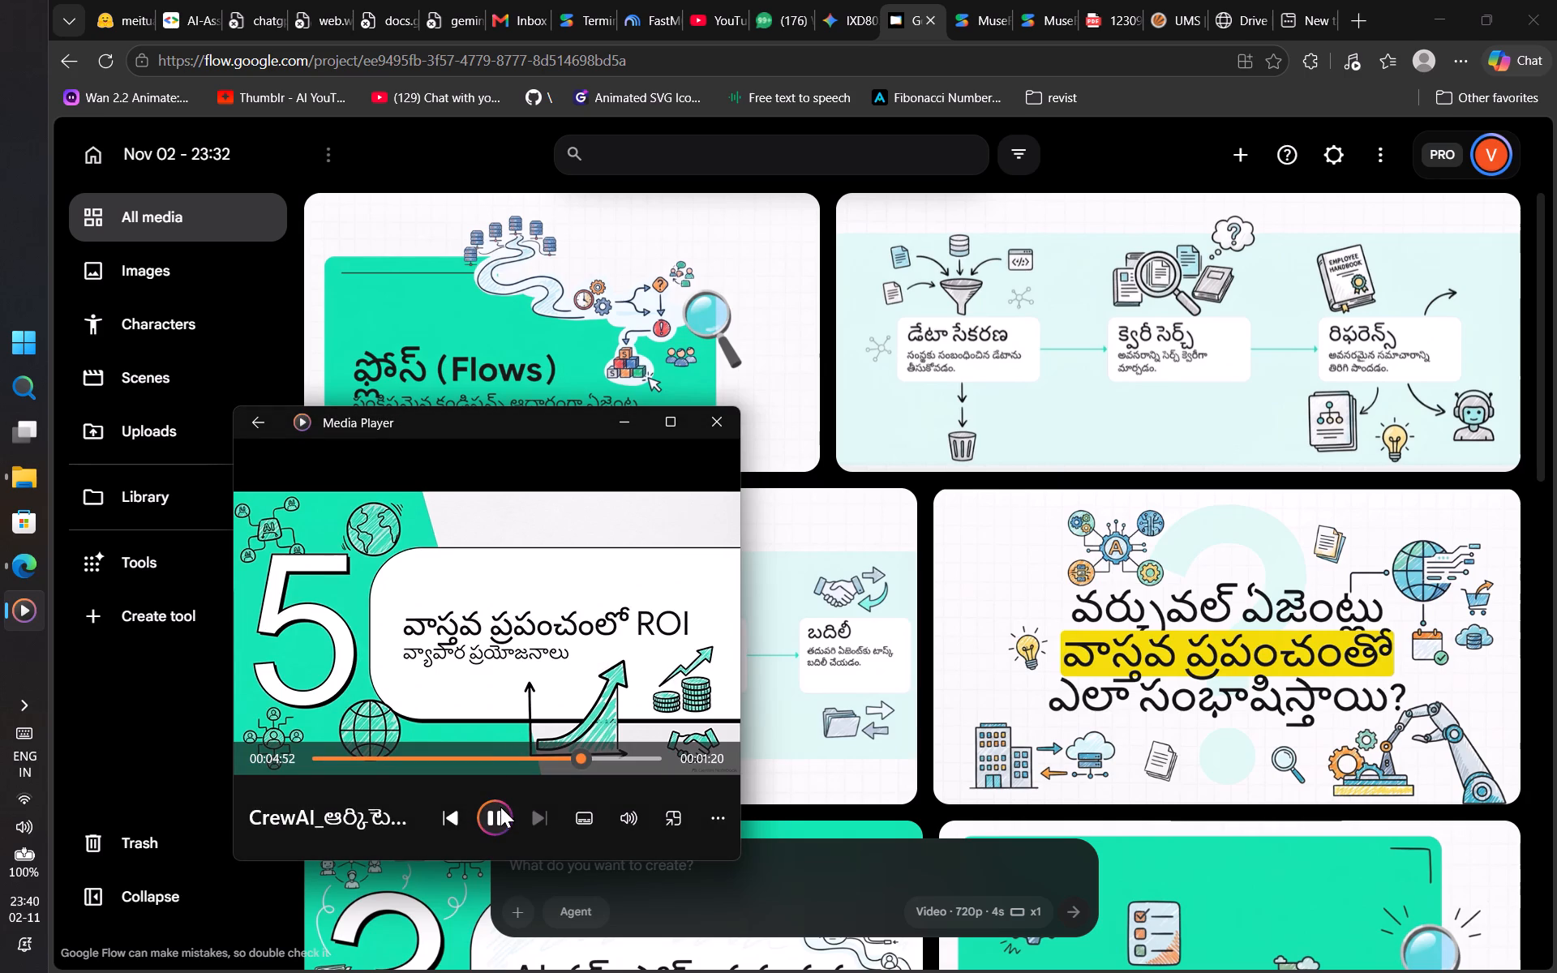
Capture a screenshot of the section 5 ROI slide from the video at about 04:56.
left_click(500, 807)
left_click(583, 653)
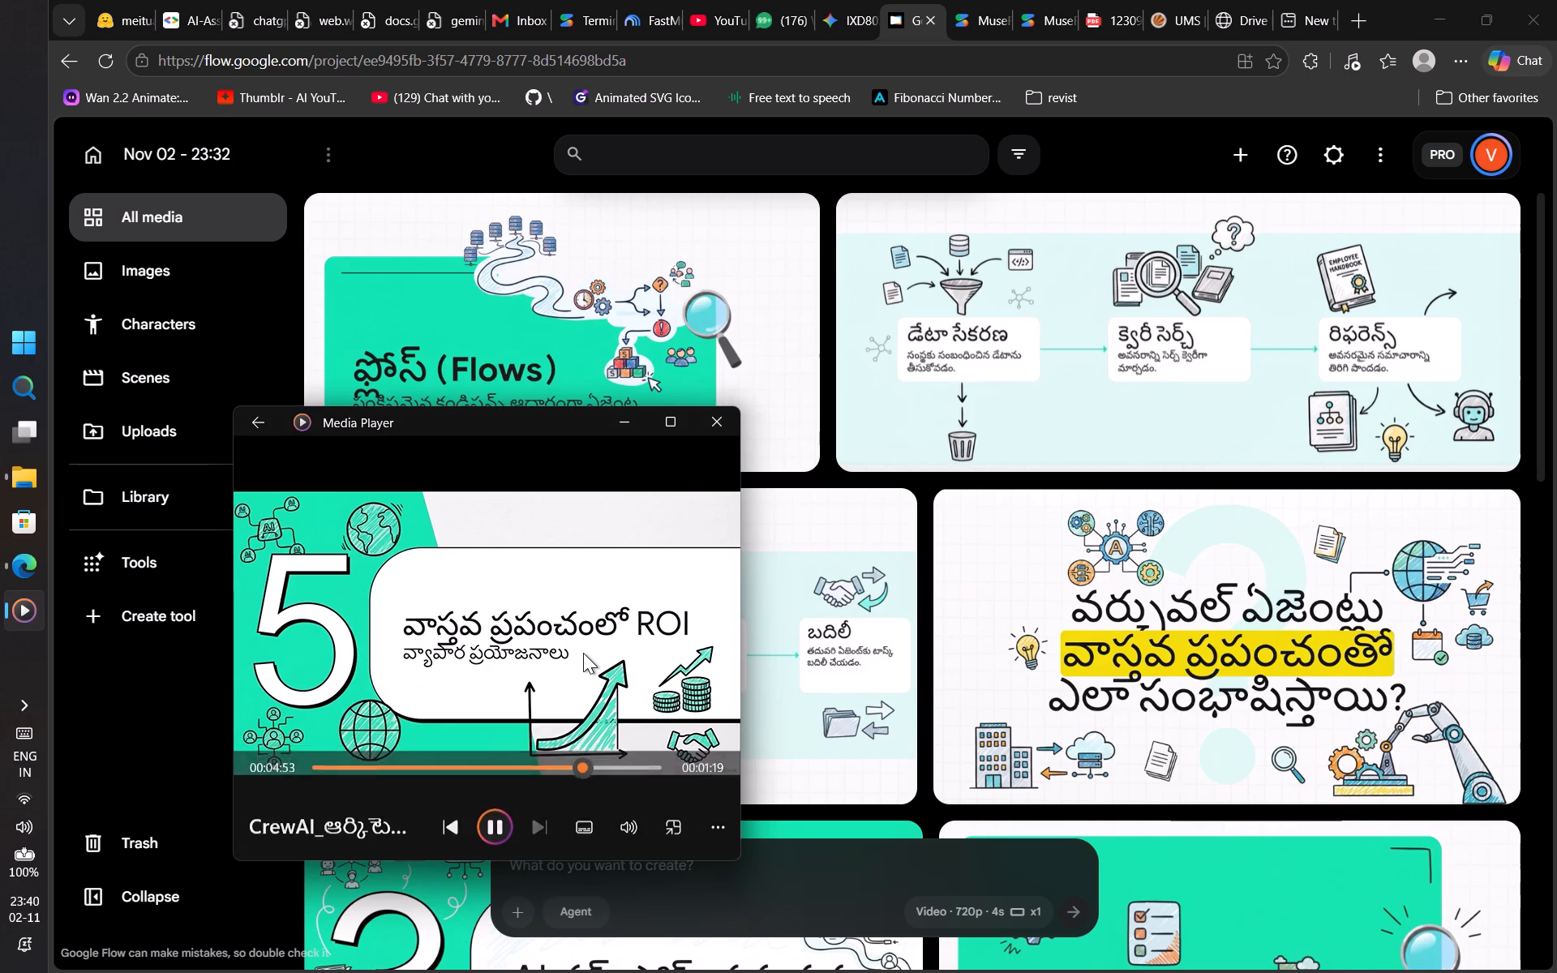
left_click(583, 653)
left_click(583, 653)
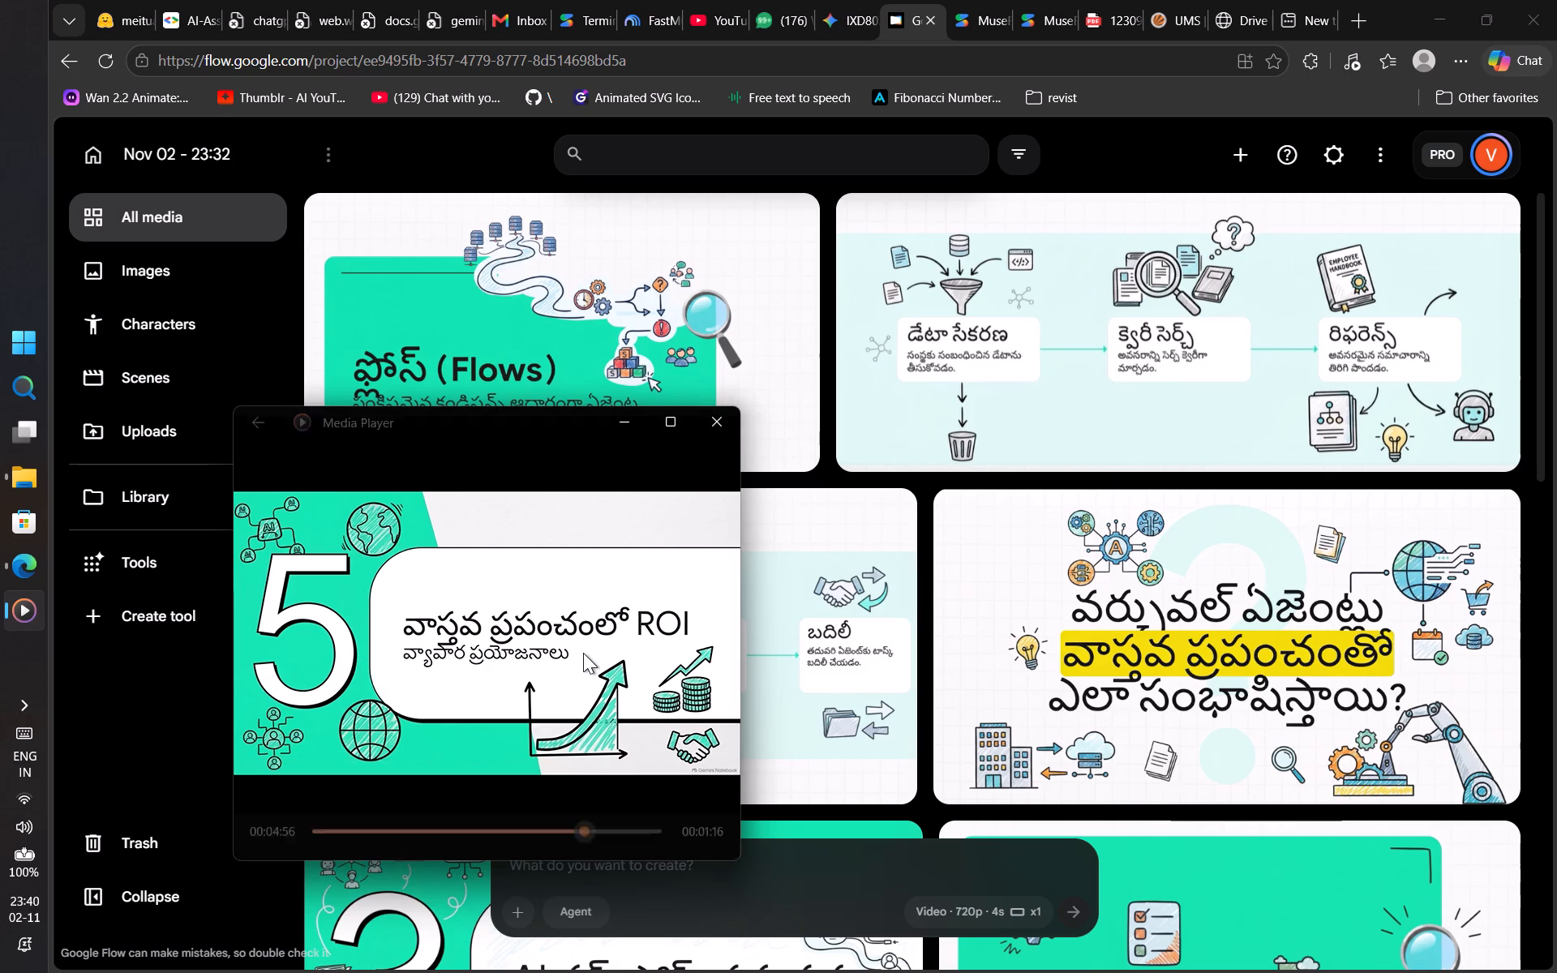
key("Print")
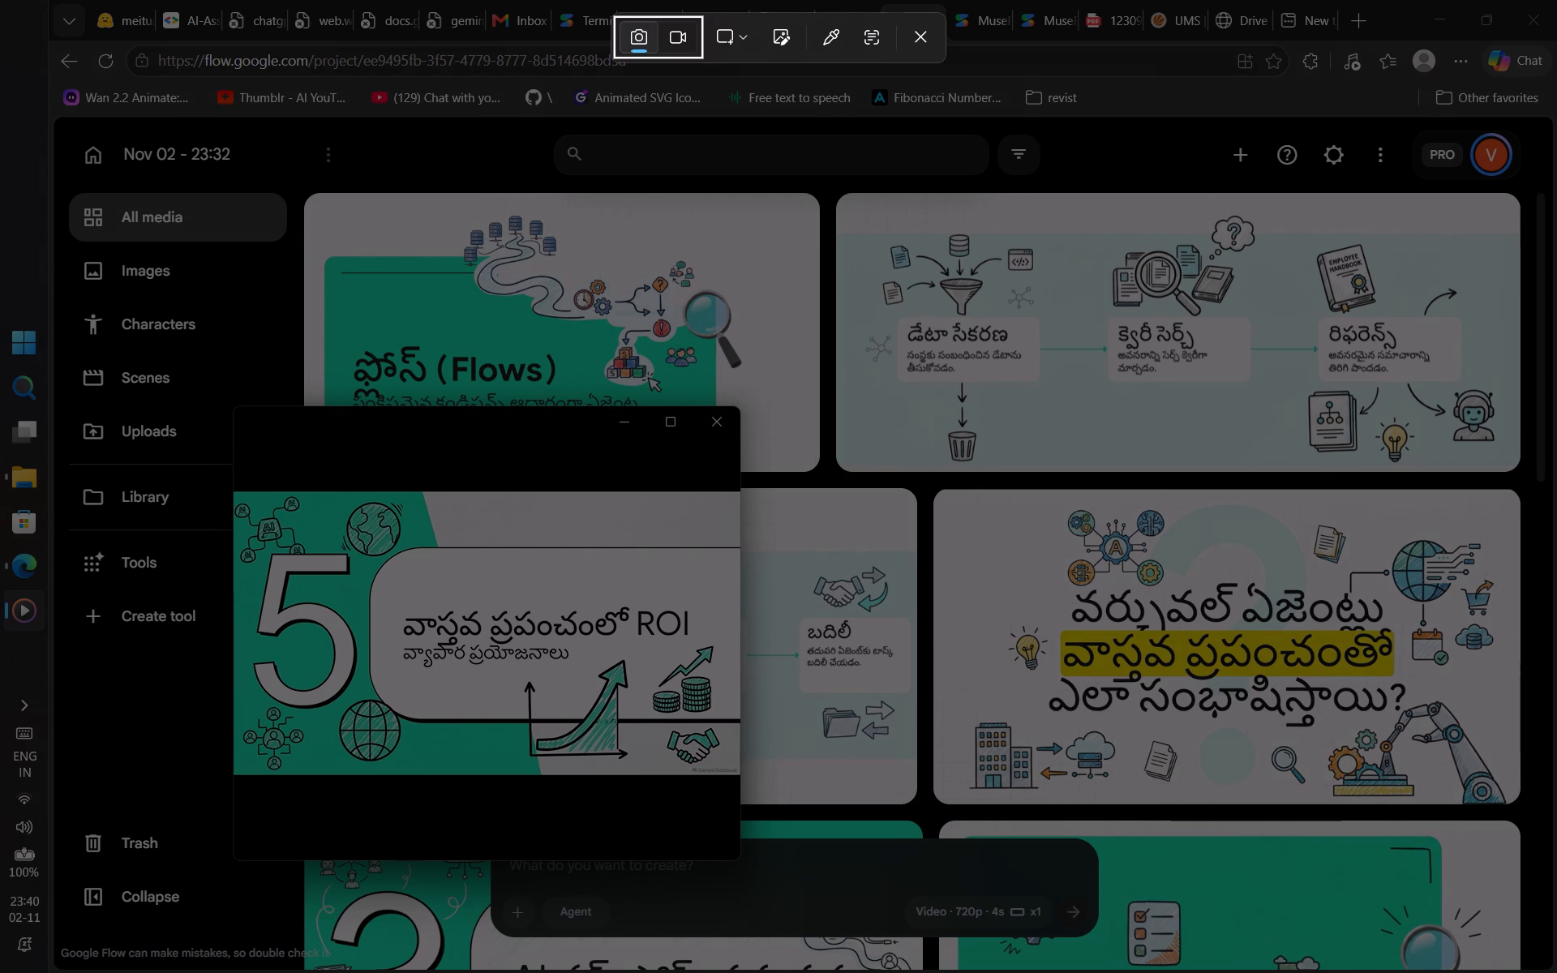
left_click_drag(234, 491, 731, 776)
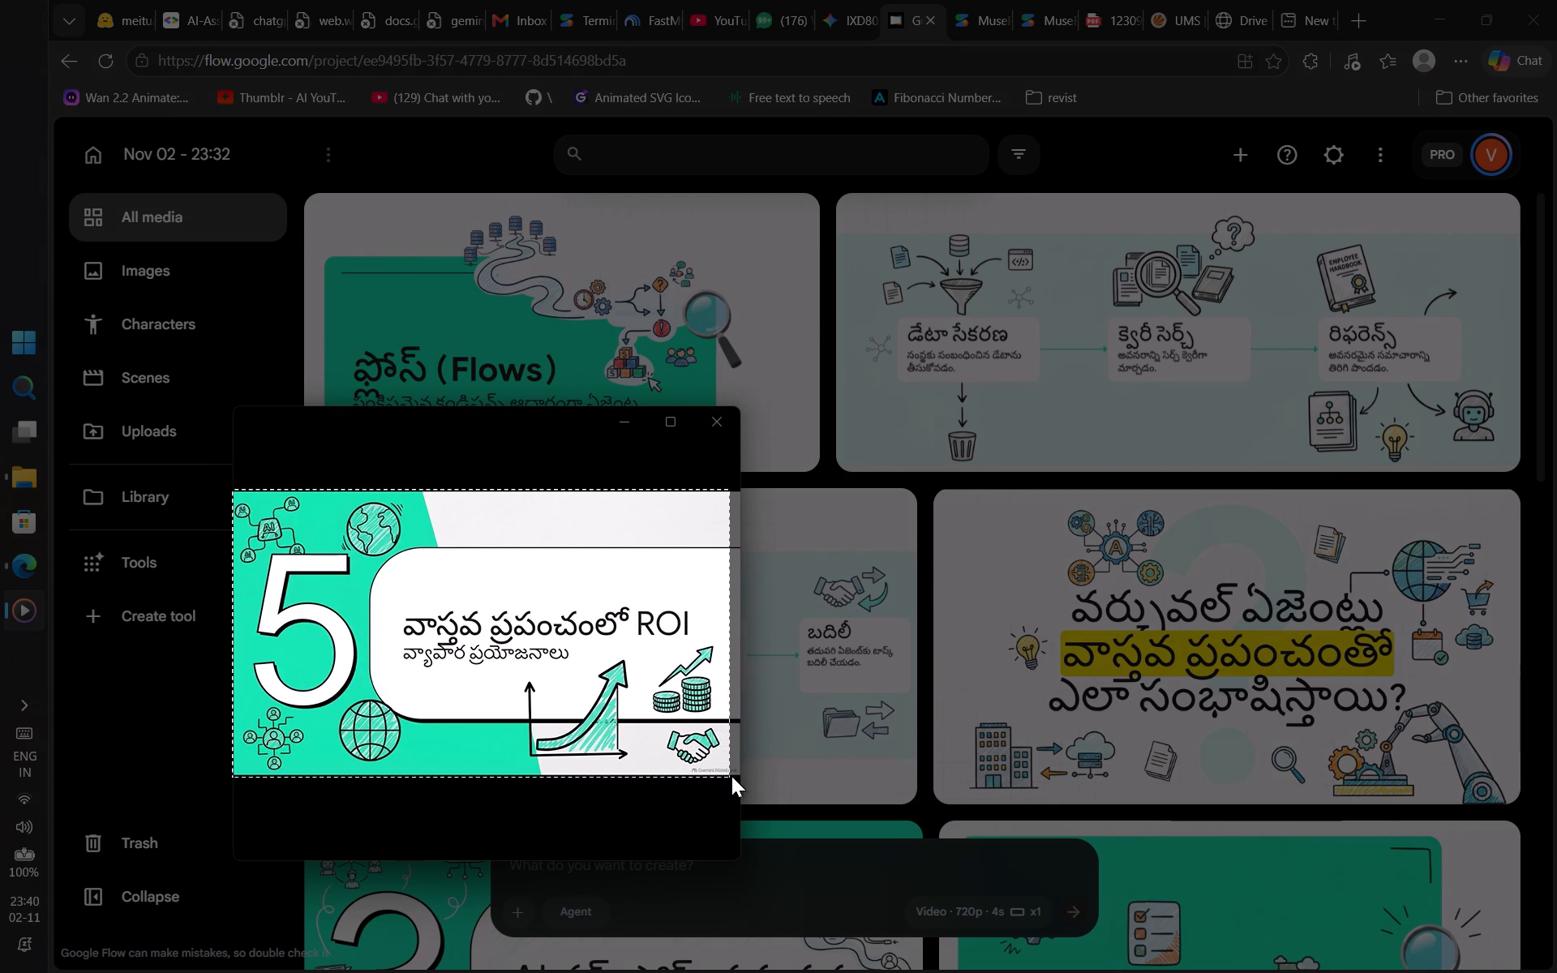
left_click_drag(731, 776, 736, 766)
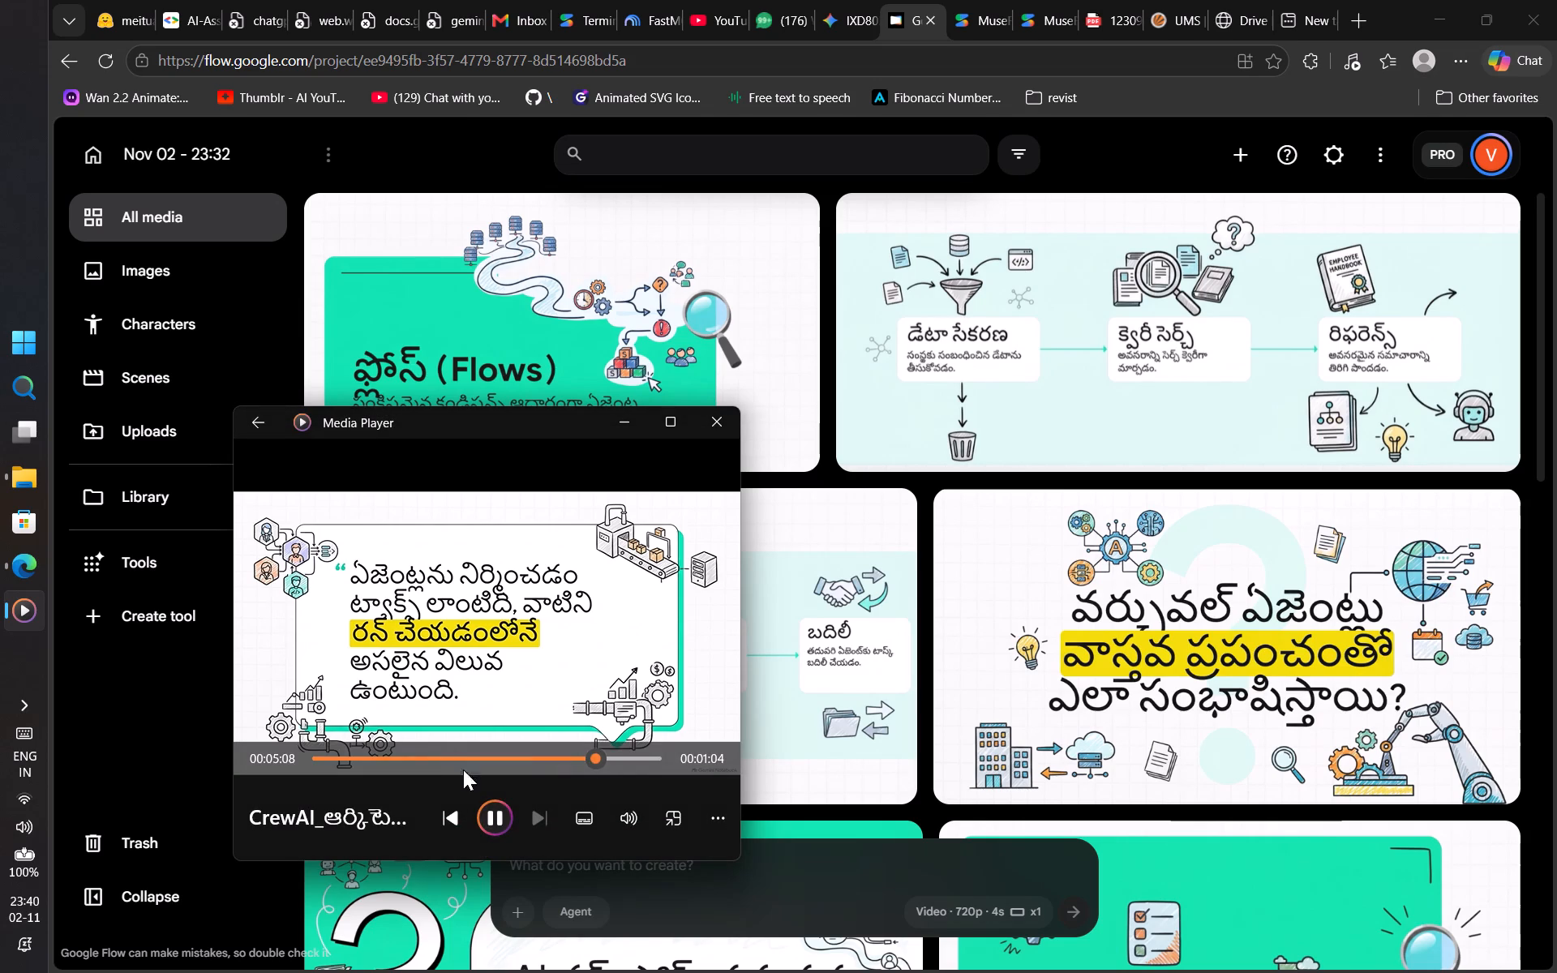
Pause the video at 05:10 and paste the section 5 slide screenshot into the Google Flow prompt.
left_click(497, 806)
left_click(770, 862)
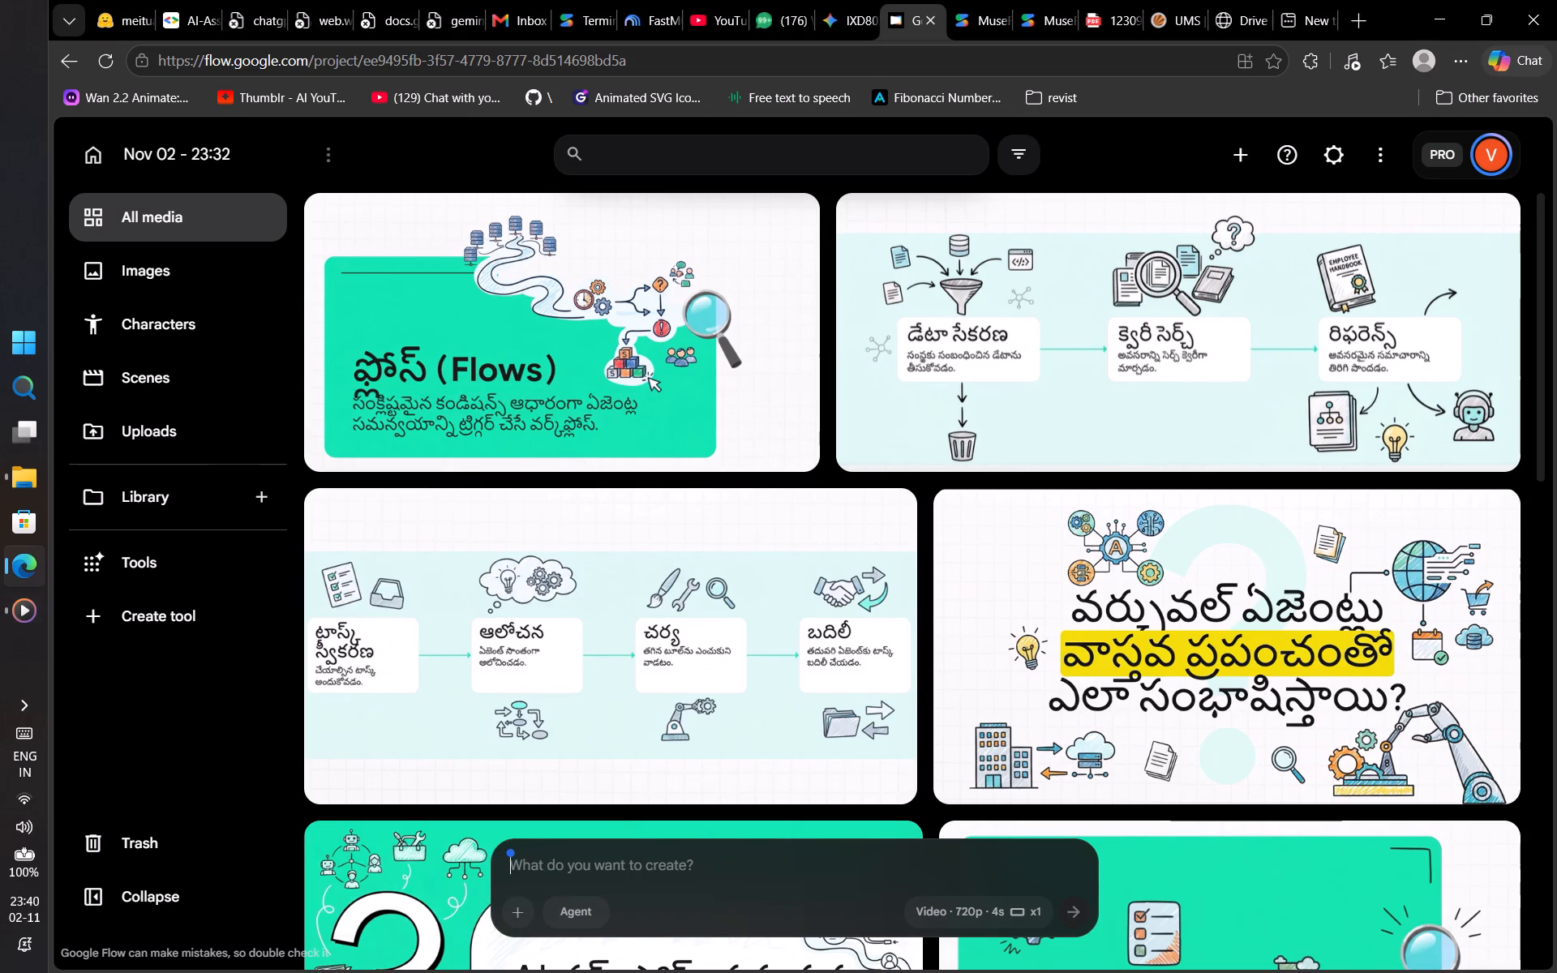
left_click(770, 862, "ctrl")
key("ctrl+v")
Resume the video from 05:10 and capture a screenshot of the agents quote slide with the highlighted phrase.
key("alt+Tab")
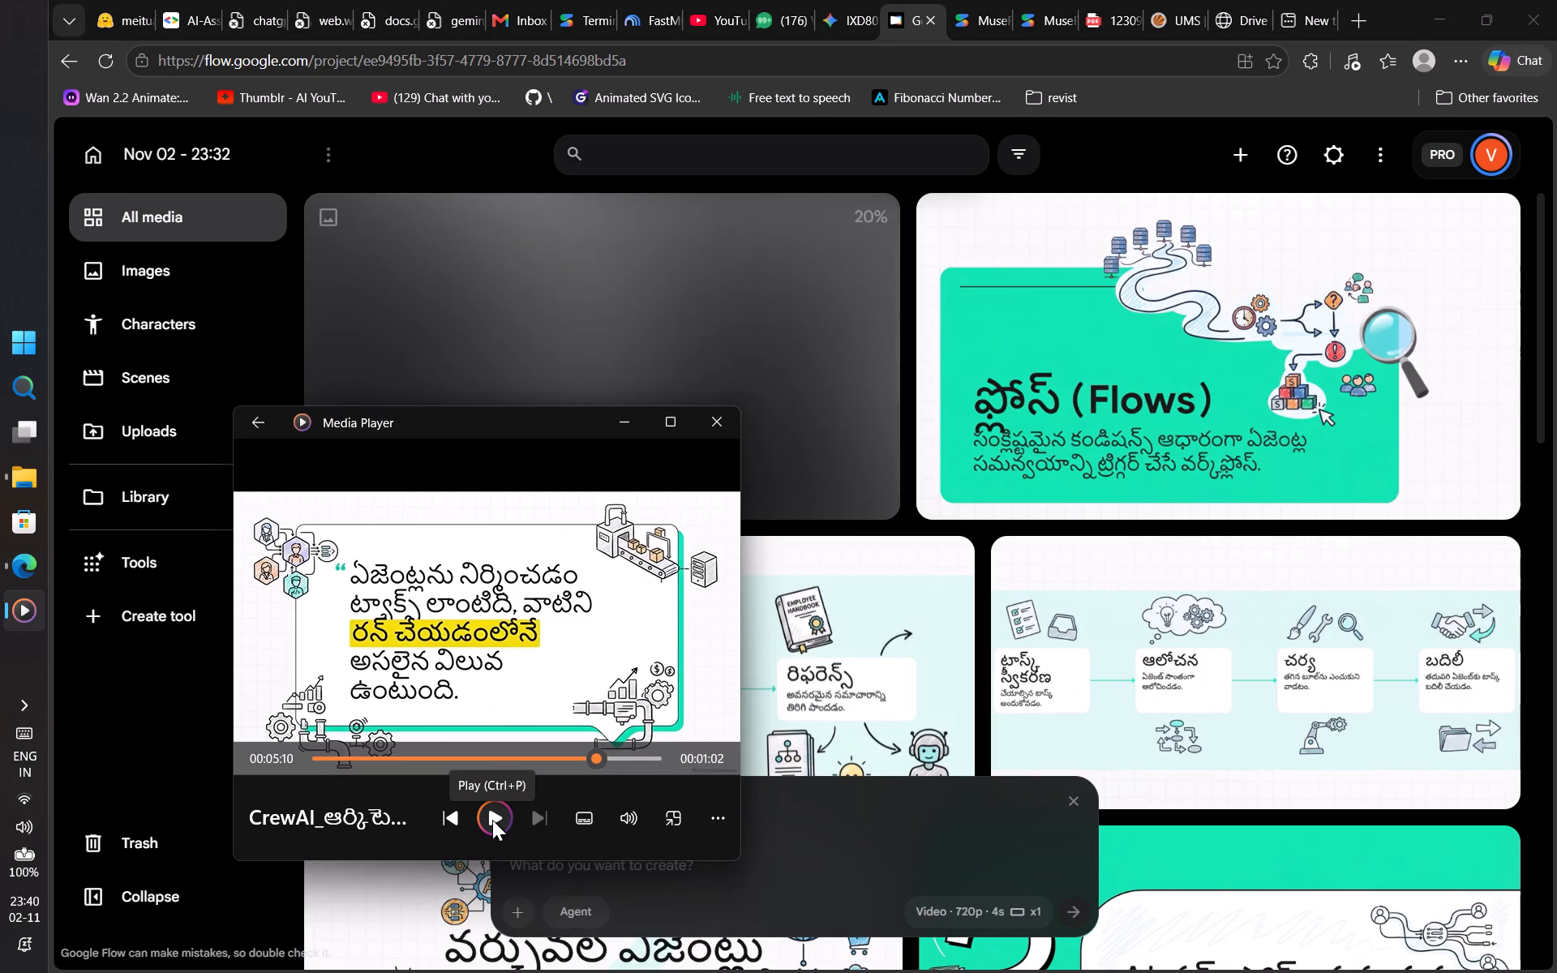
left_click(492, 820)
key("Print")
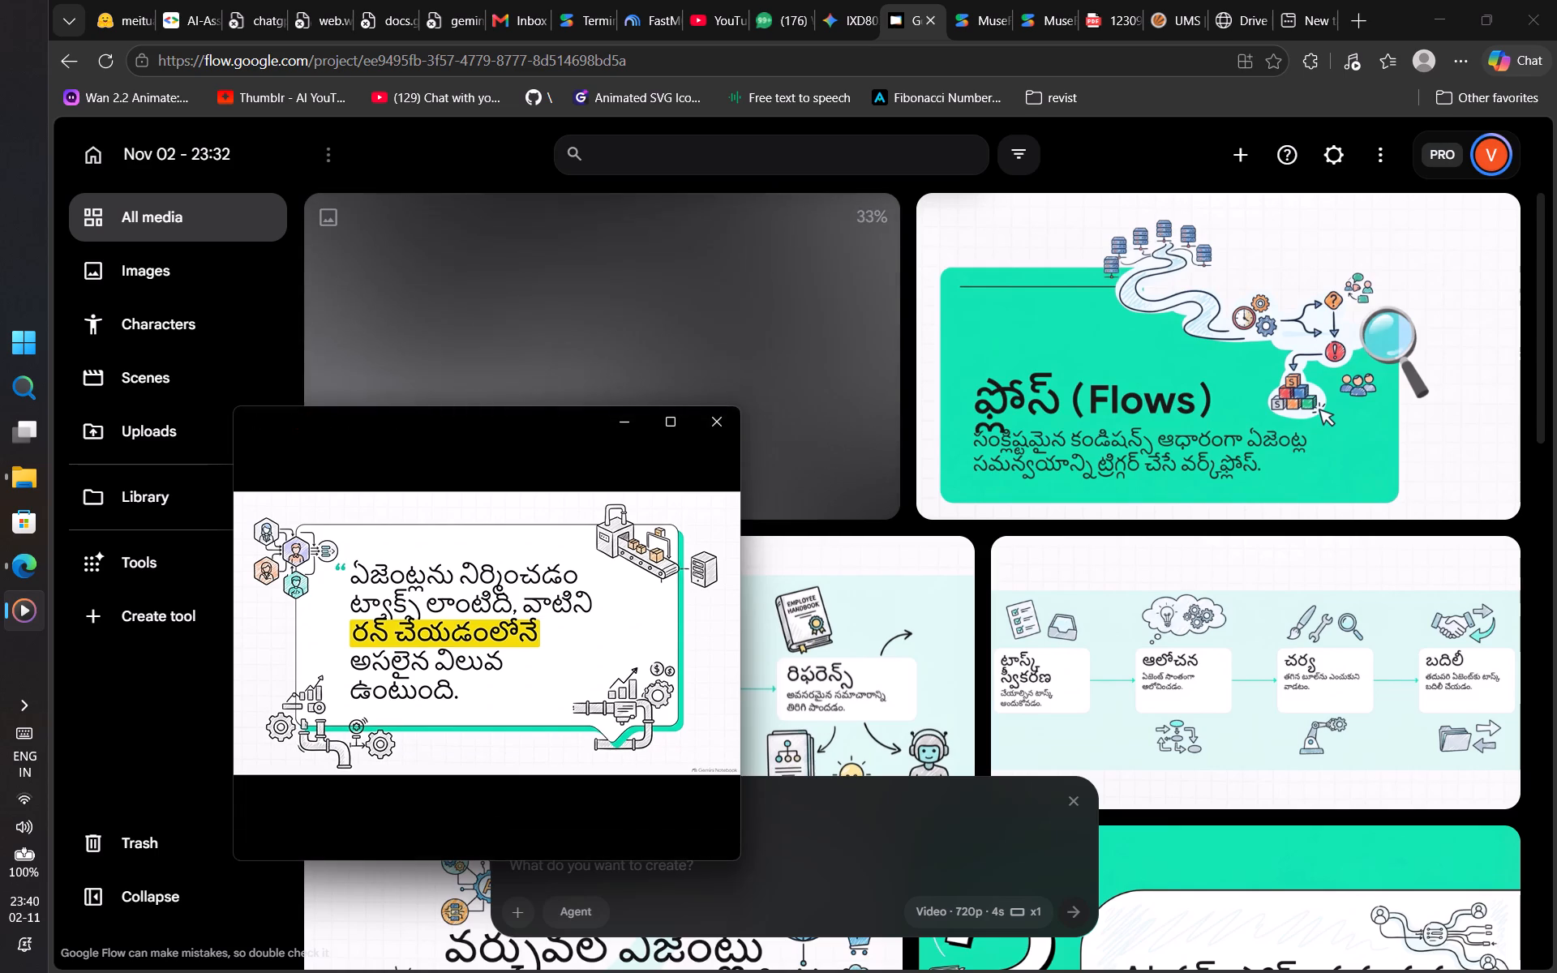
left_click_drag(238, 491, 257, 530)
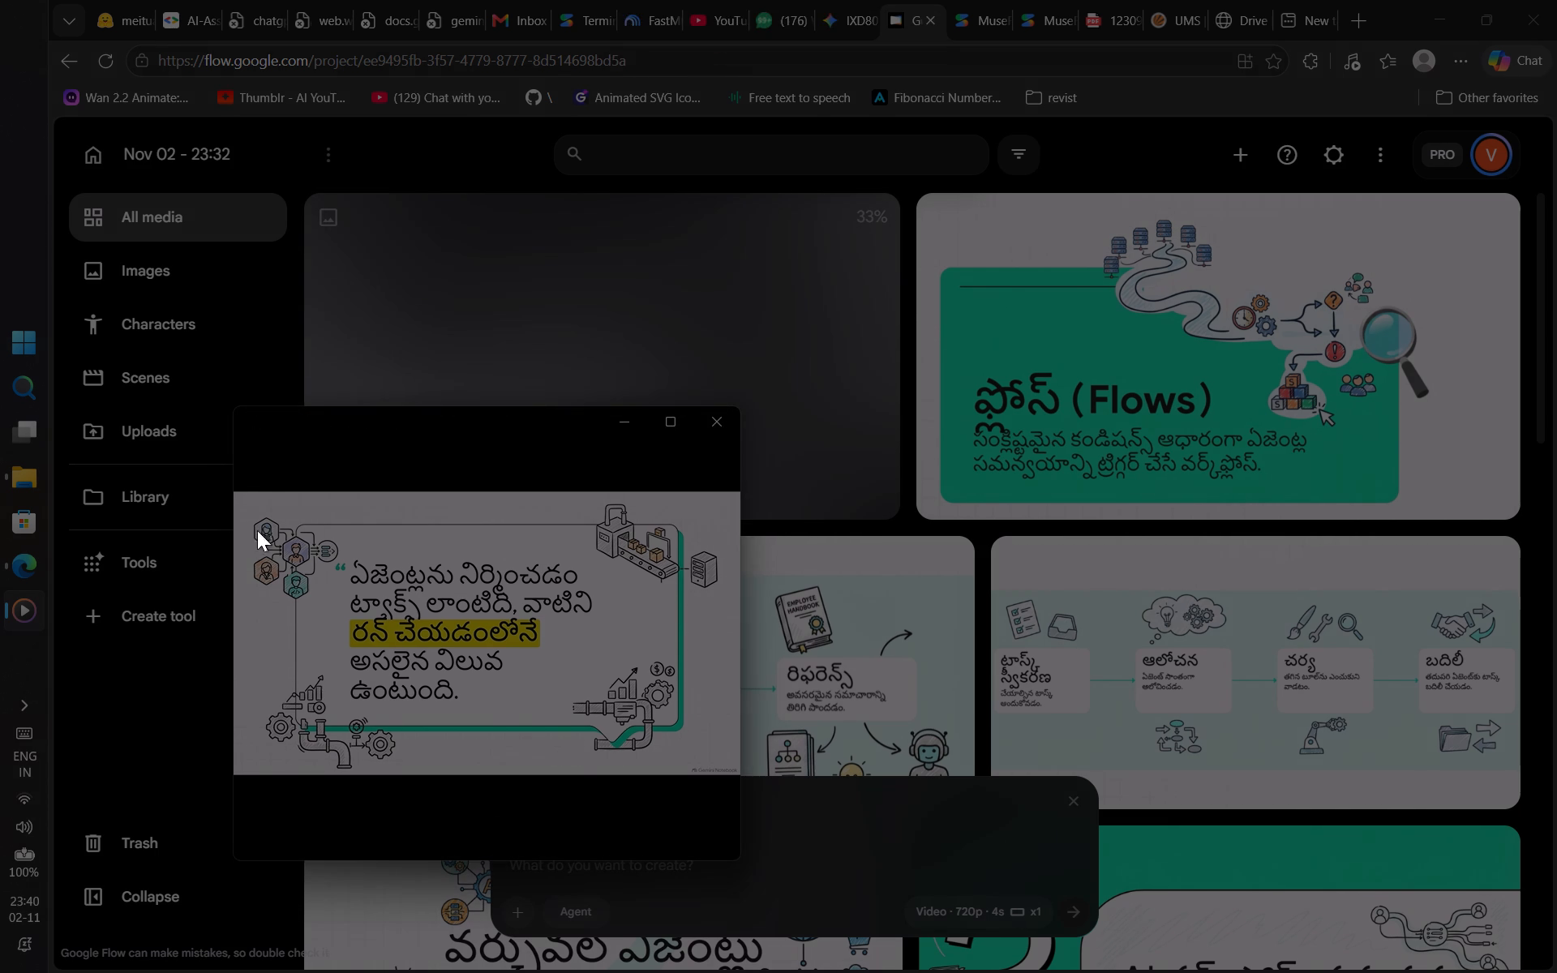
left_click_drag(257, 530, 739, 765)
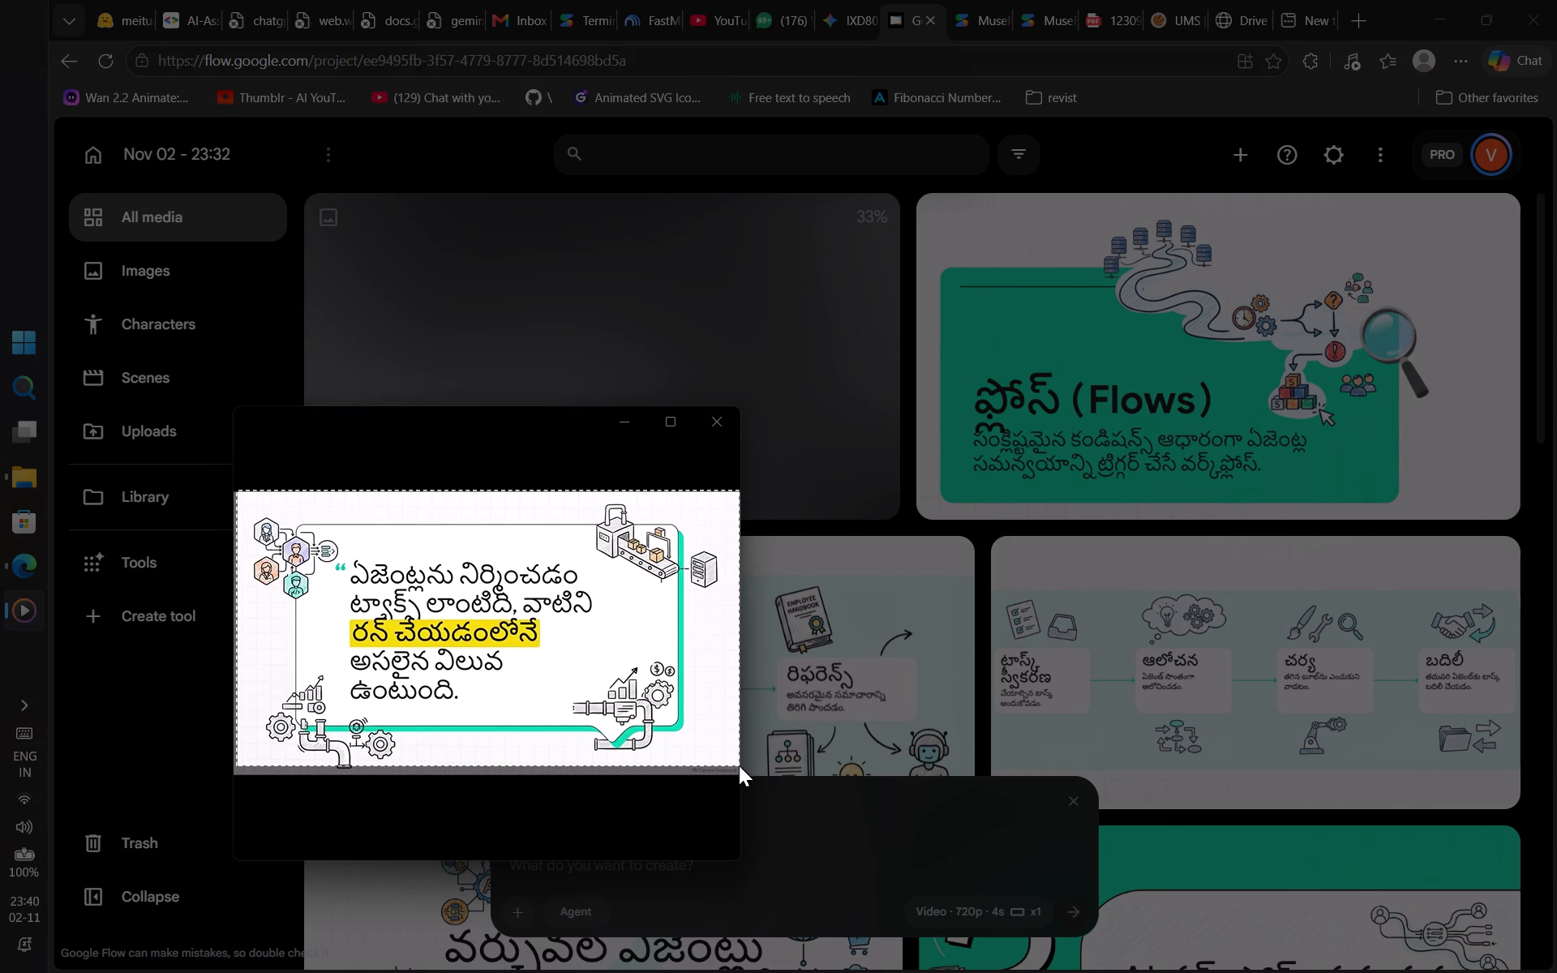
left_click_drag(739, 765, 736, 759)
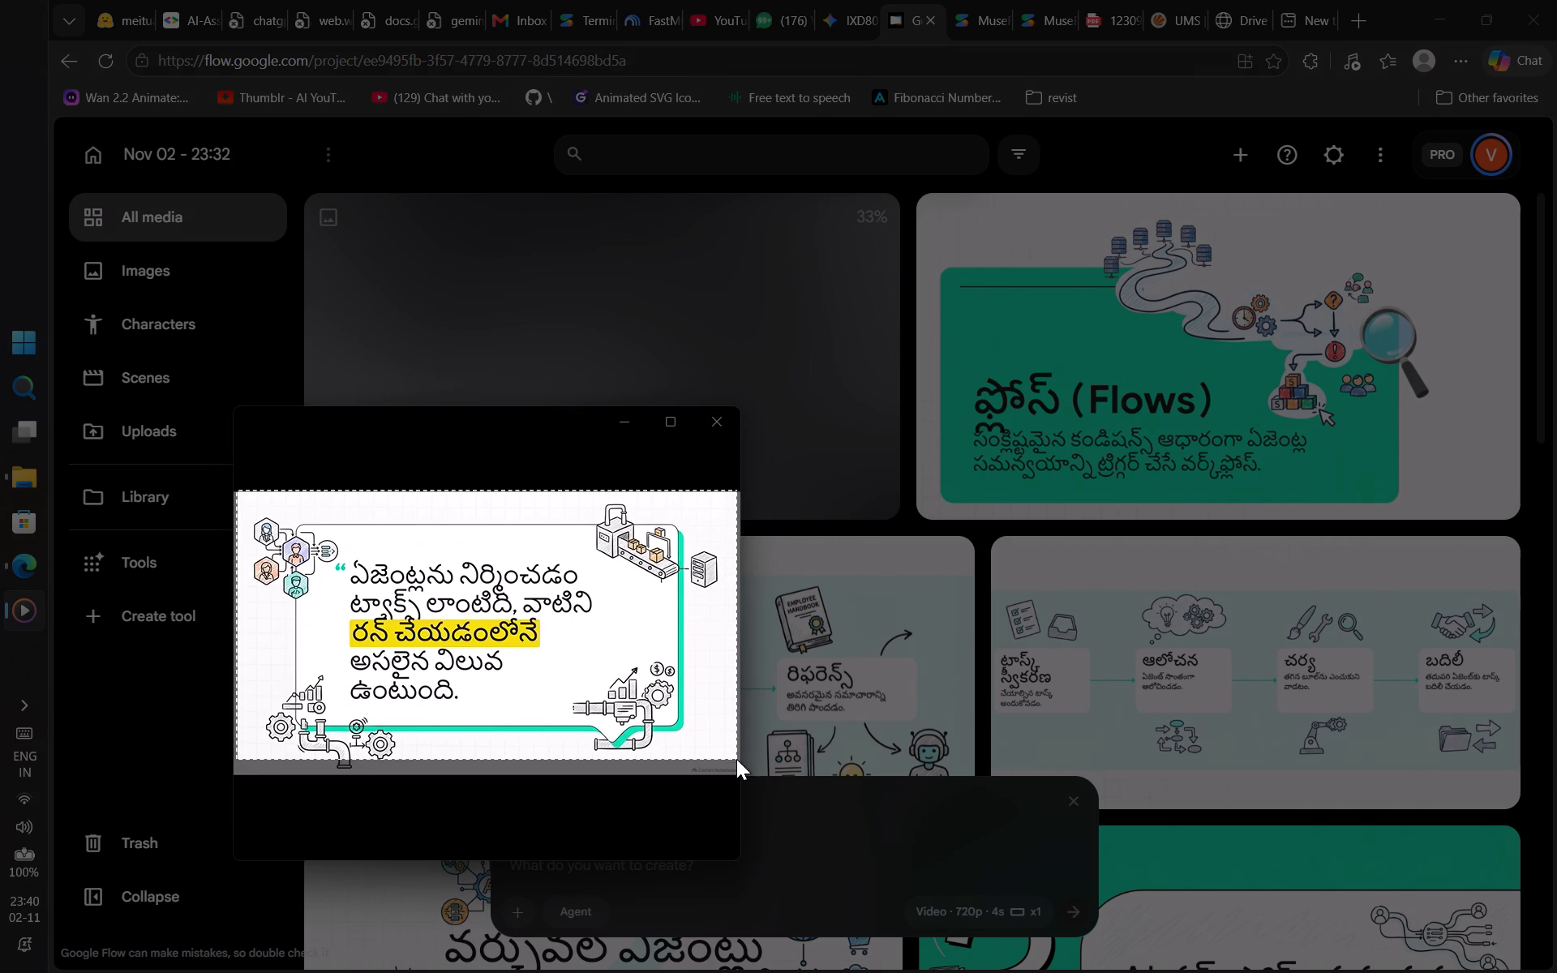
left_click_drag(736, 759, 739, 769)
Paste the quote slide screenshot into the Google Flow prompt and submit it.
left_click(797, 830)
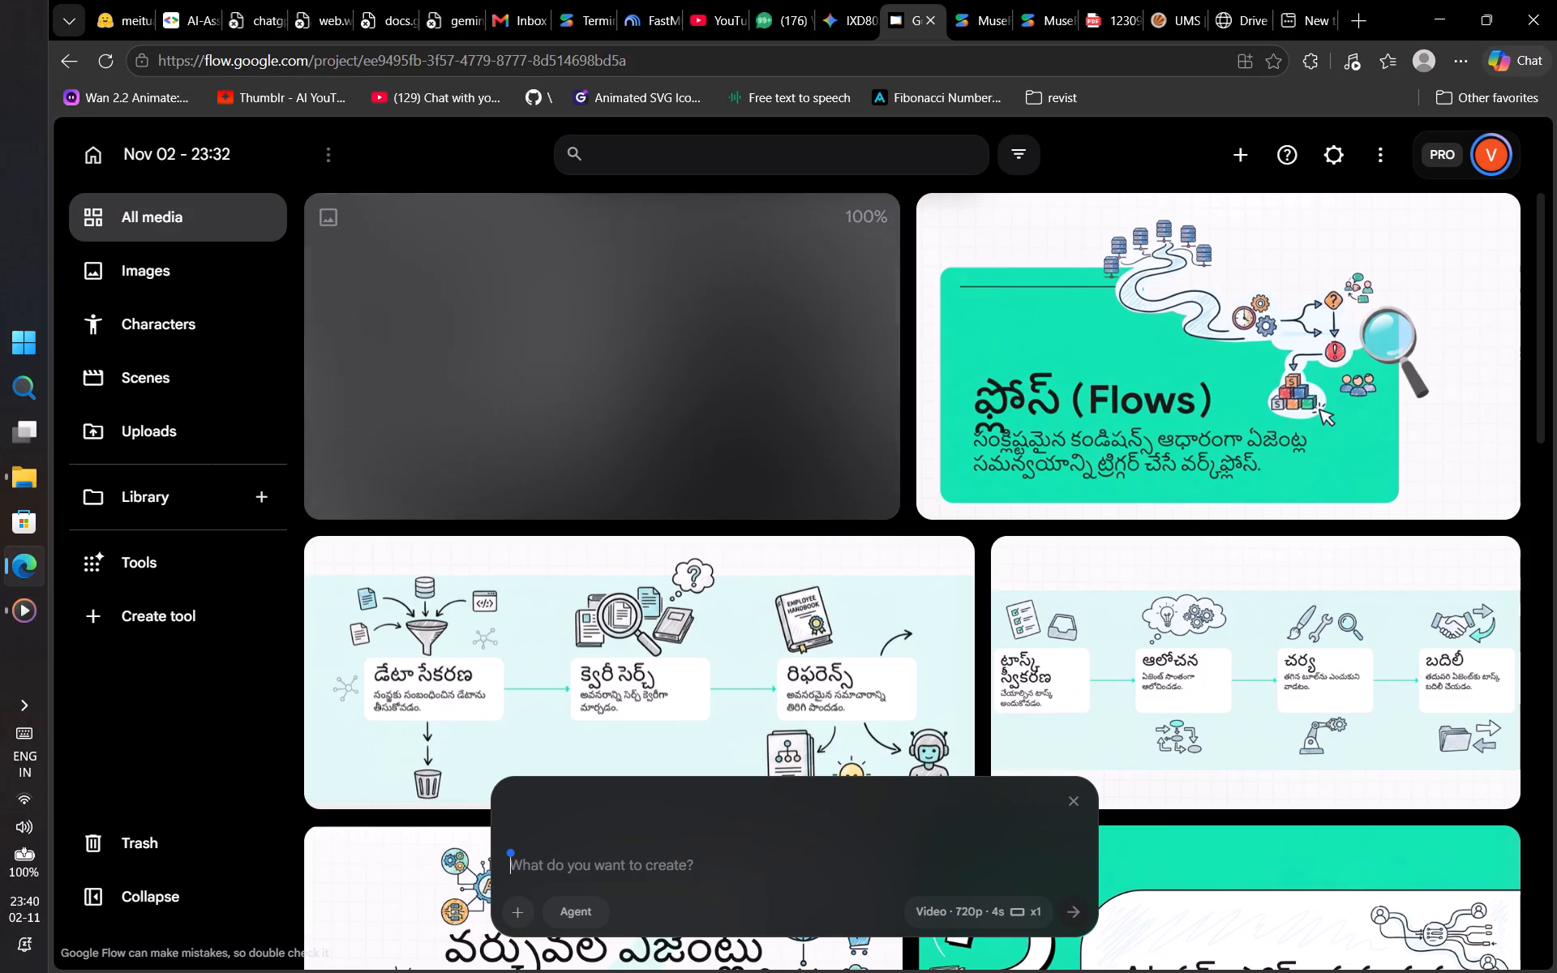
key("ctrl+v")
key("Return")
Switch back to Media Player, pause the video at 05:40 and maximize the player window.
key("alt+Tab")
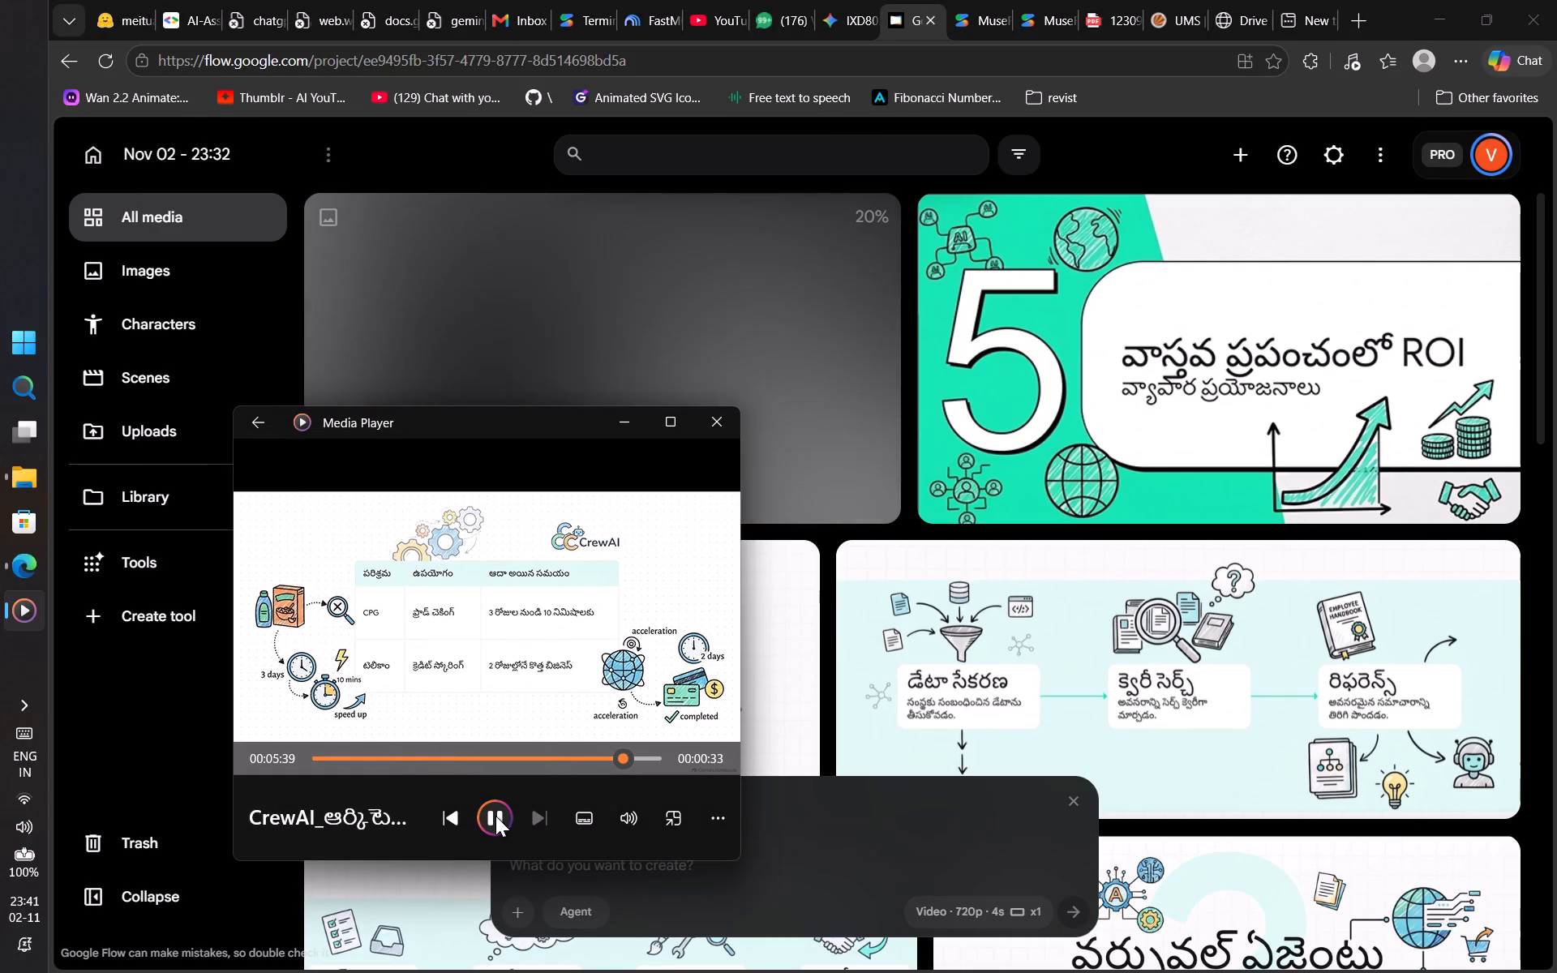
left_click(495, 816)
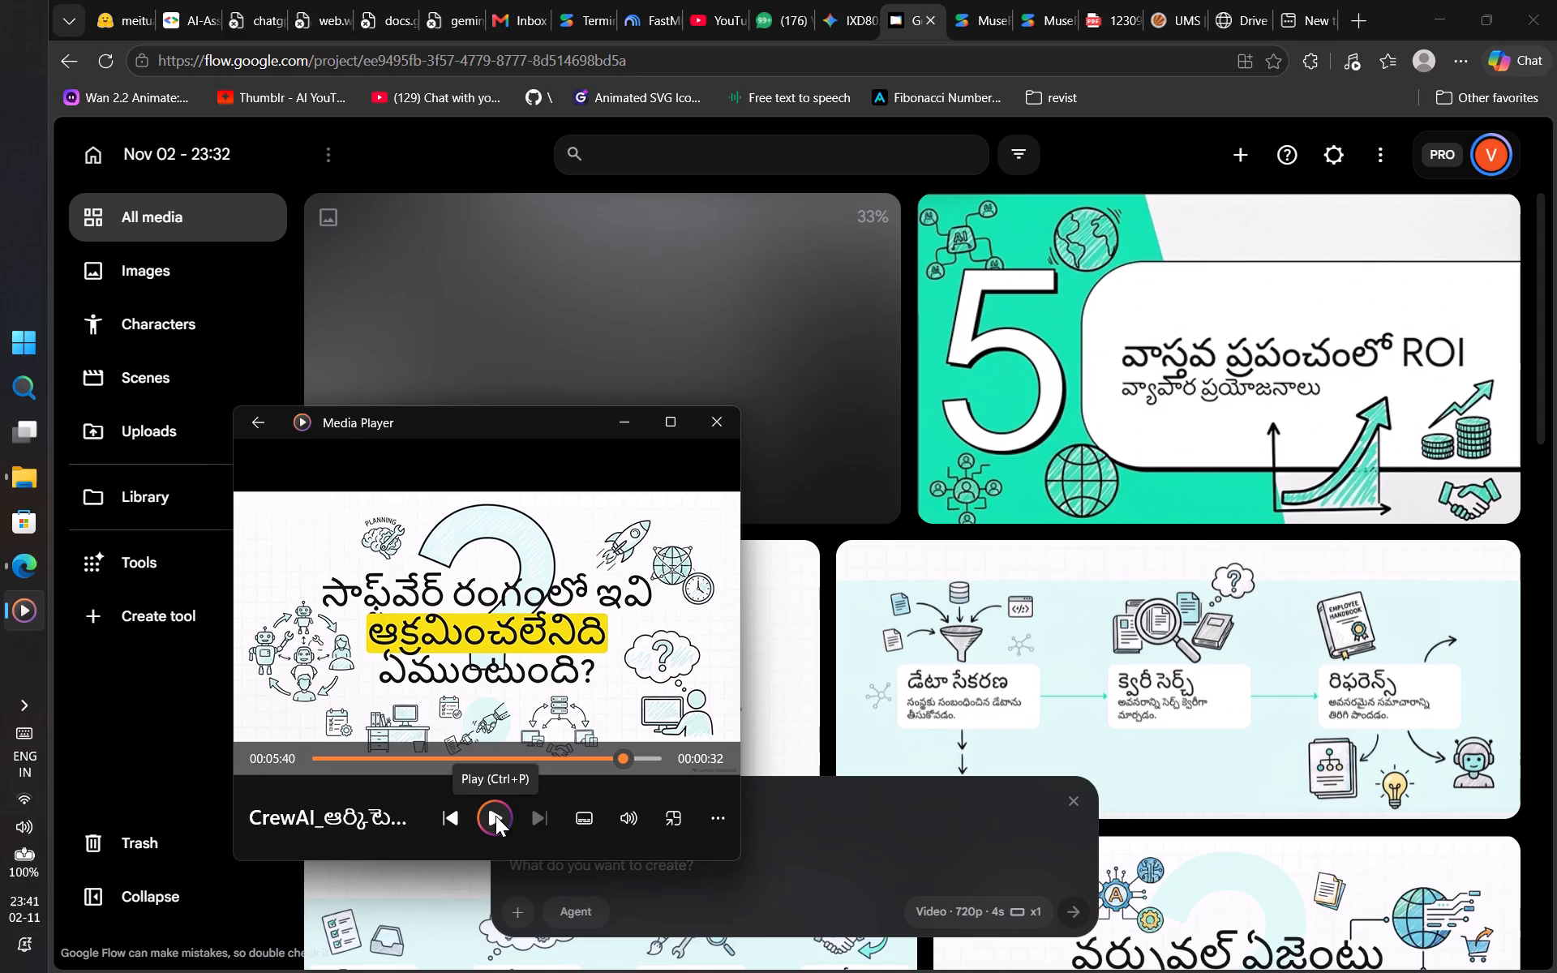
left_click(676, 410)
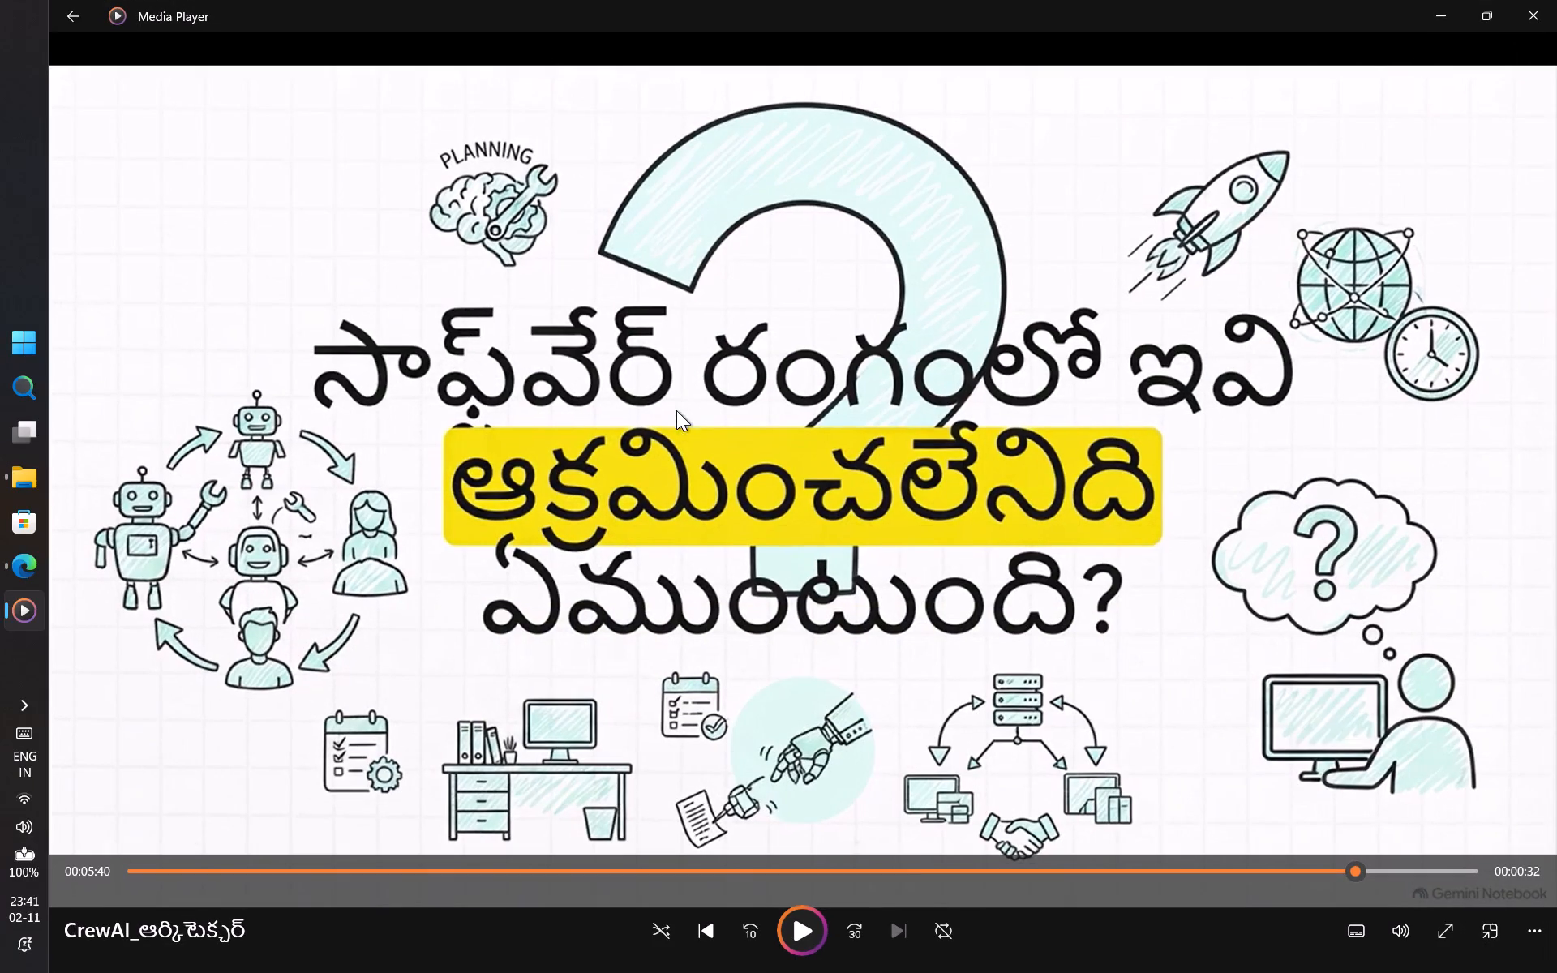
Seek the video back to 05:20 and capture a screenshot of the CrewAI industry time-savings table slide.
key("Tab")
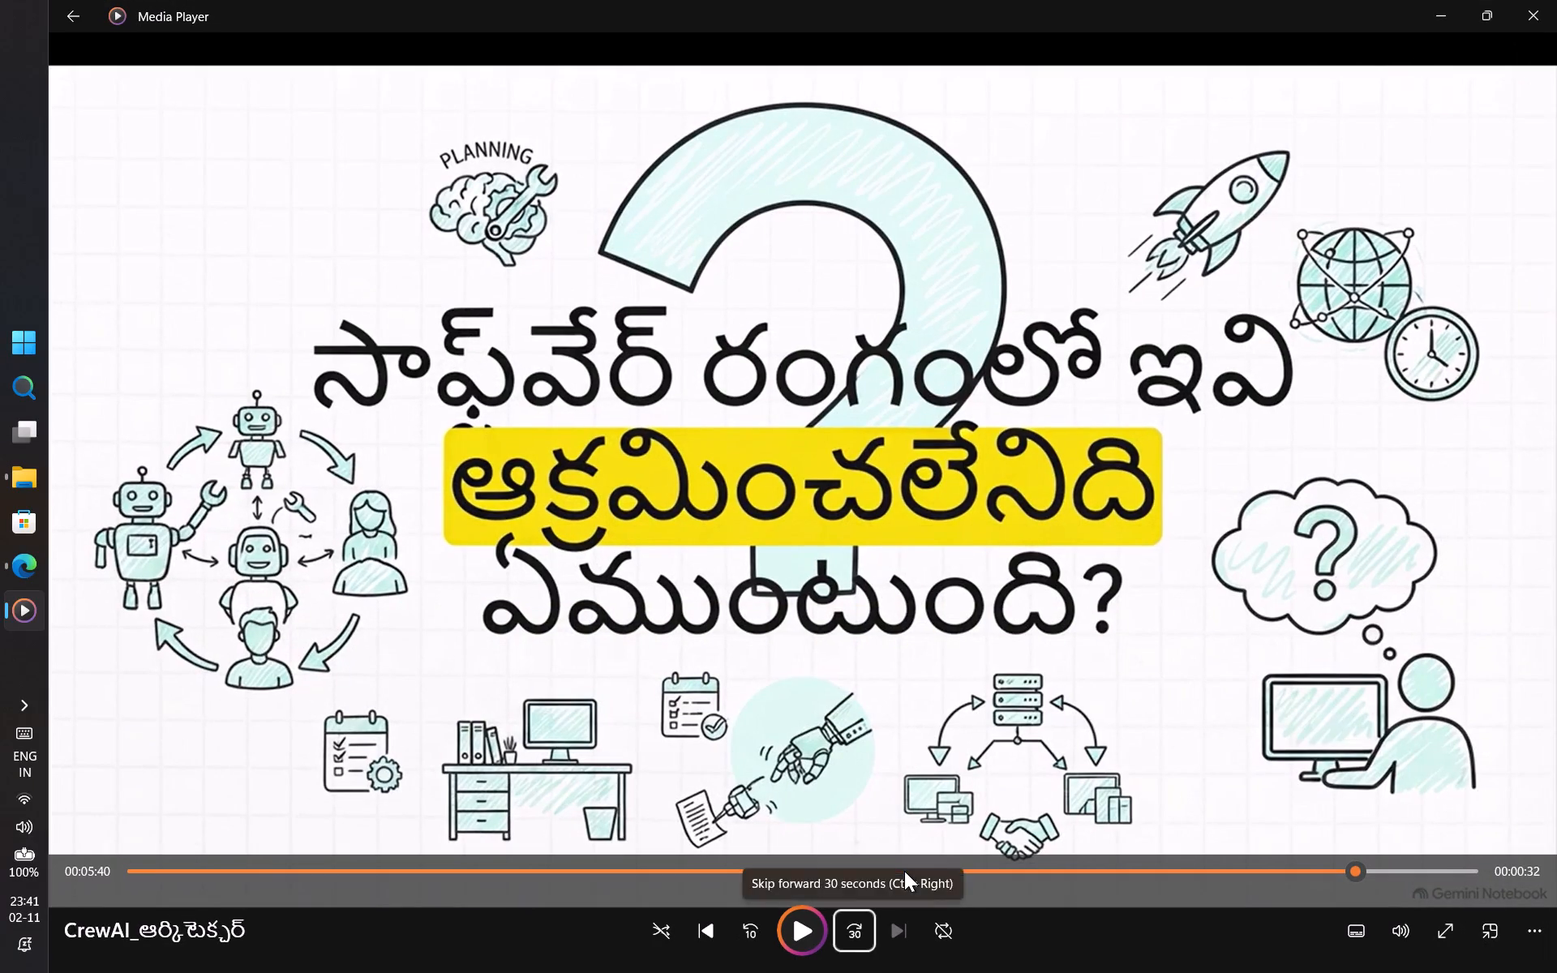
key("Tab")
key("Tab")
key("Tab")
key("Tab")
key("Tab")
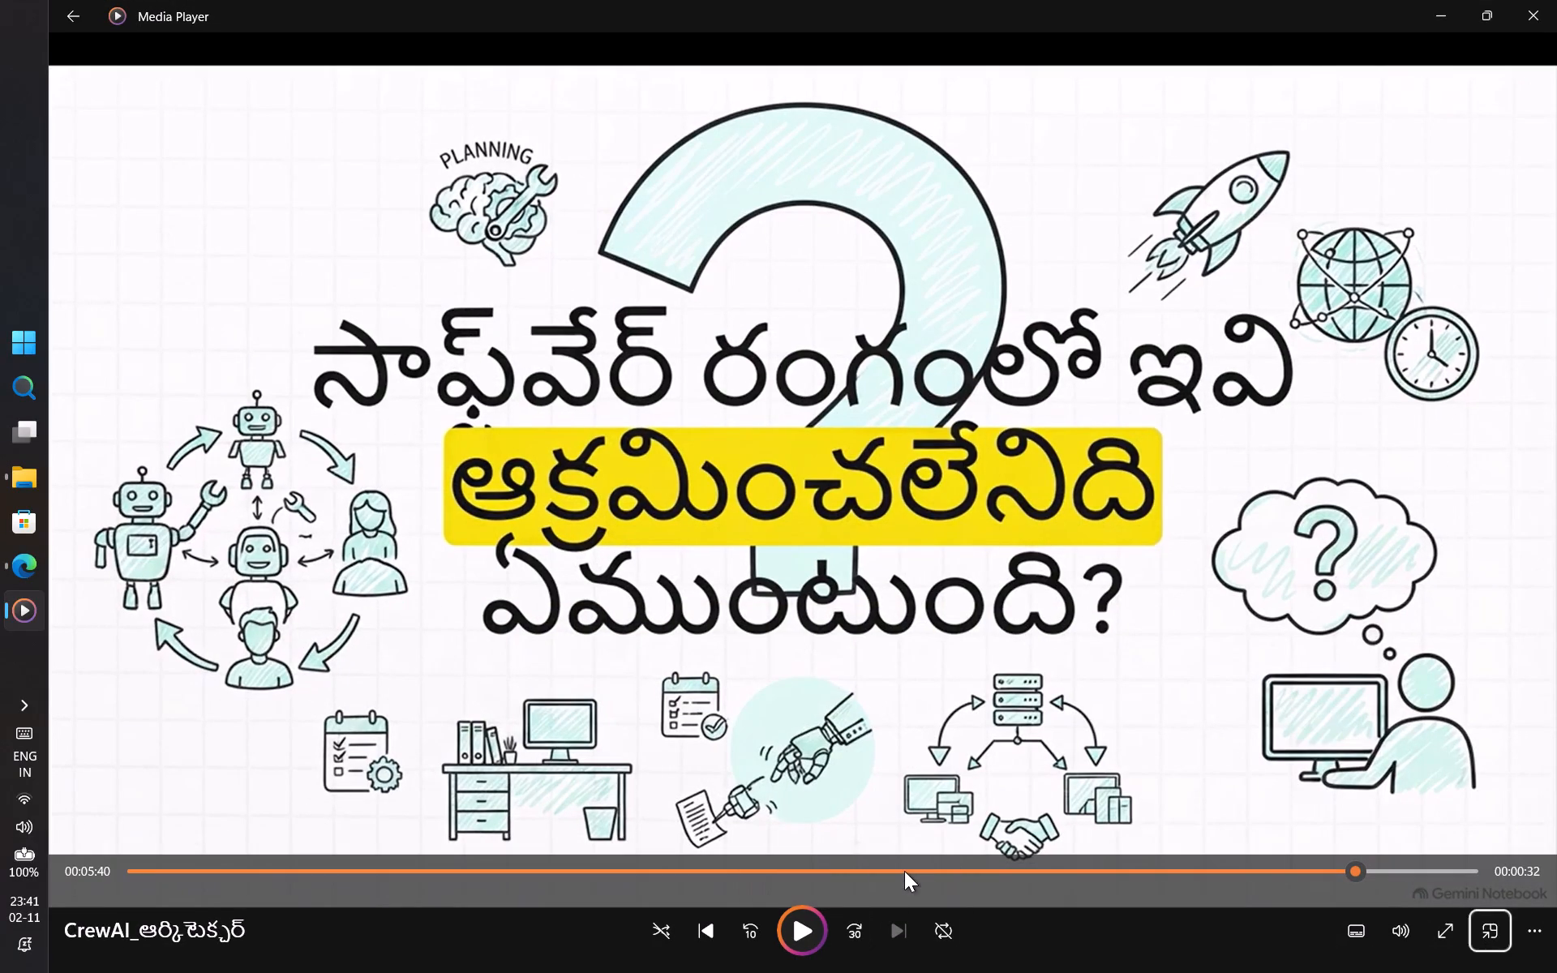
key("shift+Tab")
key("shift+Tab")
key("shift+Tab")
key("shift+Tab")
key("shift+Tab")
key("shift+Tab")
key("shift+Tab")
key("shift+Tab")
key("shift+Tab")
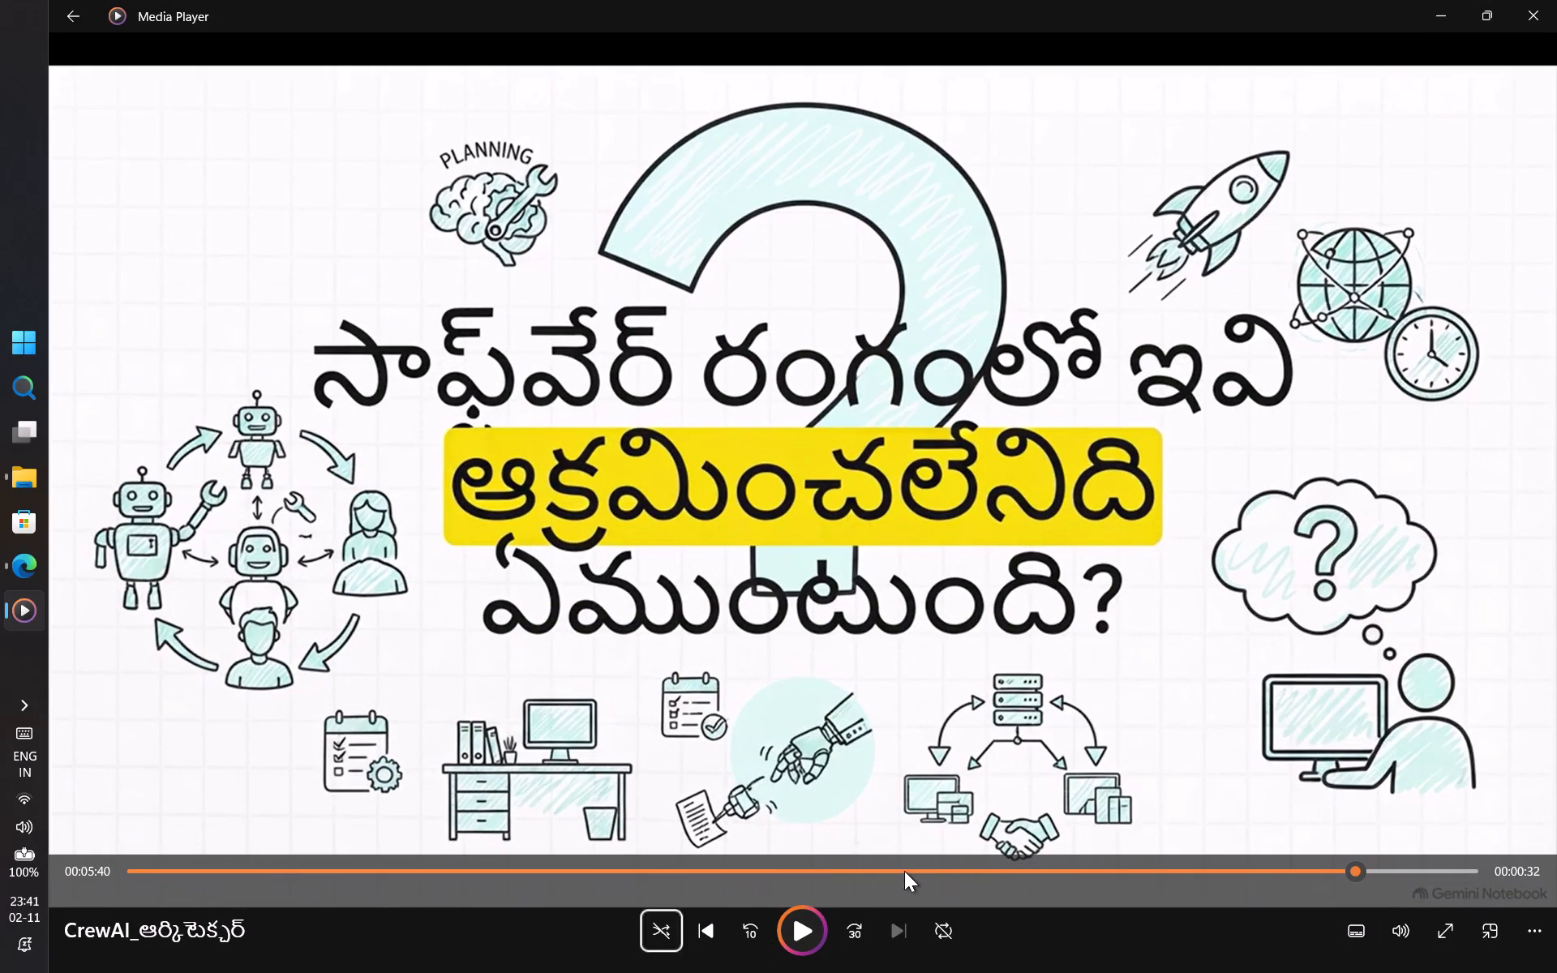
key("shift+Tab")
key("shift+Tab")
key("Left")
key("Left")
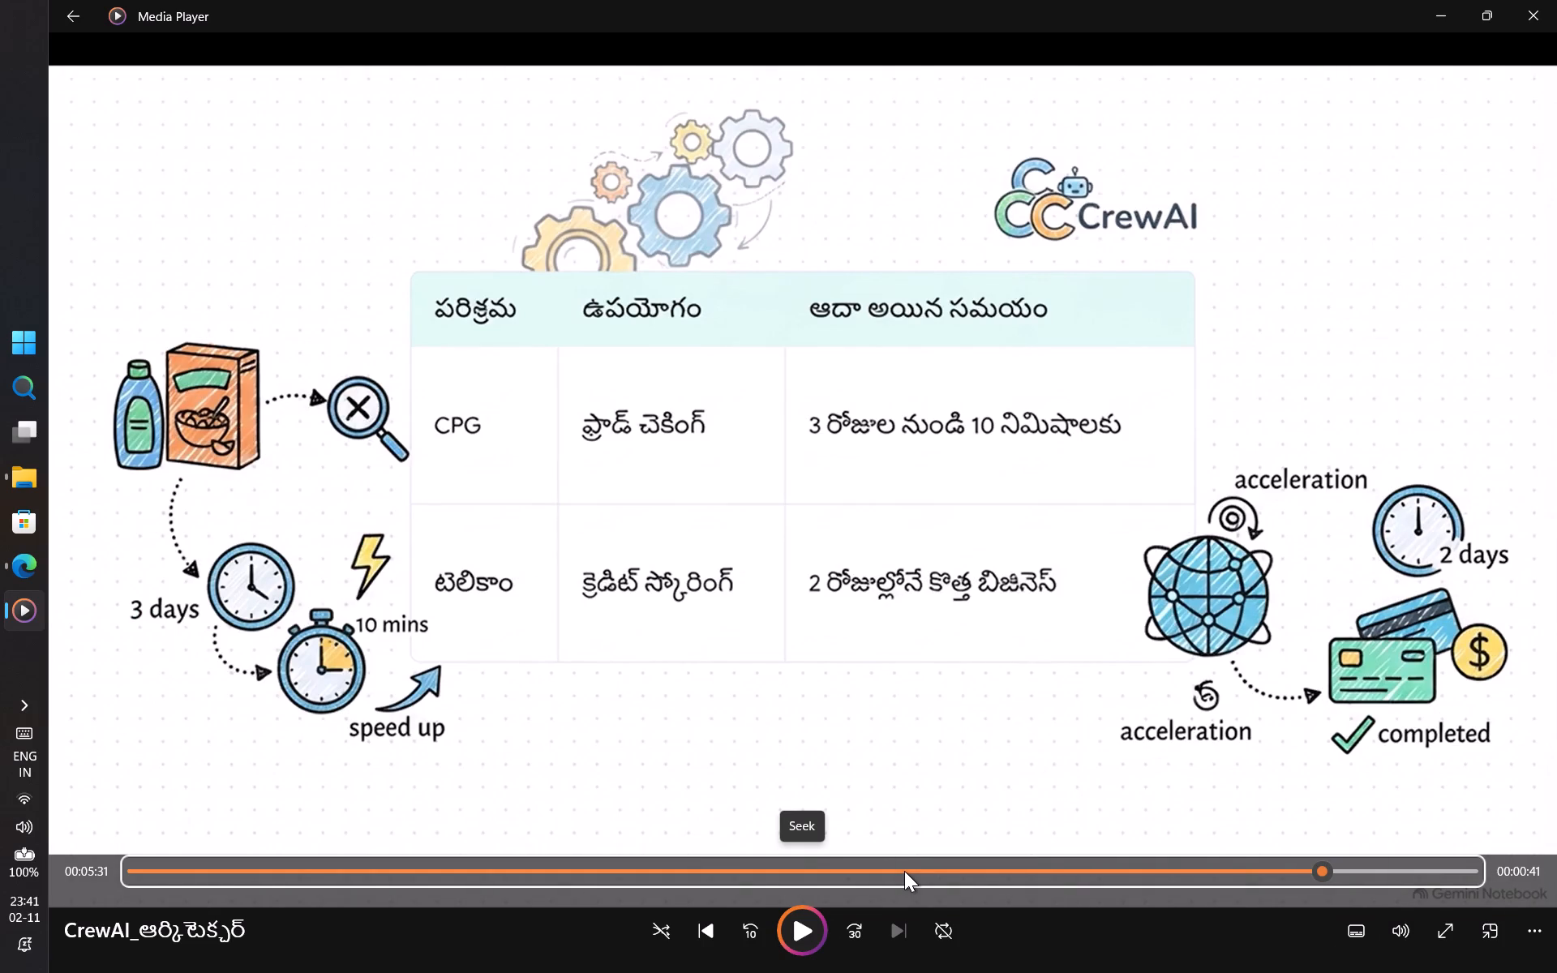
key("Left")
key("Left")
key("Left")
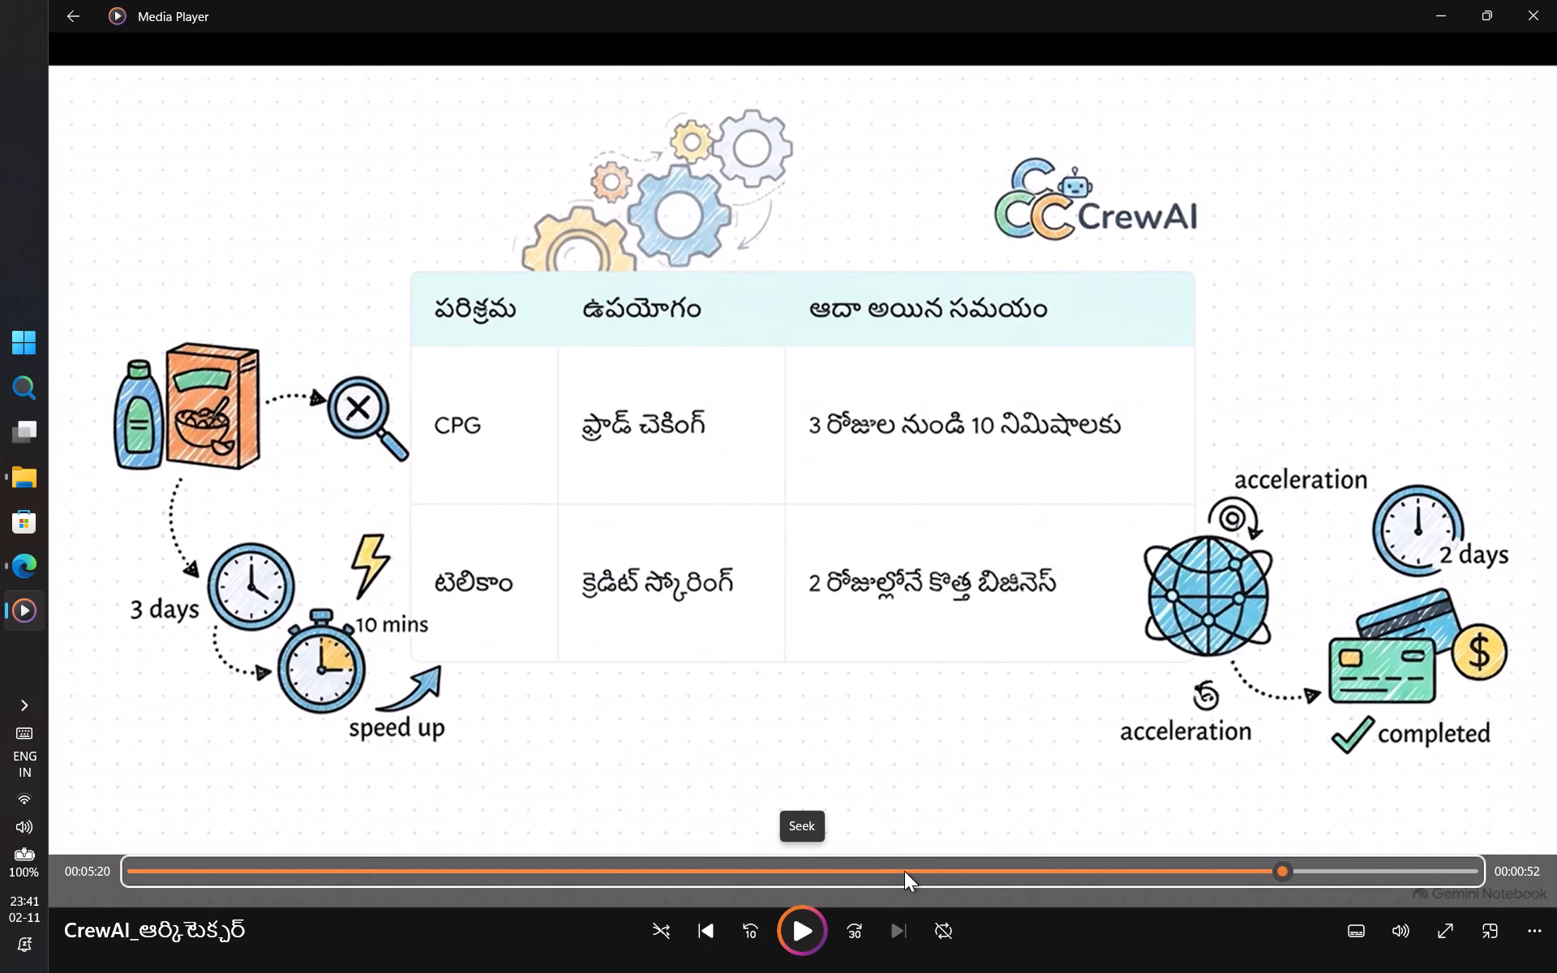
key("Left")
key("Right")
key("Print")
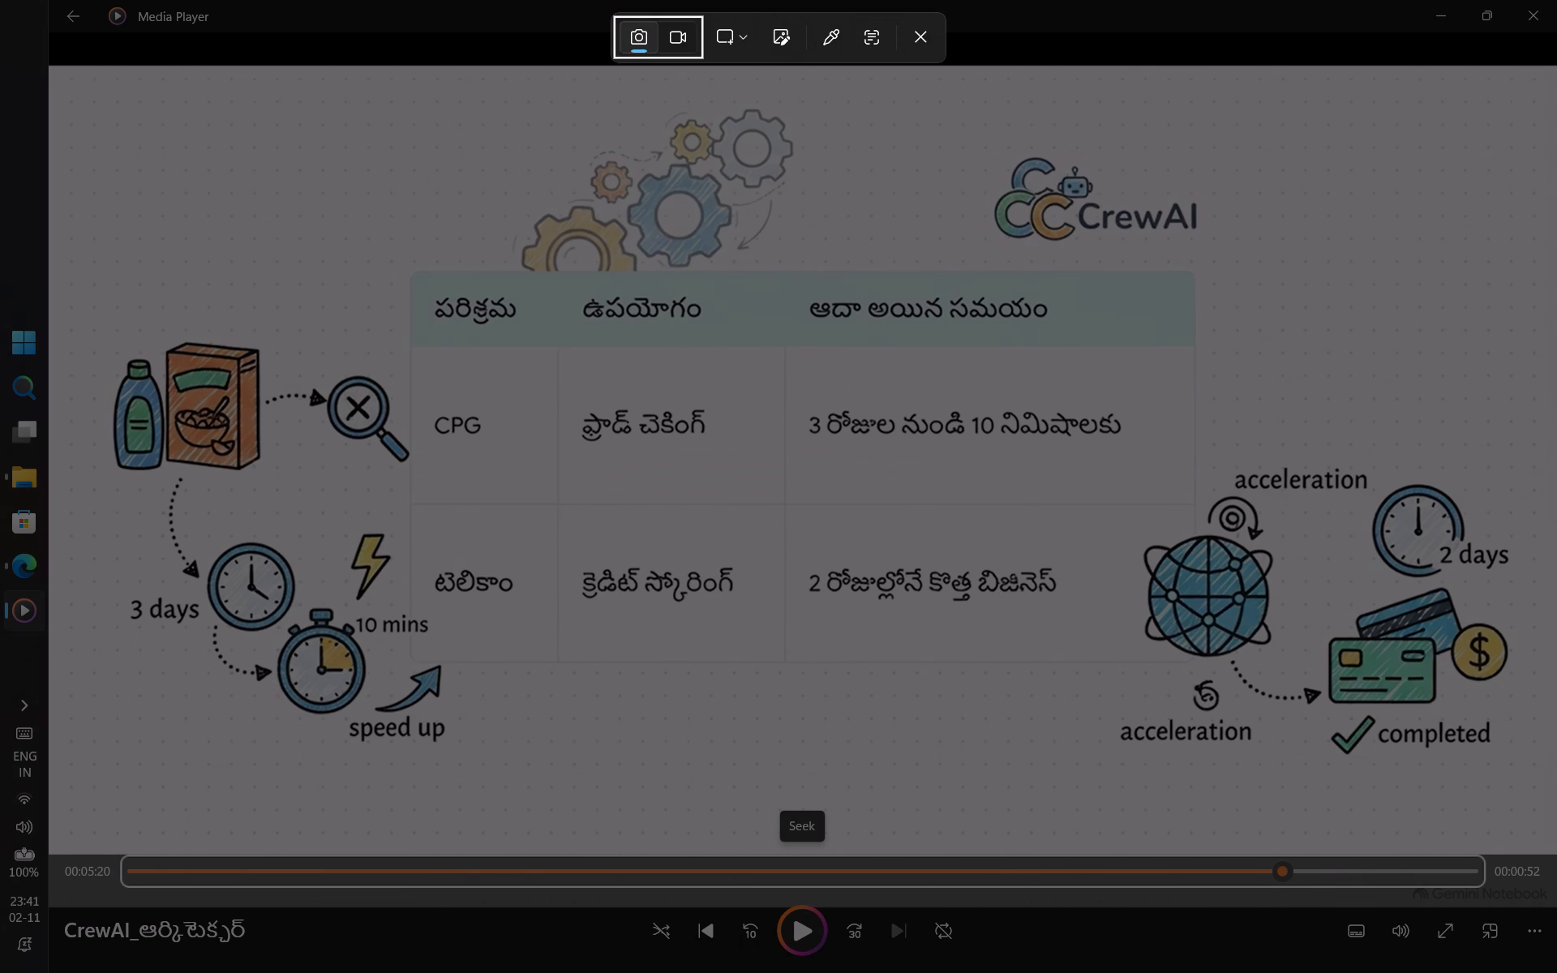
left_click_drag(67, 73, 1353, 924)
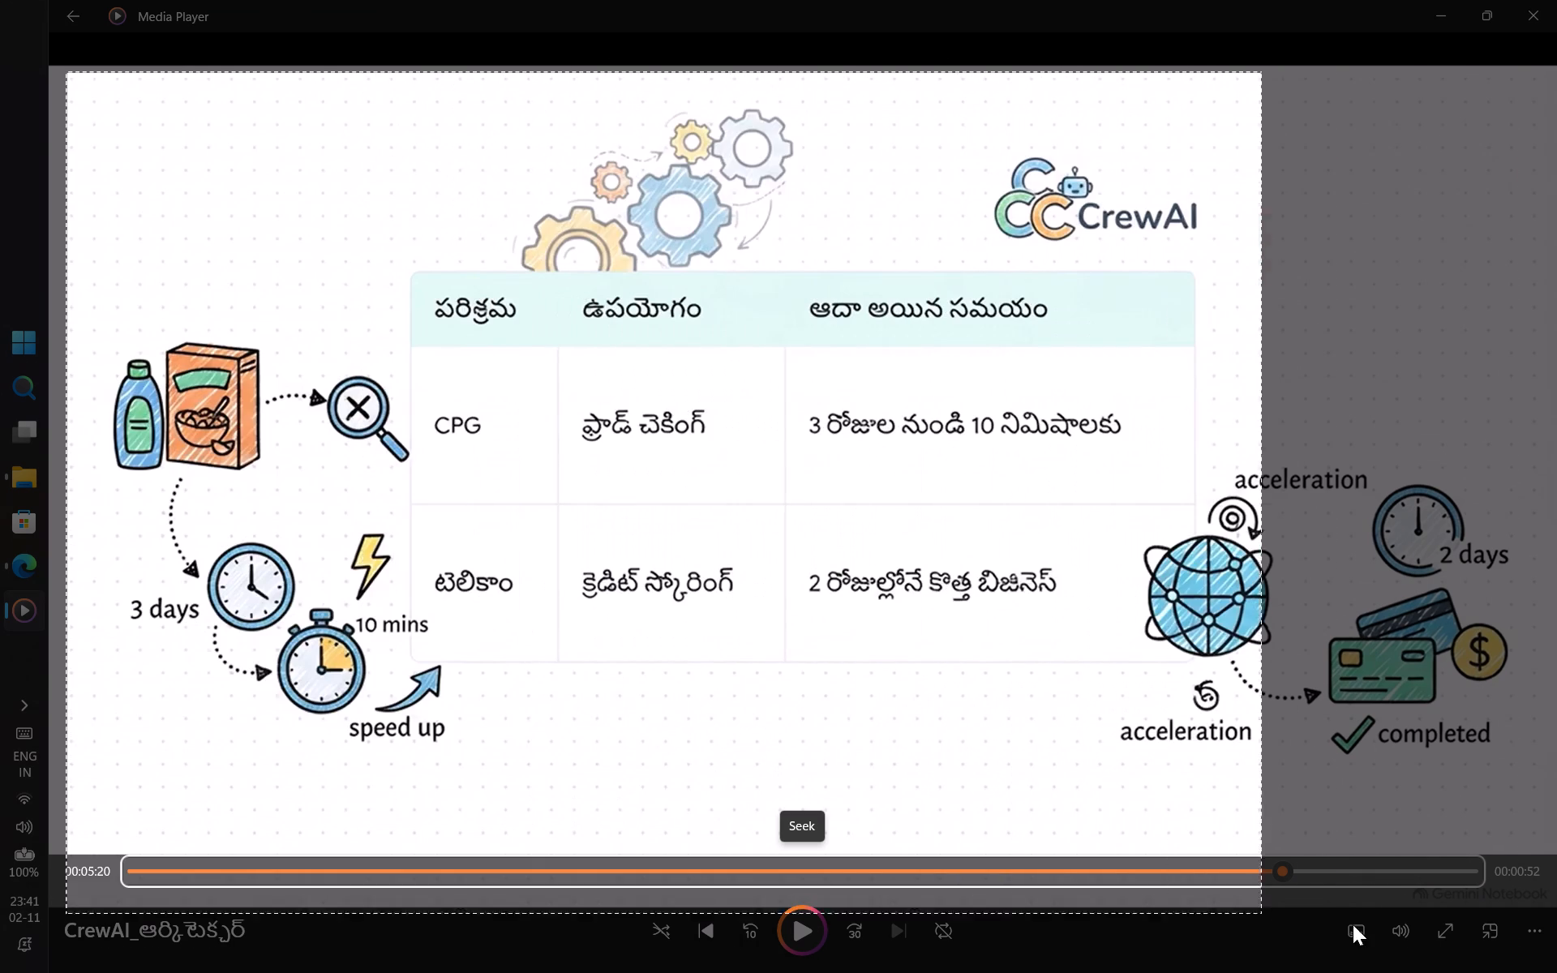
left_click_drag(1353, 924, 1556, 840)
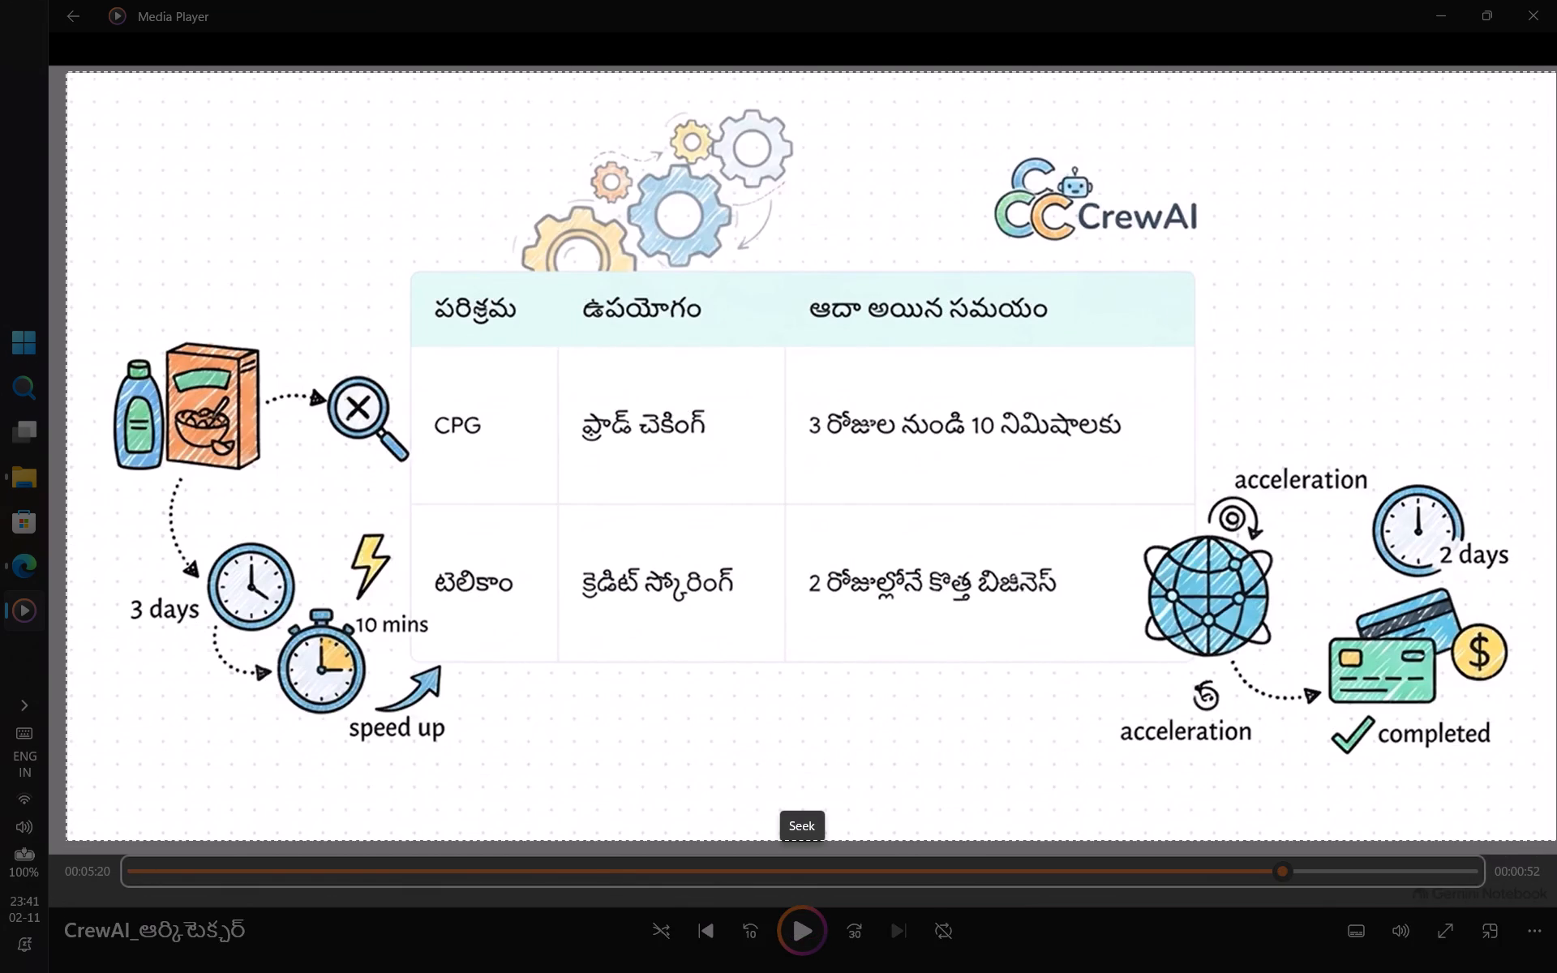
left_click_drag(1556, 840, 1555, 806)
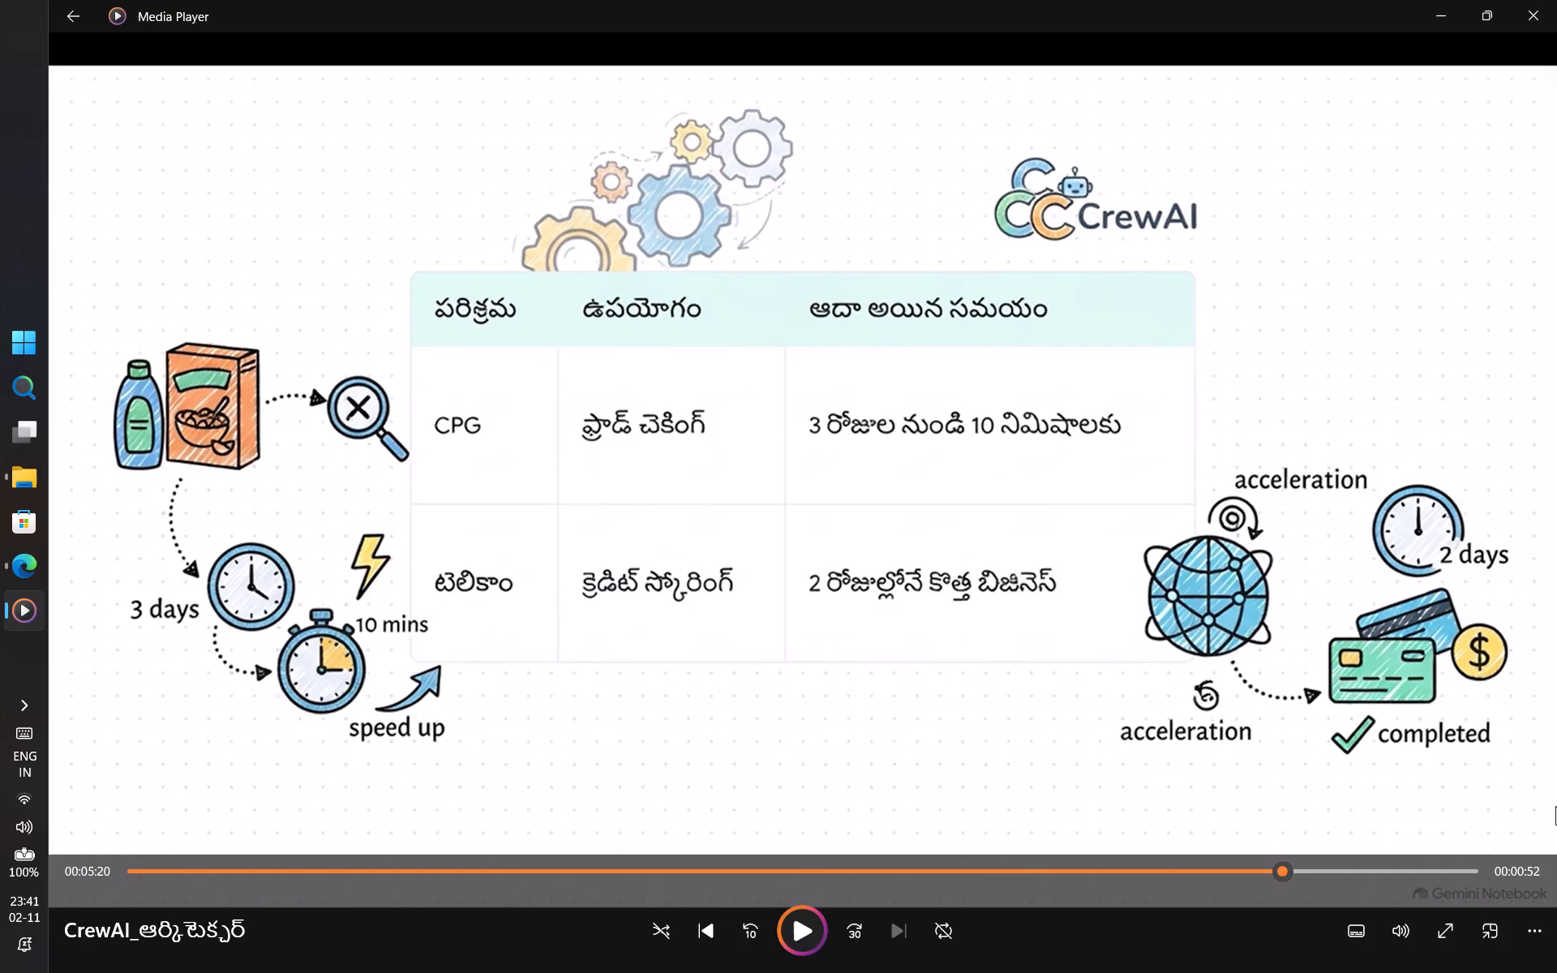
key("Right")
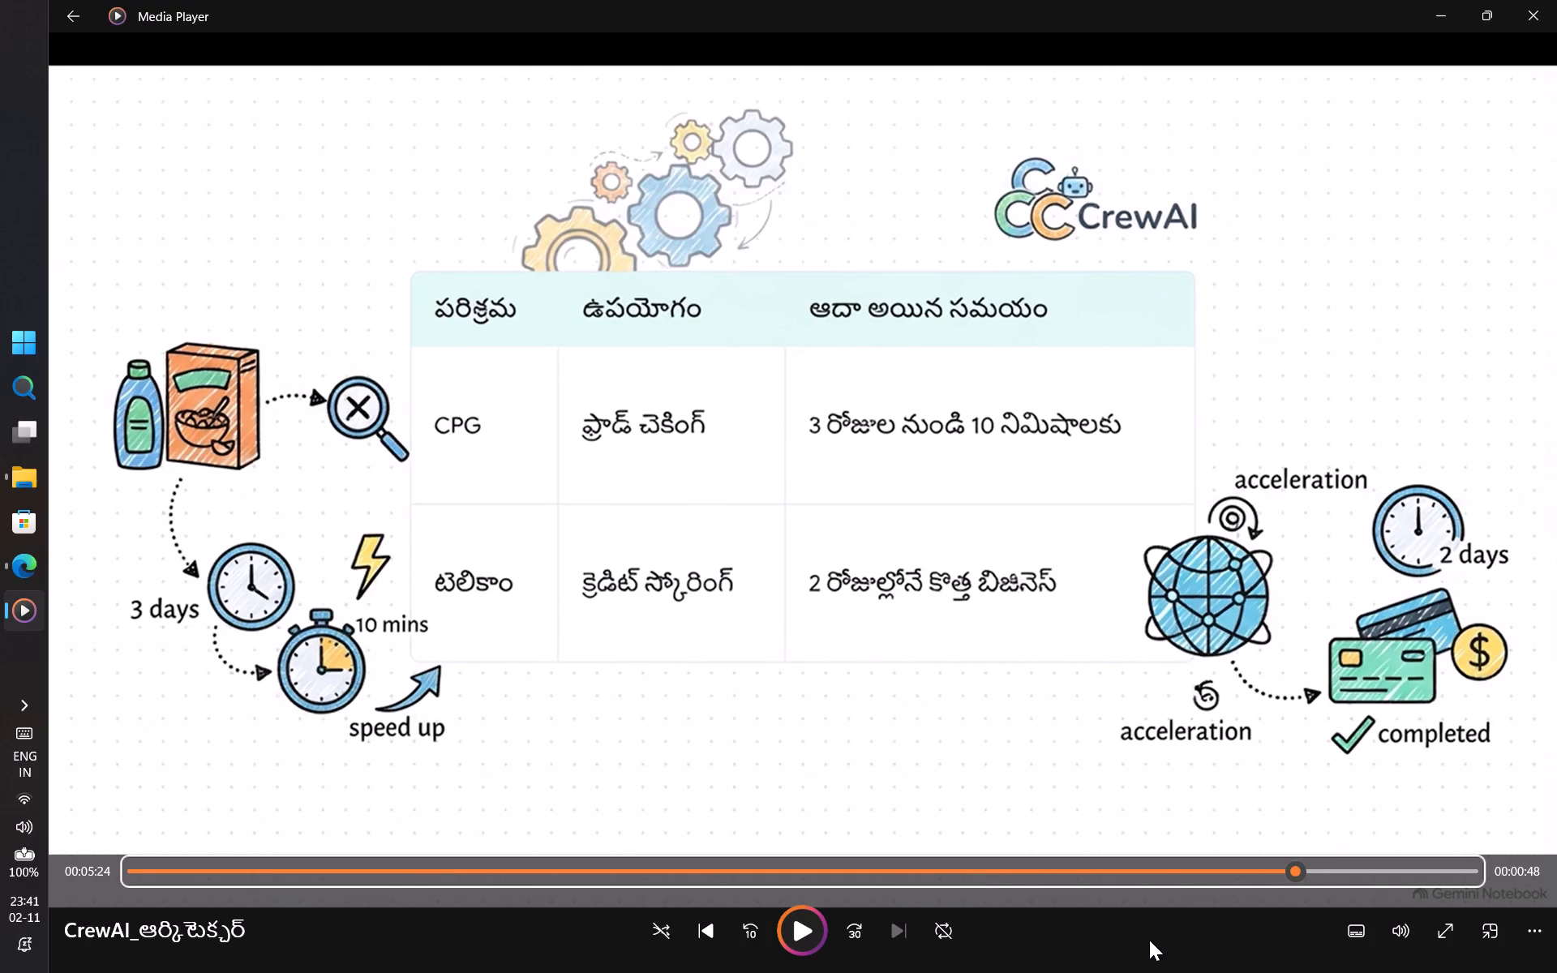
key("Right")
key("Right")
key("Right")
key("Right")
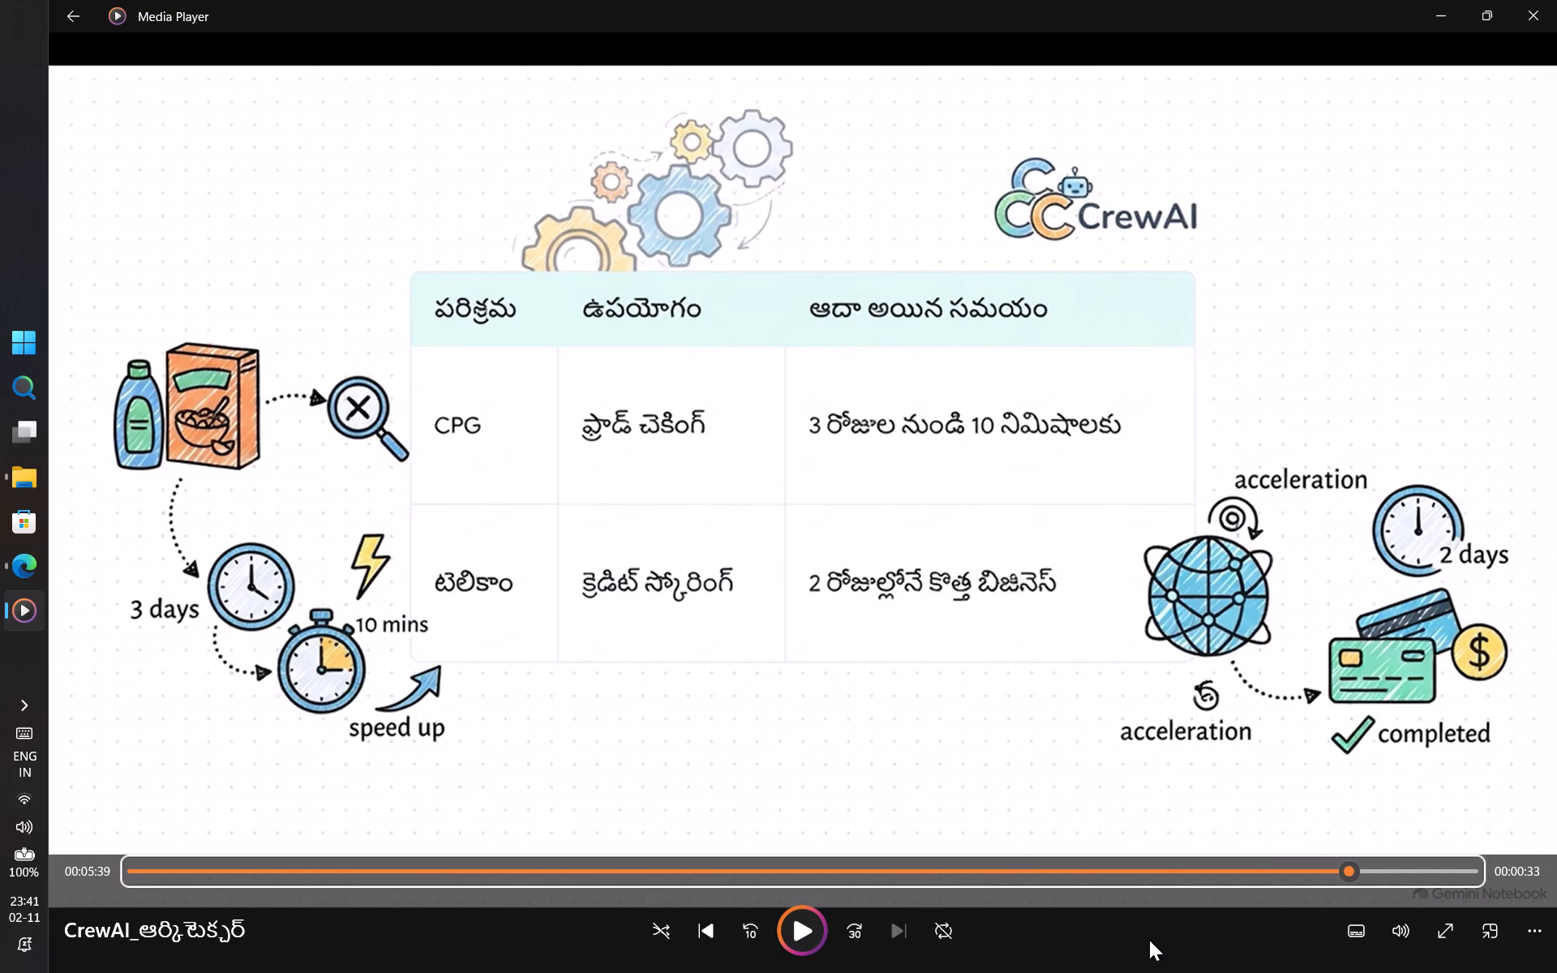
key("Right")
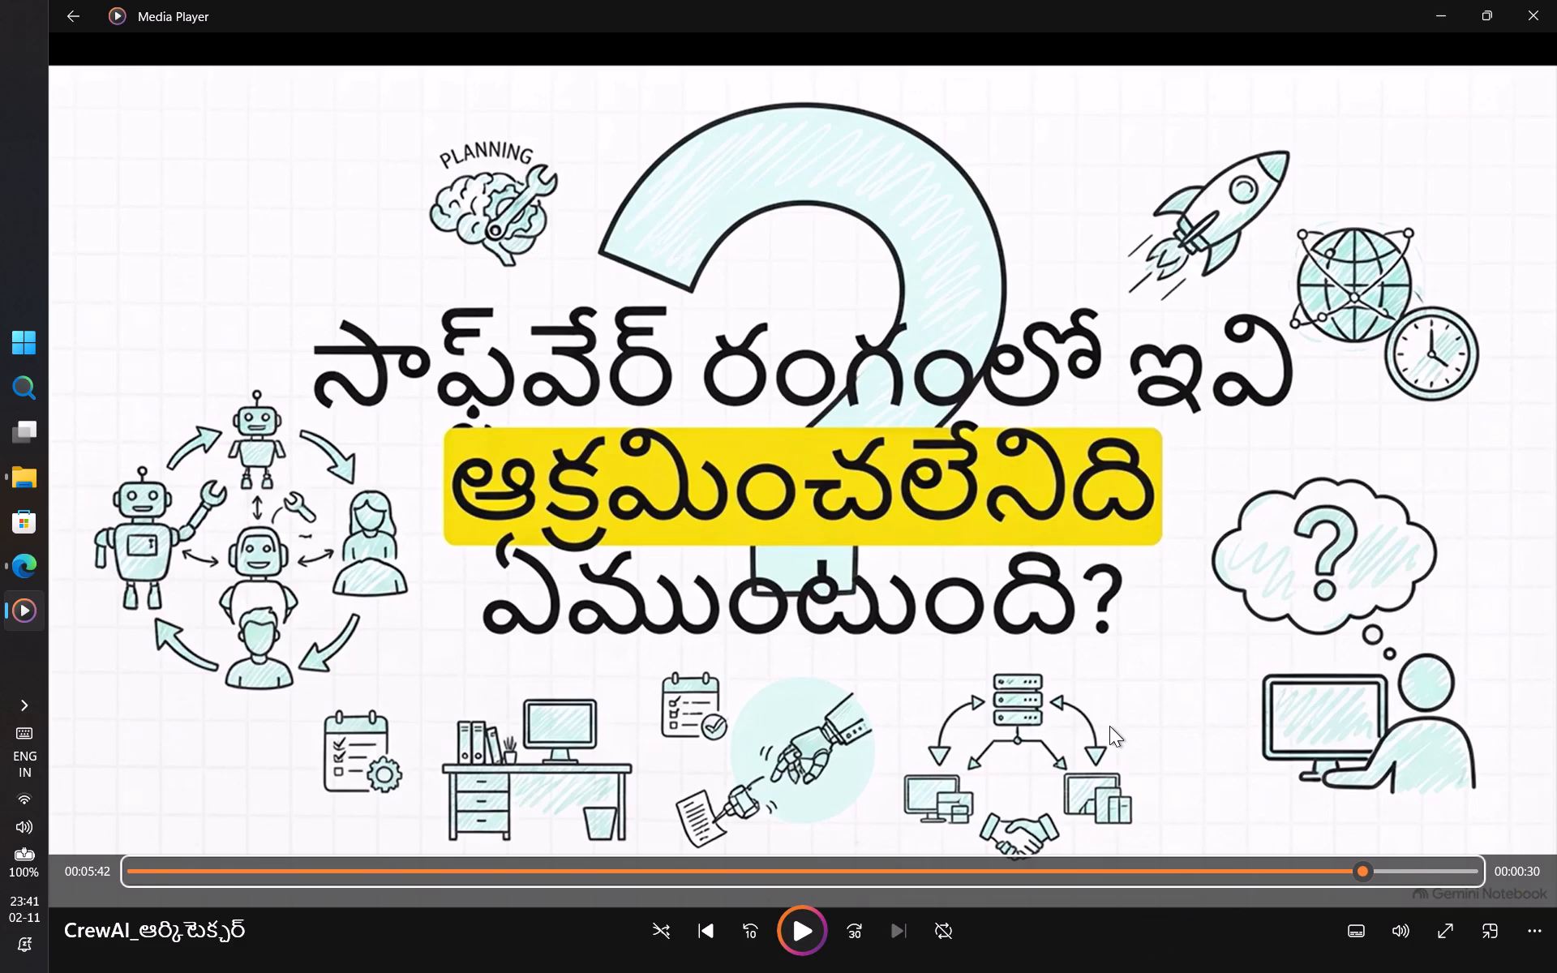
left_click(798, 931)
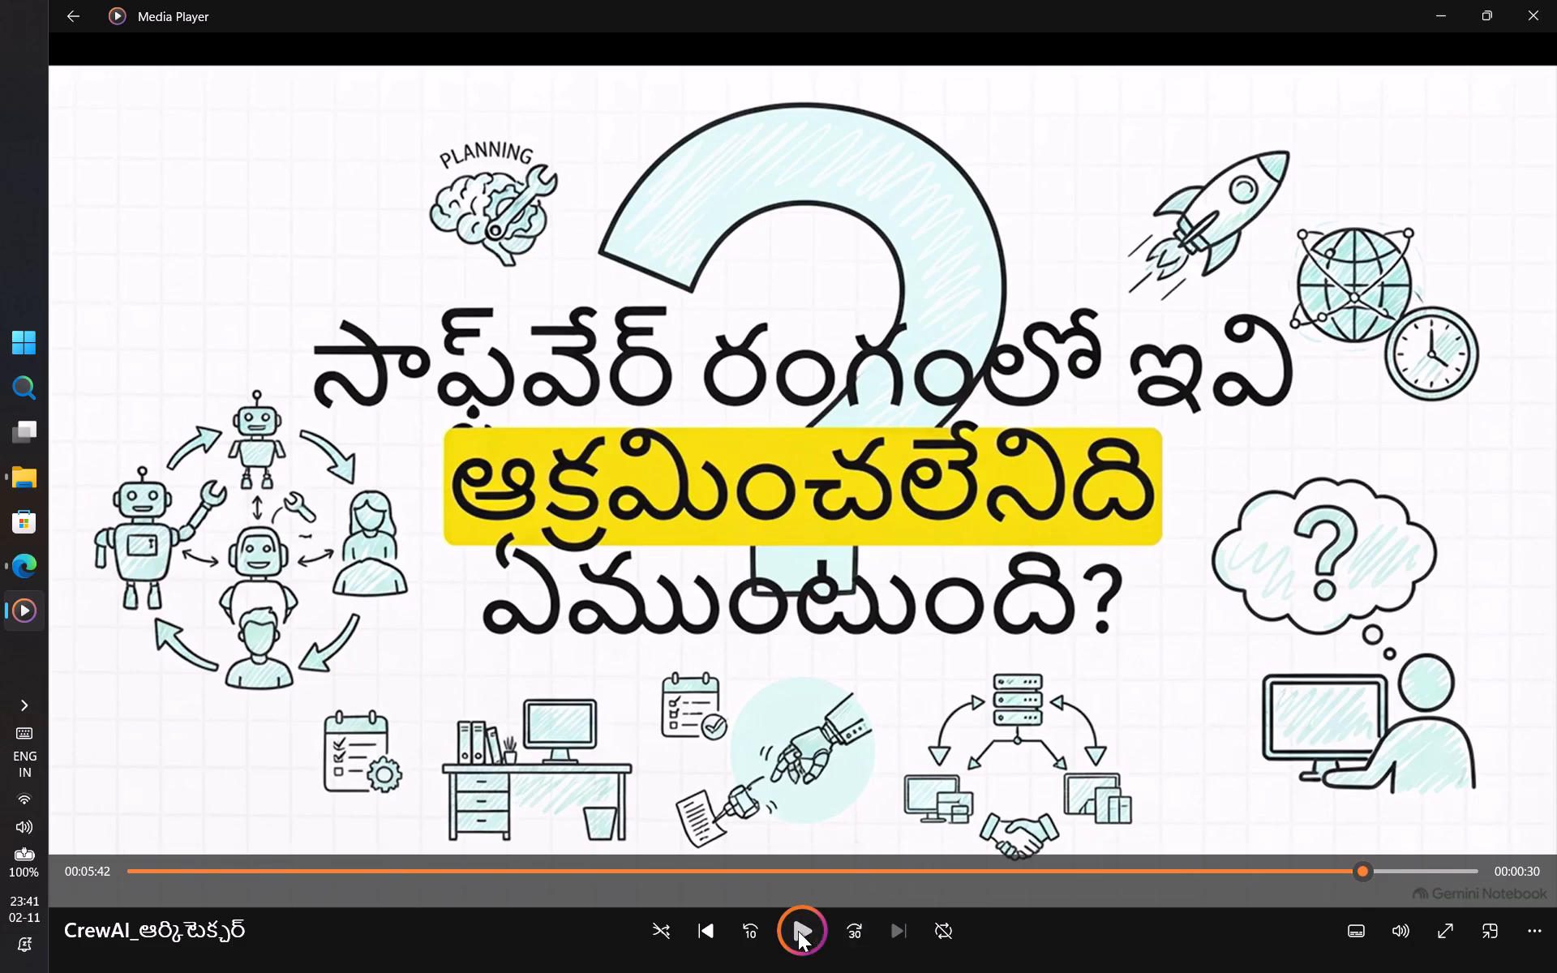
key("Print")
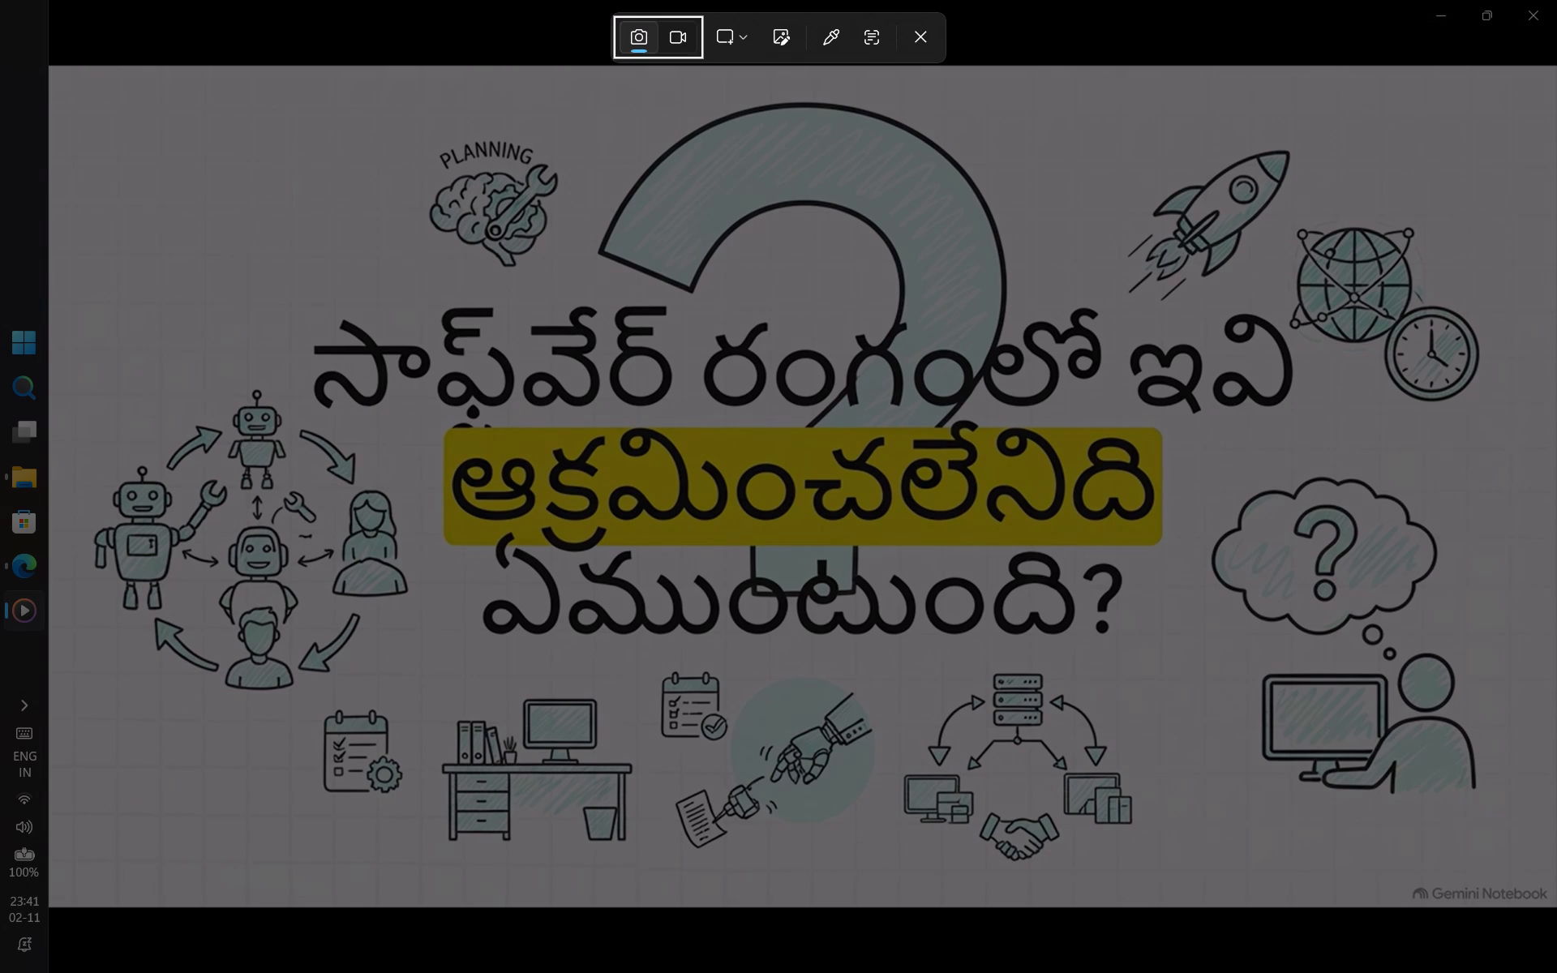
left_click_drag(66, 75, 1524, 898)
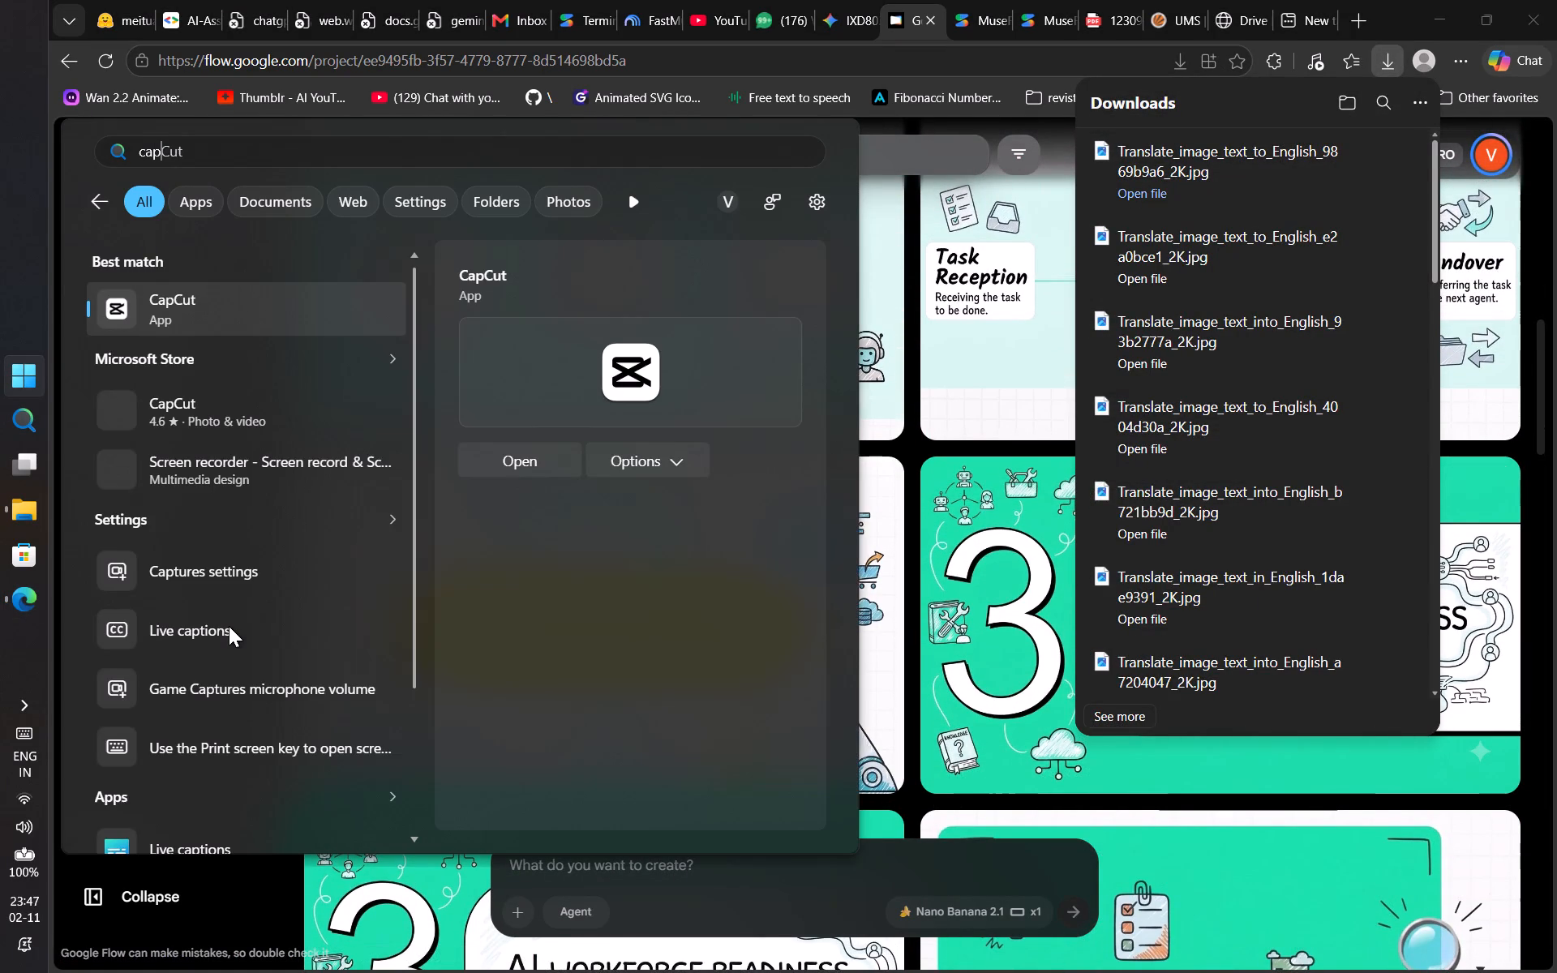
key("Return")
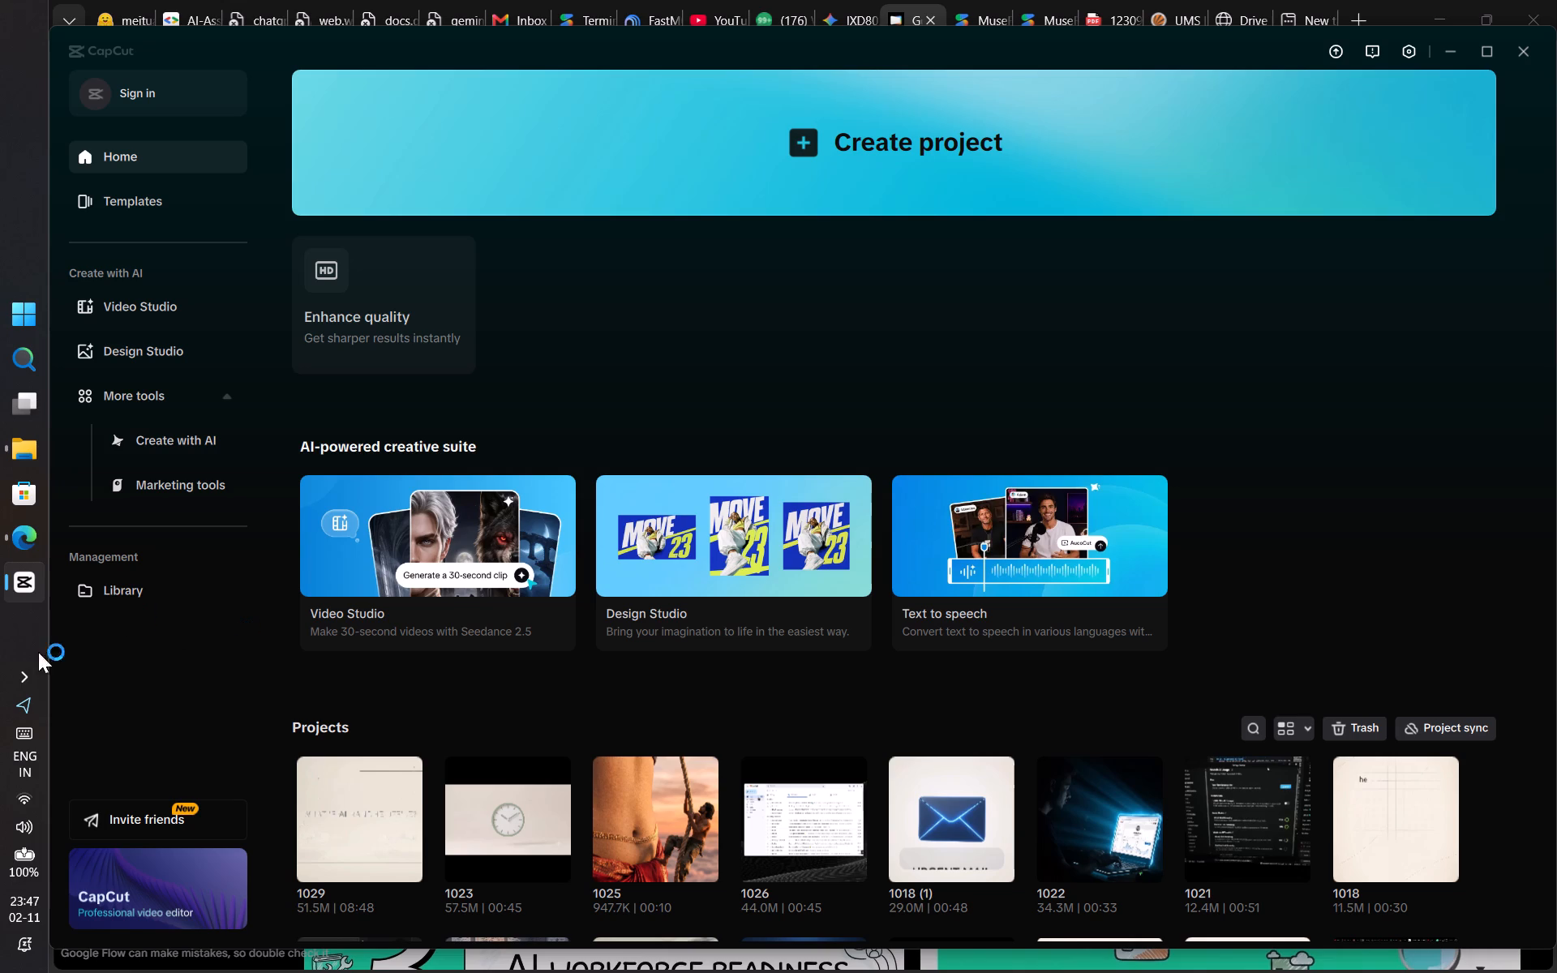
left_click(18, 675)
left_click(24, 703)
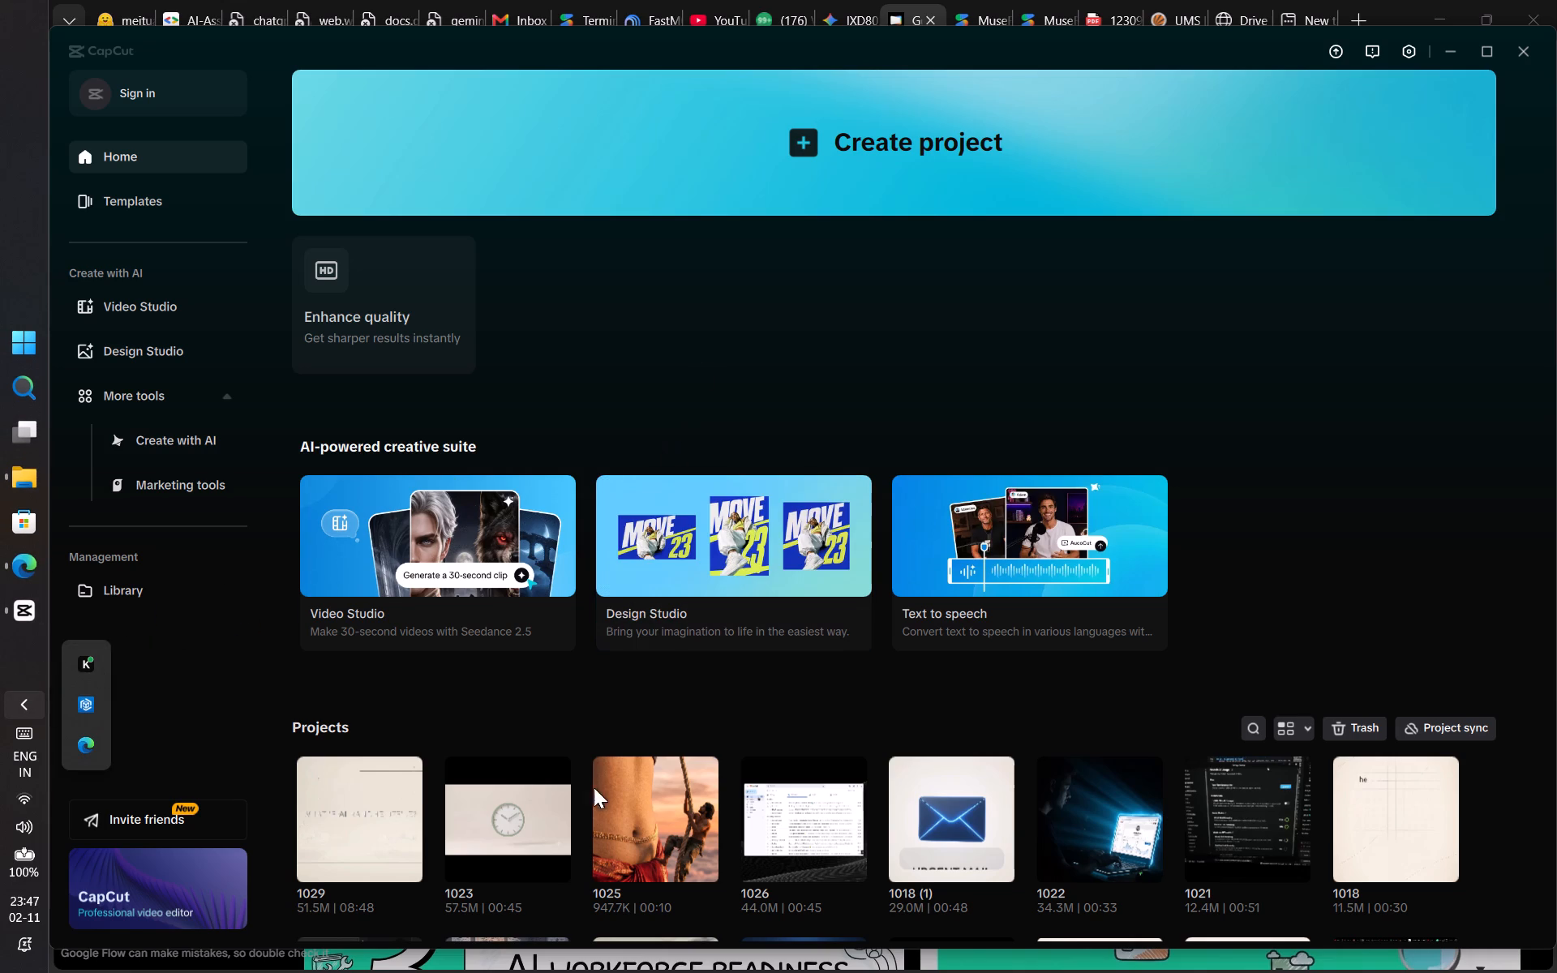
left_click(887, 143)
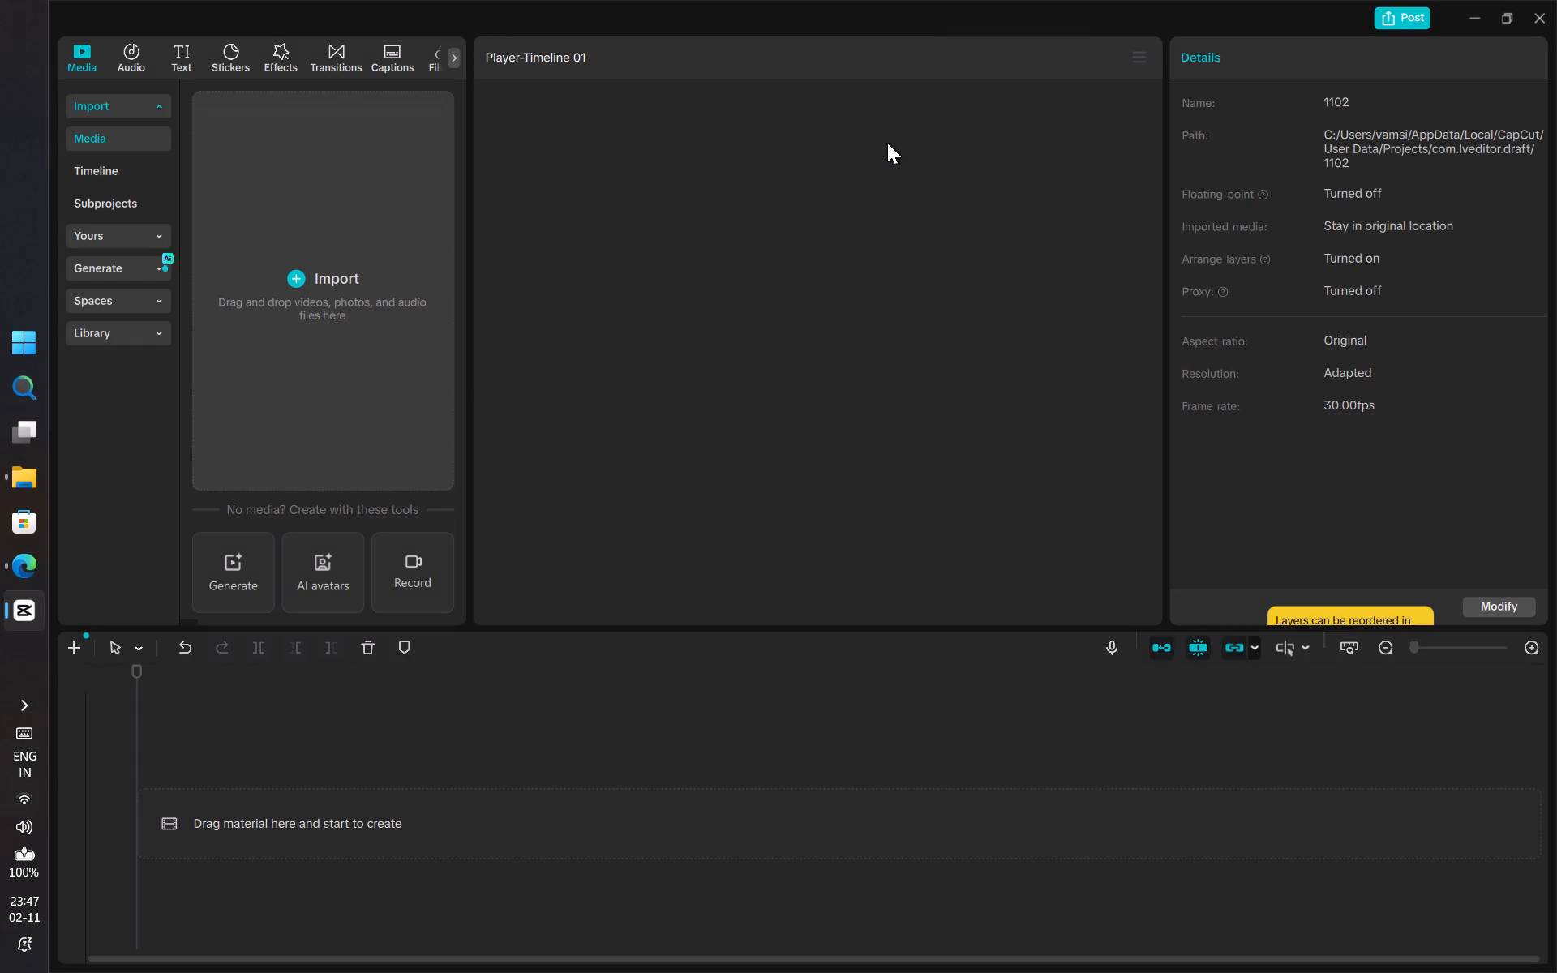
Import the 2K English slides, CrewAI_ఆర్కిటెక్చర్.mp4, 1102(1).mp4 and the Telugu-named m4a audio from Downloads.
left_click(354, 305)
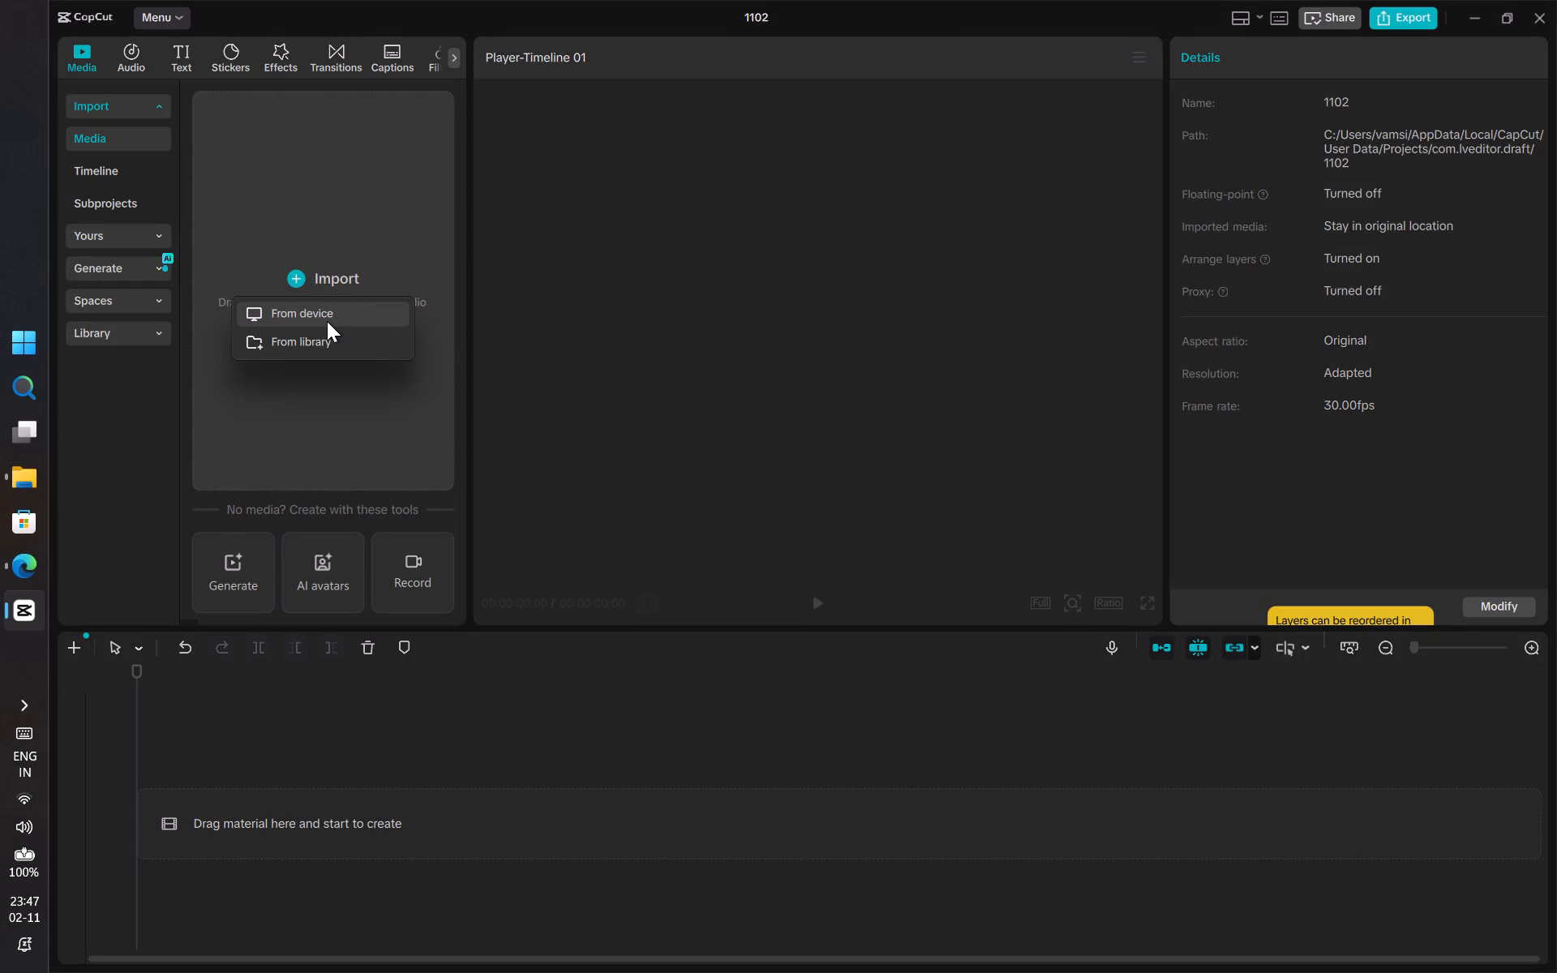
left_click(327, 316)
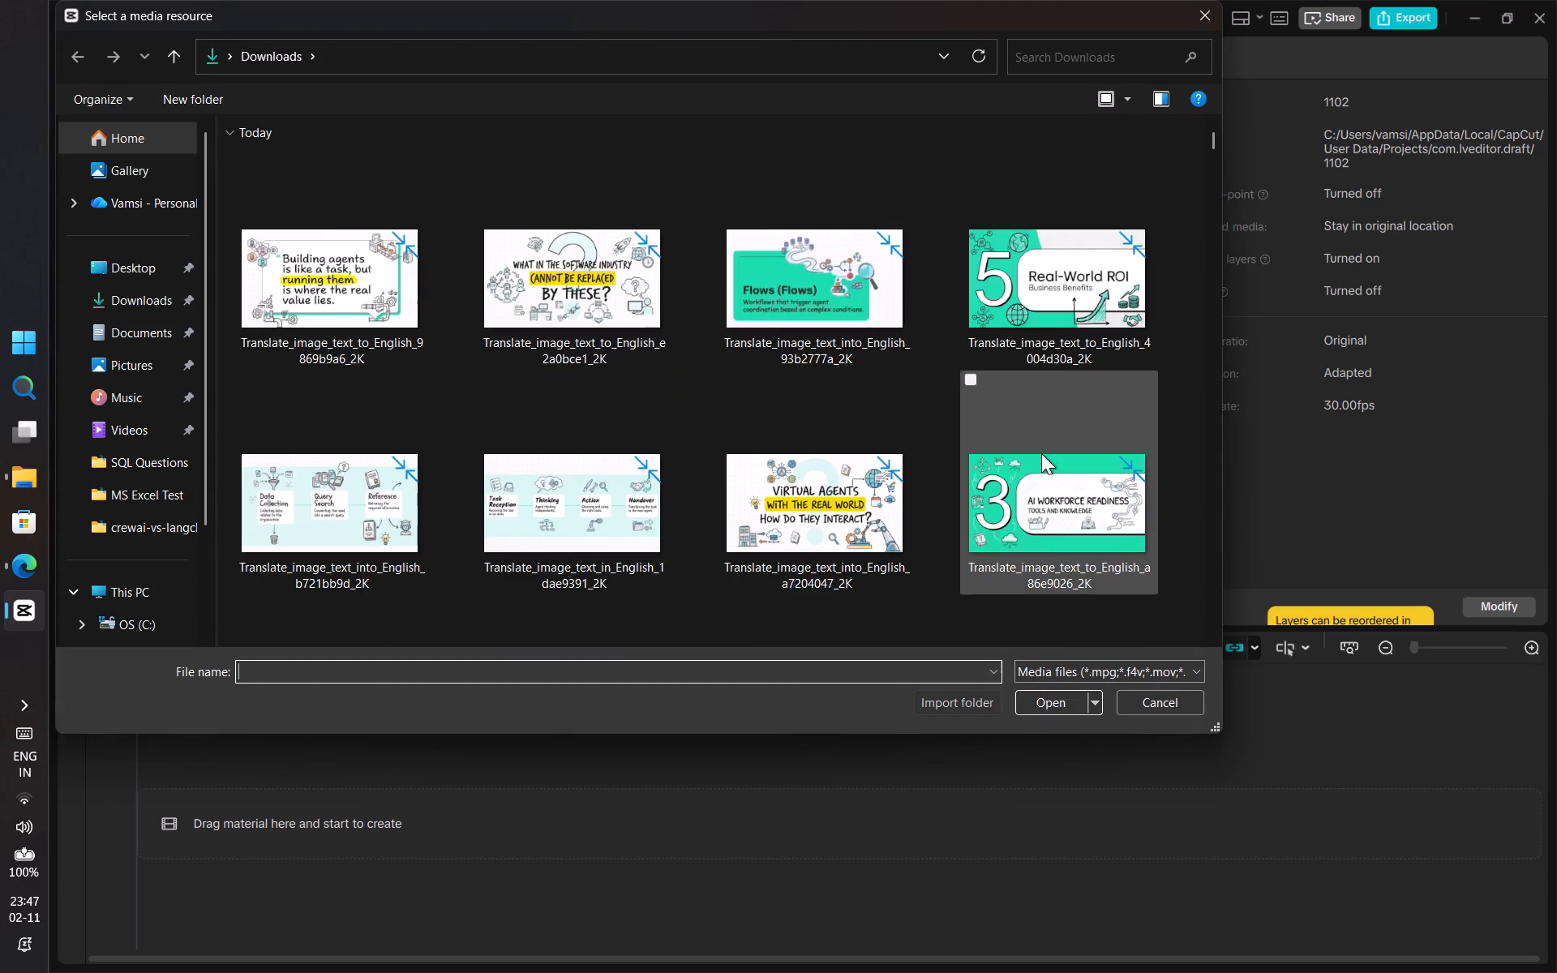
left_click(1096, 456)
key("Down")
key("Down")
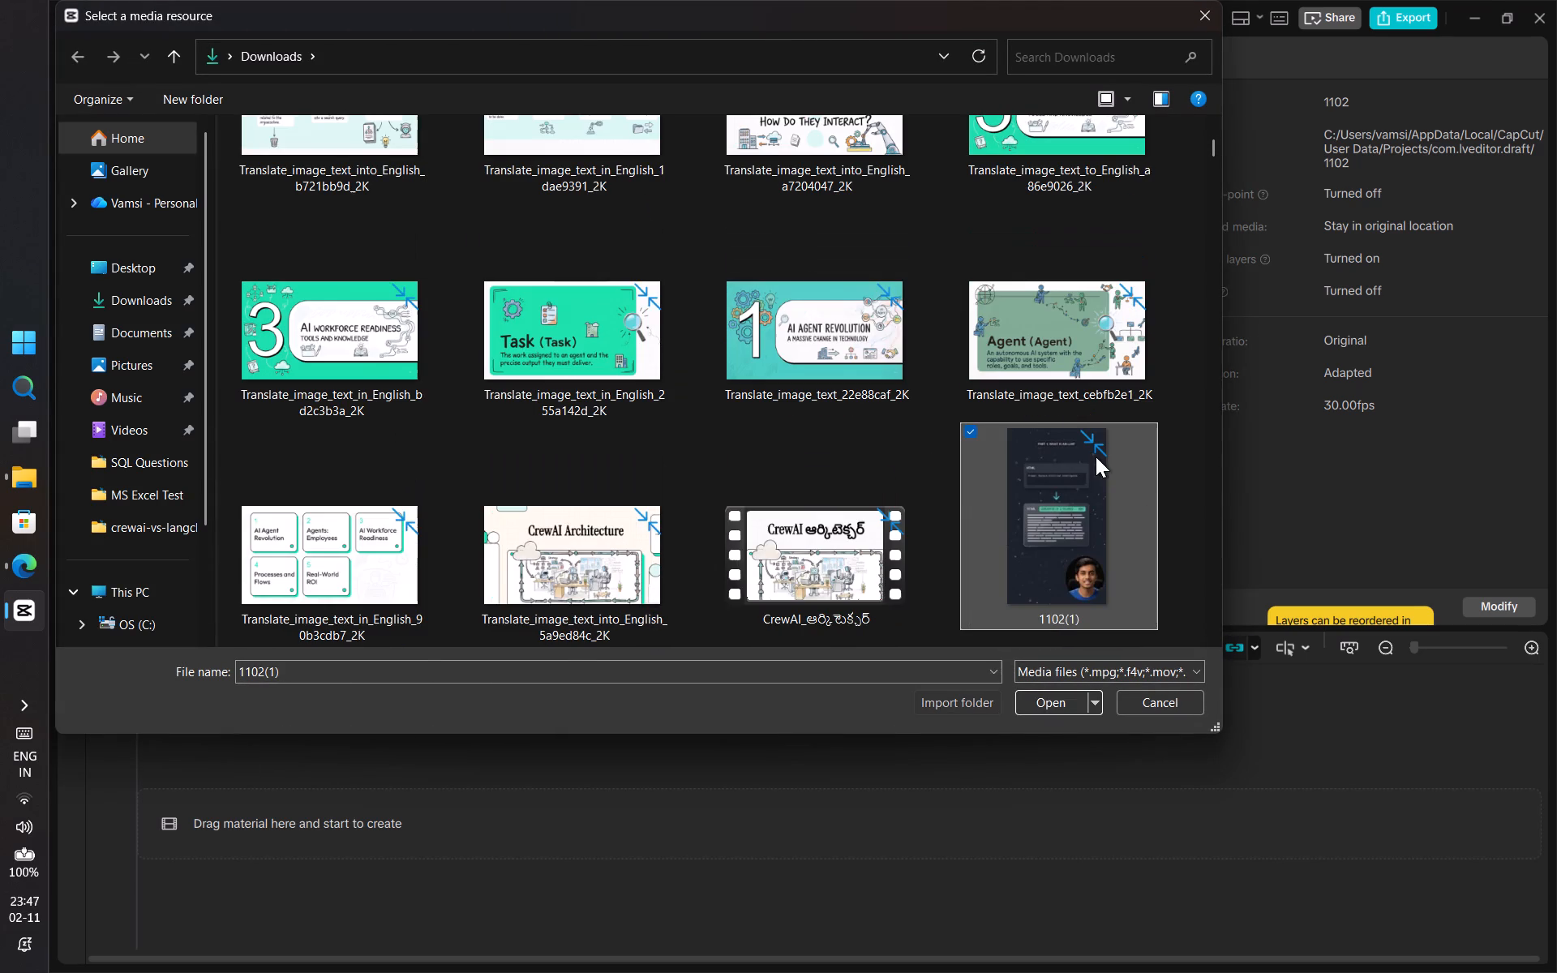
left_click(903, 537)
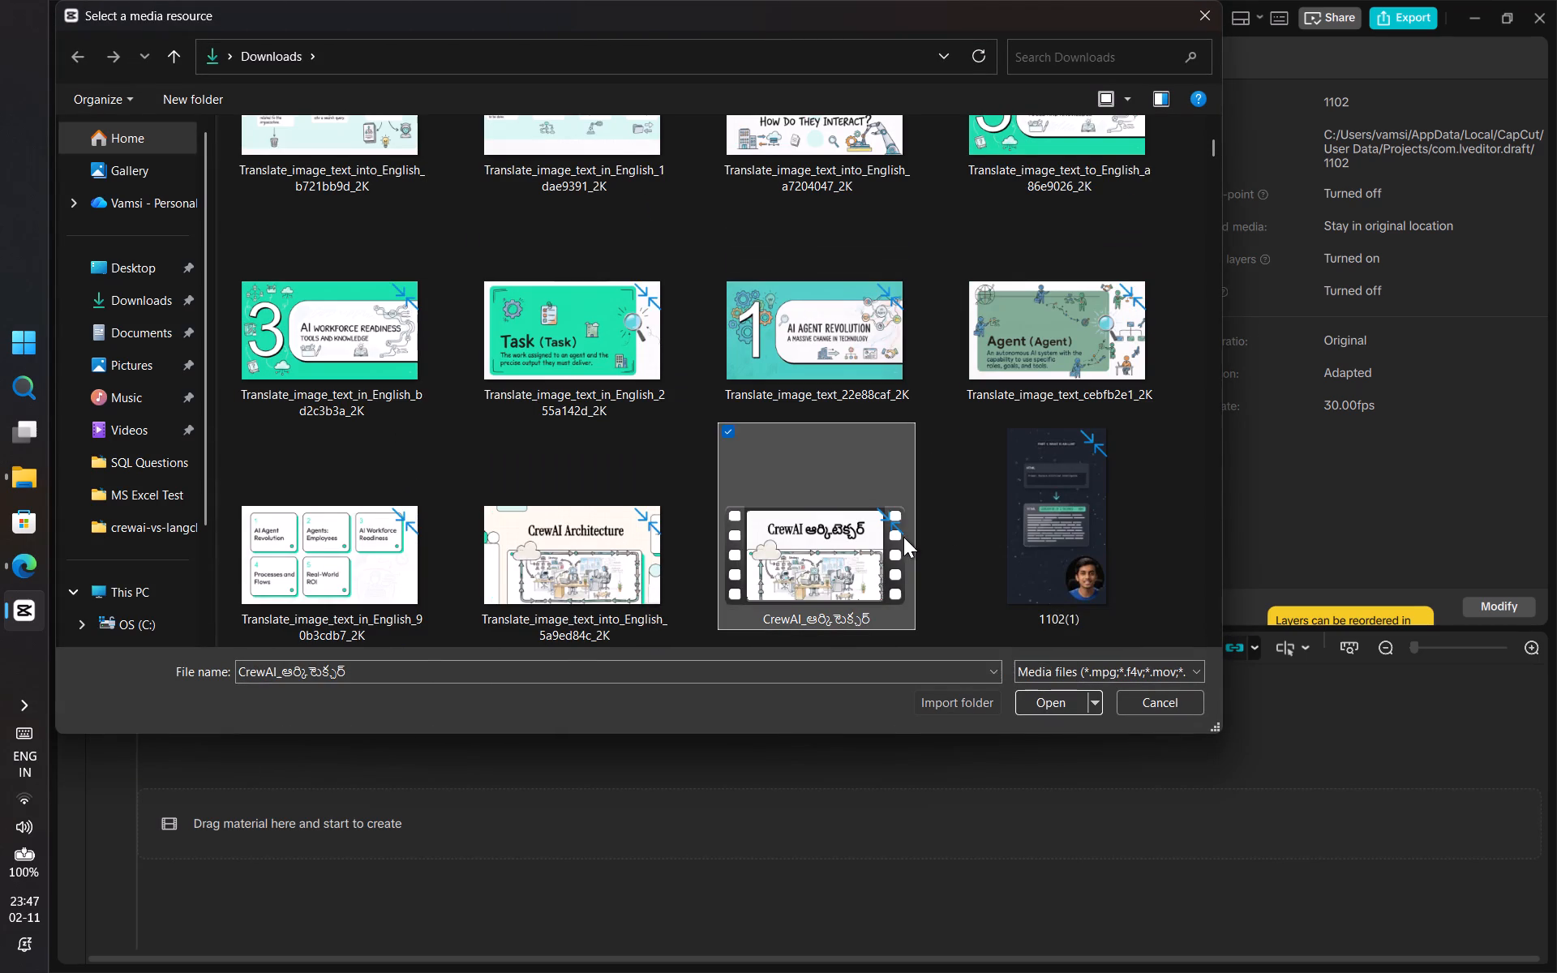
key("shift+Up")
key("shift+Up")
key("shift+Up")
key("shift+Up")
key("shift+Up")
key("shift+Up")
key("shift+Up")
key("shift+Up")
key("shift+Up")
key("shift+Up")
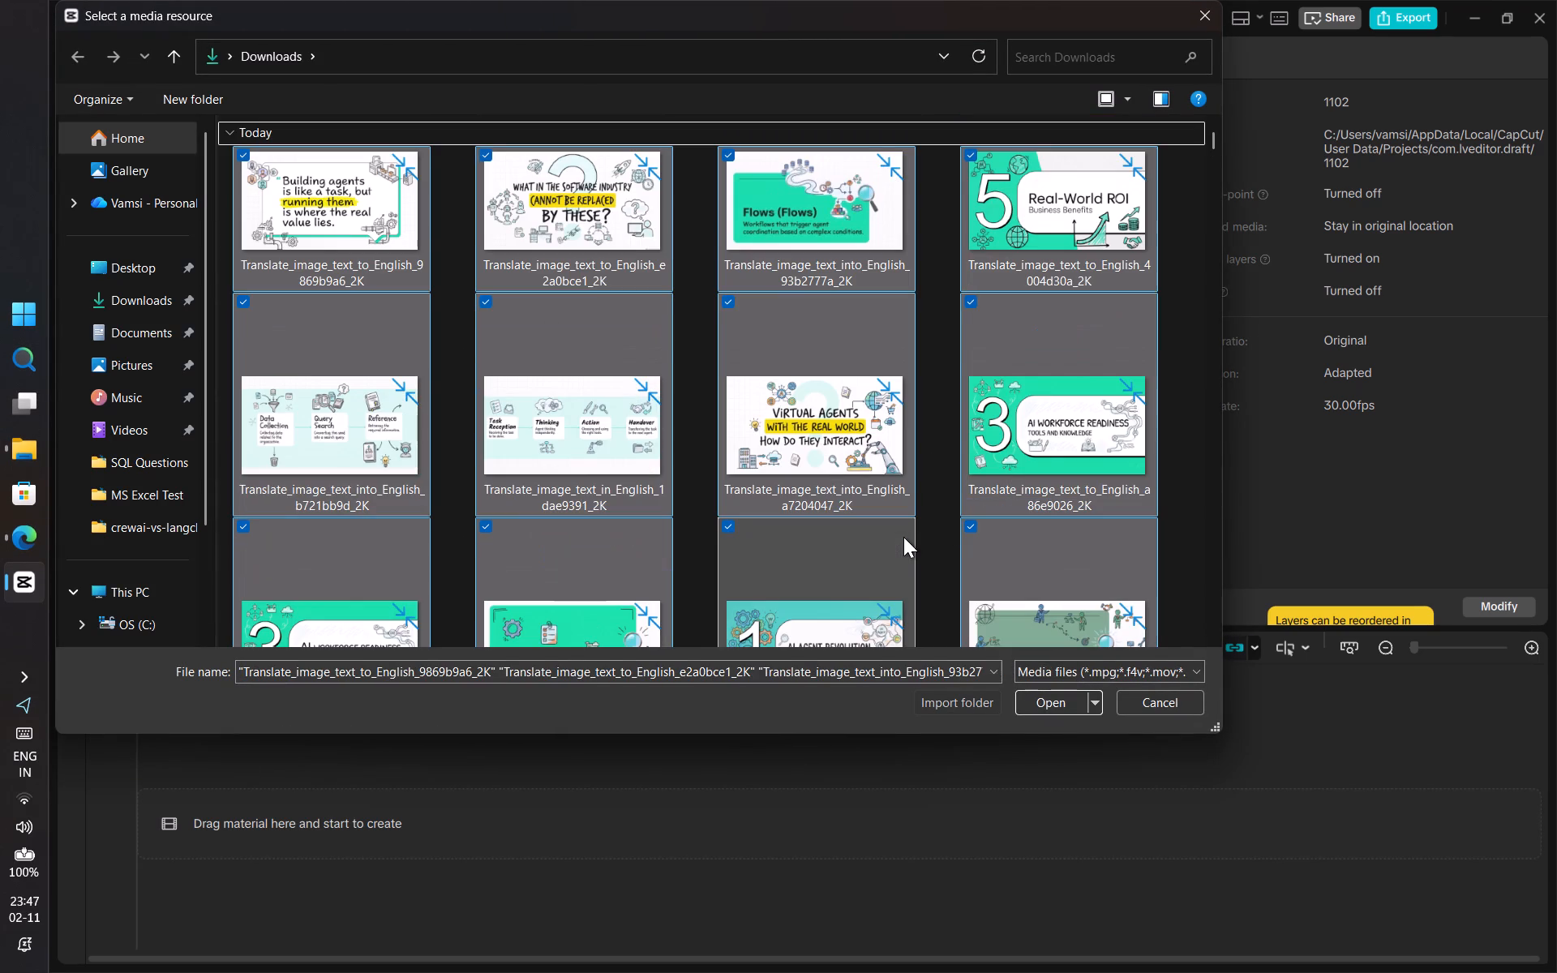
left_click(1036, 704)
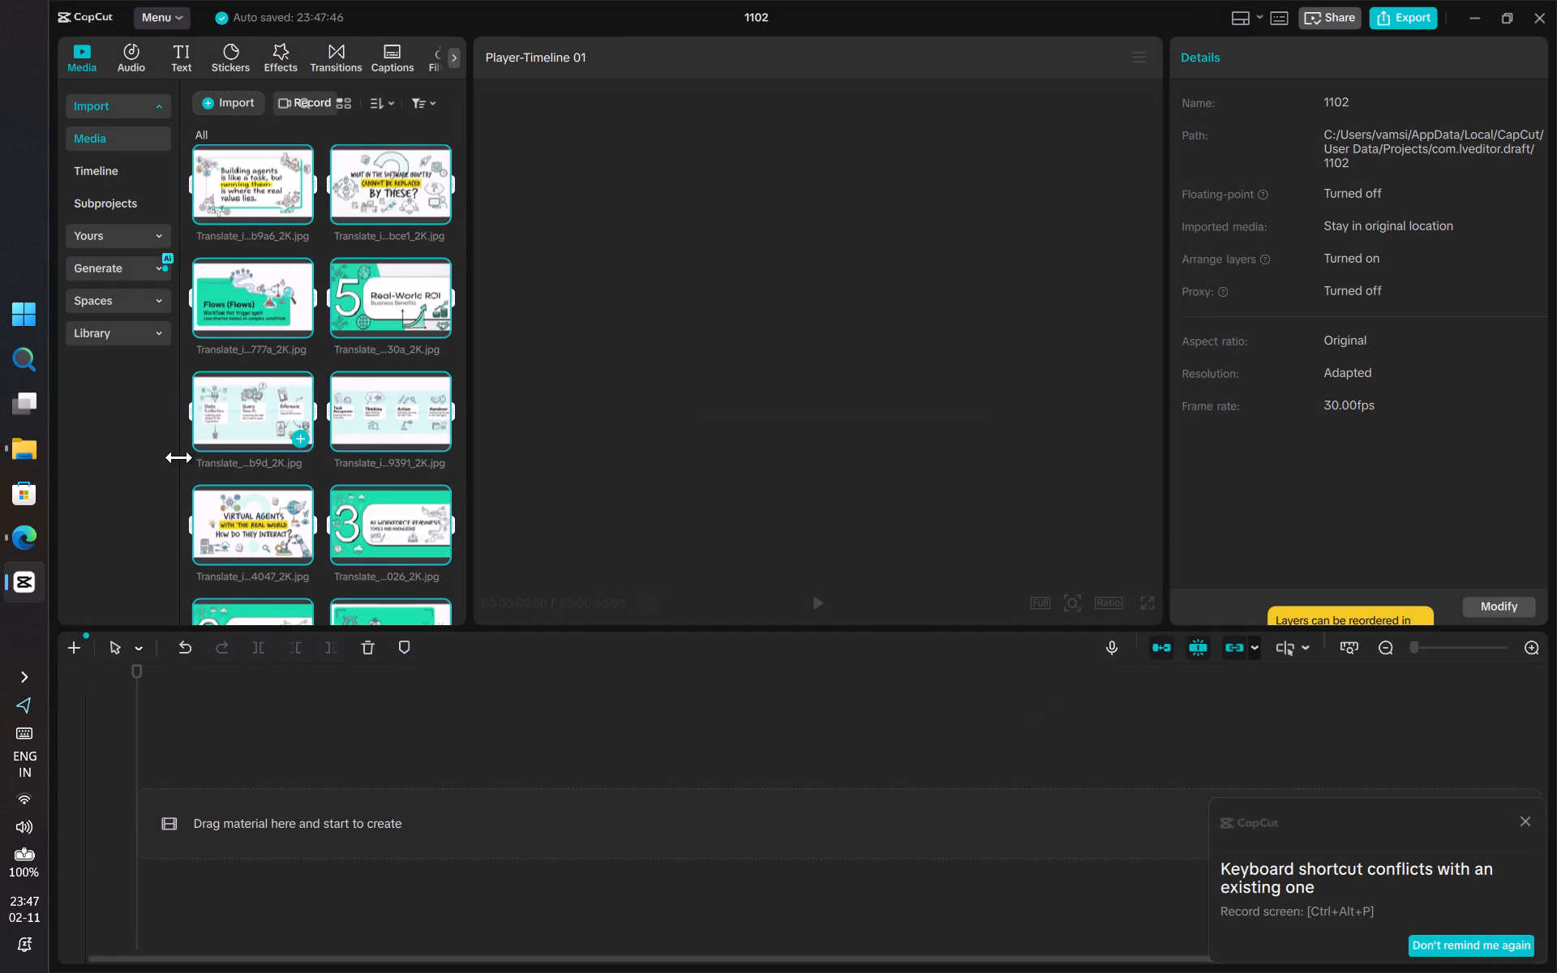
Deselect the imported media and add the CrewAI_ఆర్కిటెక్చర్.mp4 video to the start of the empty timeline.
scroll(299, 455, "down", 8)
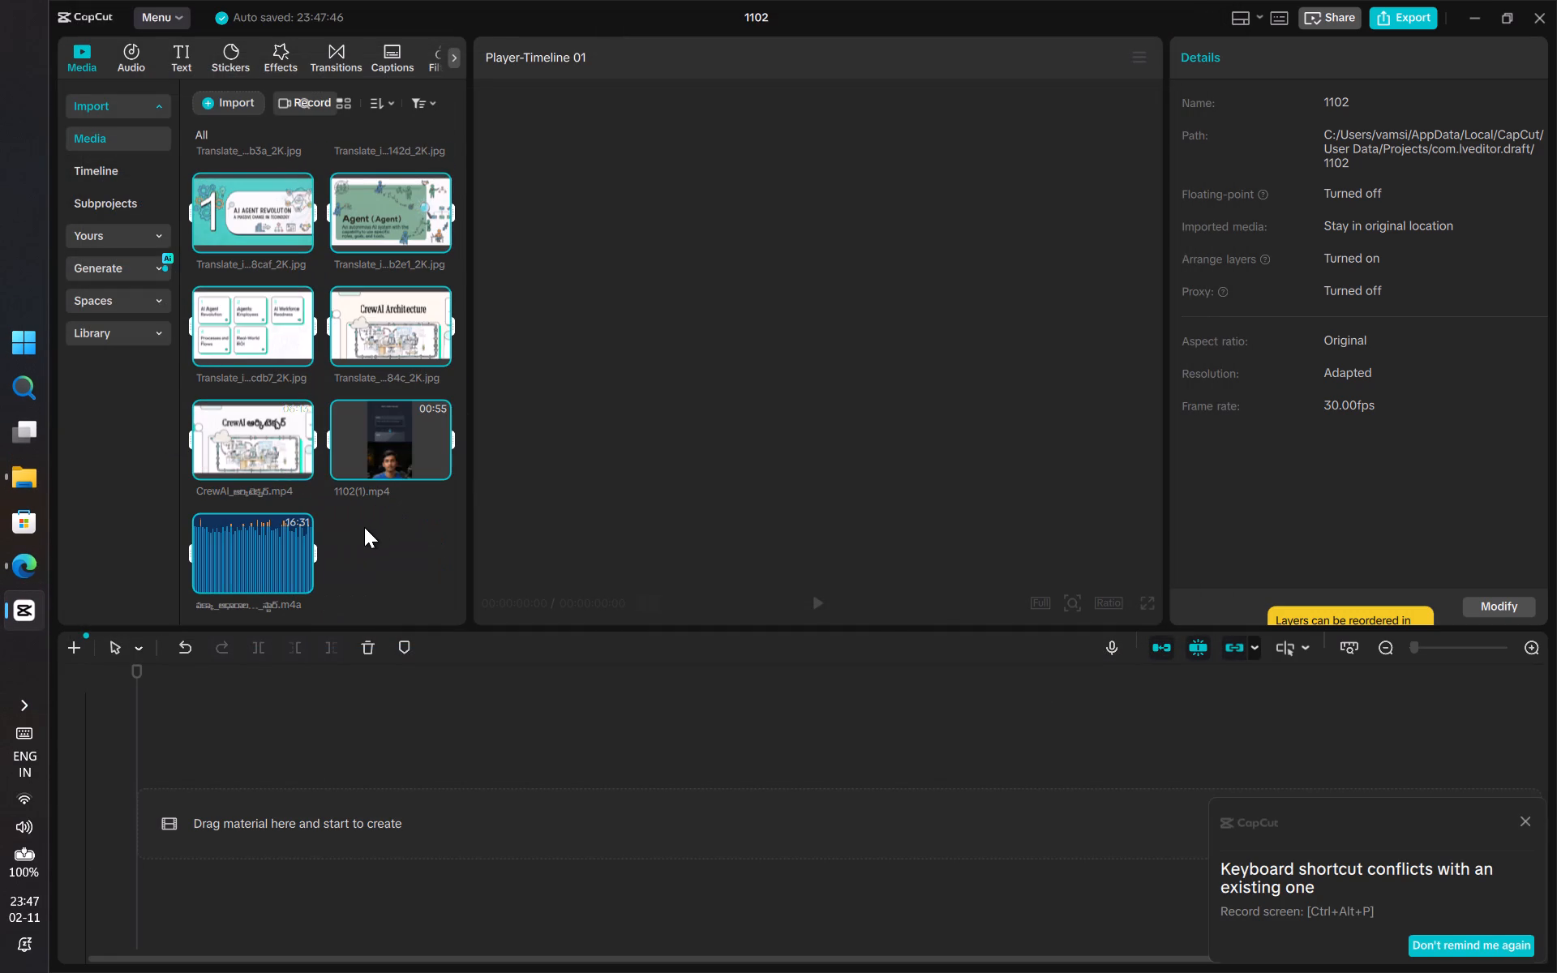
left_click(364, 527)
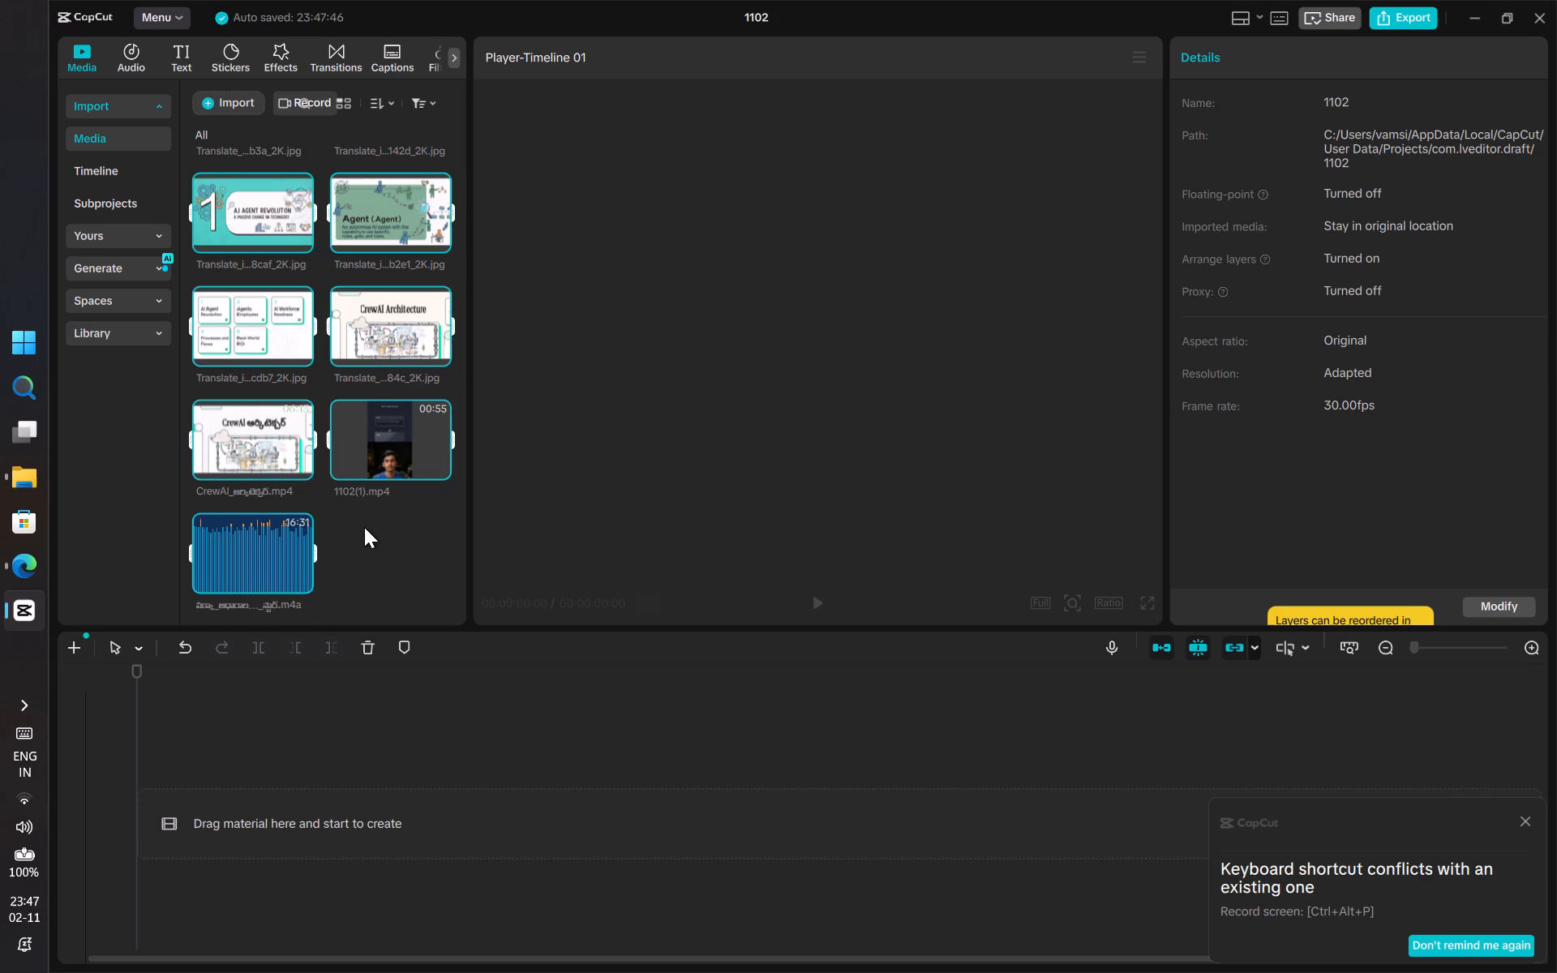
left_click(364, 536)
left_click(364, 536)
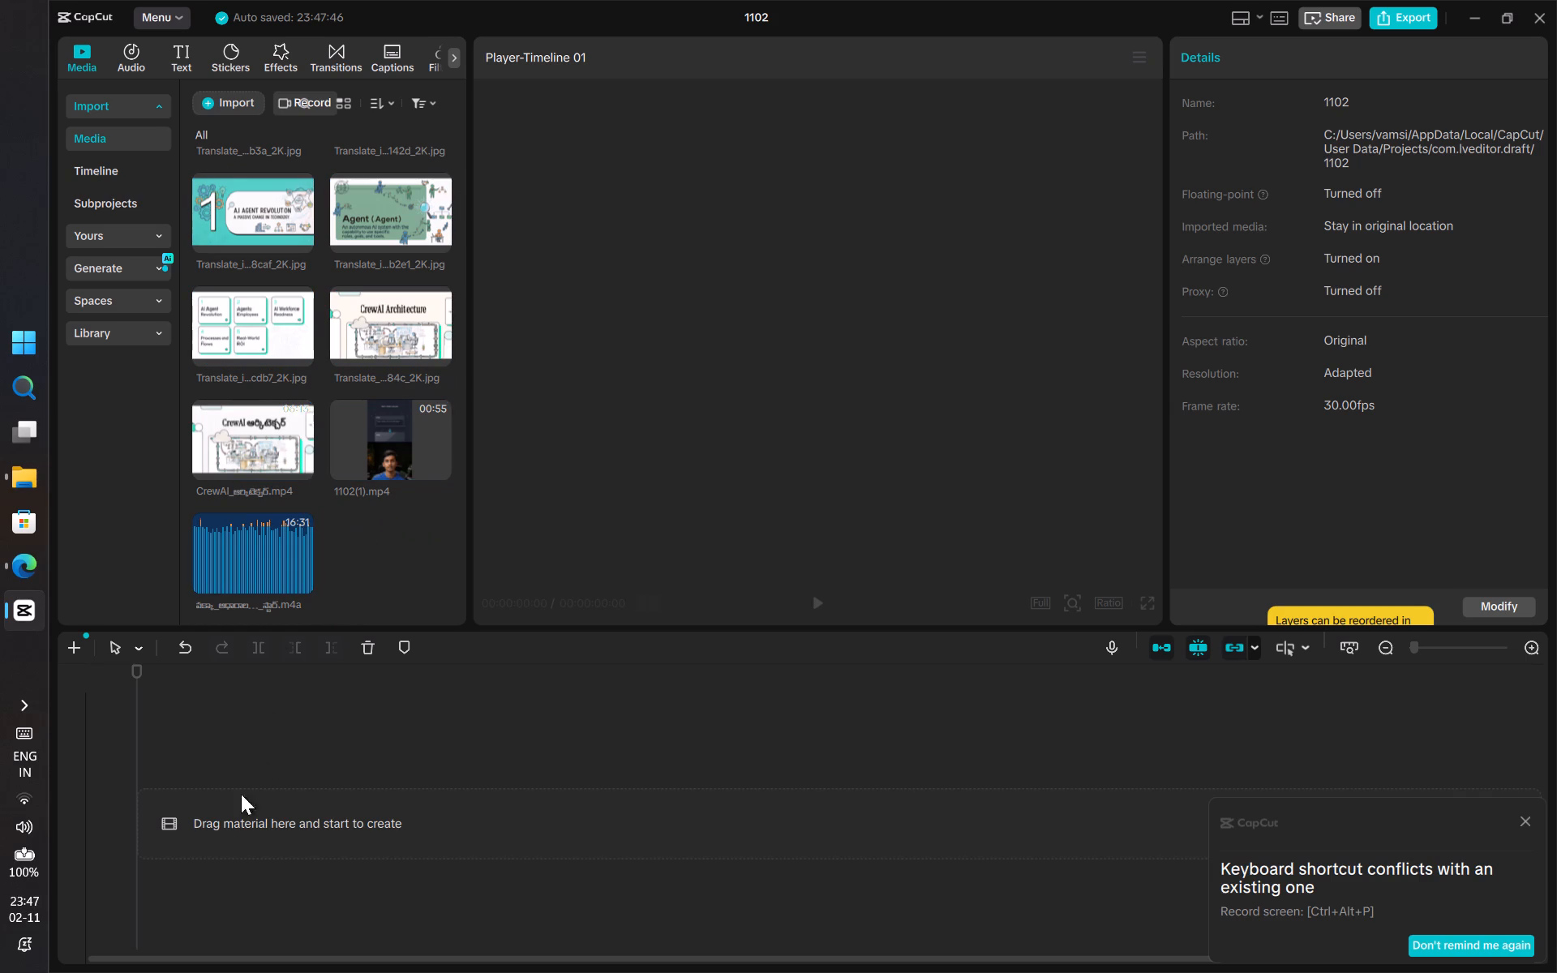
left_click(296, 465)
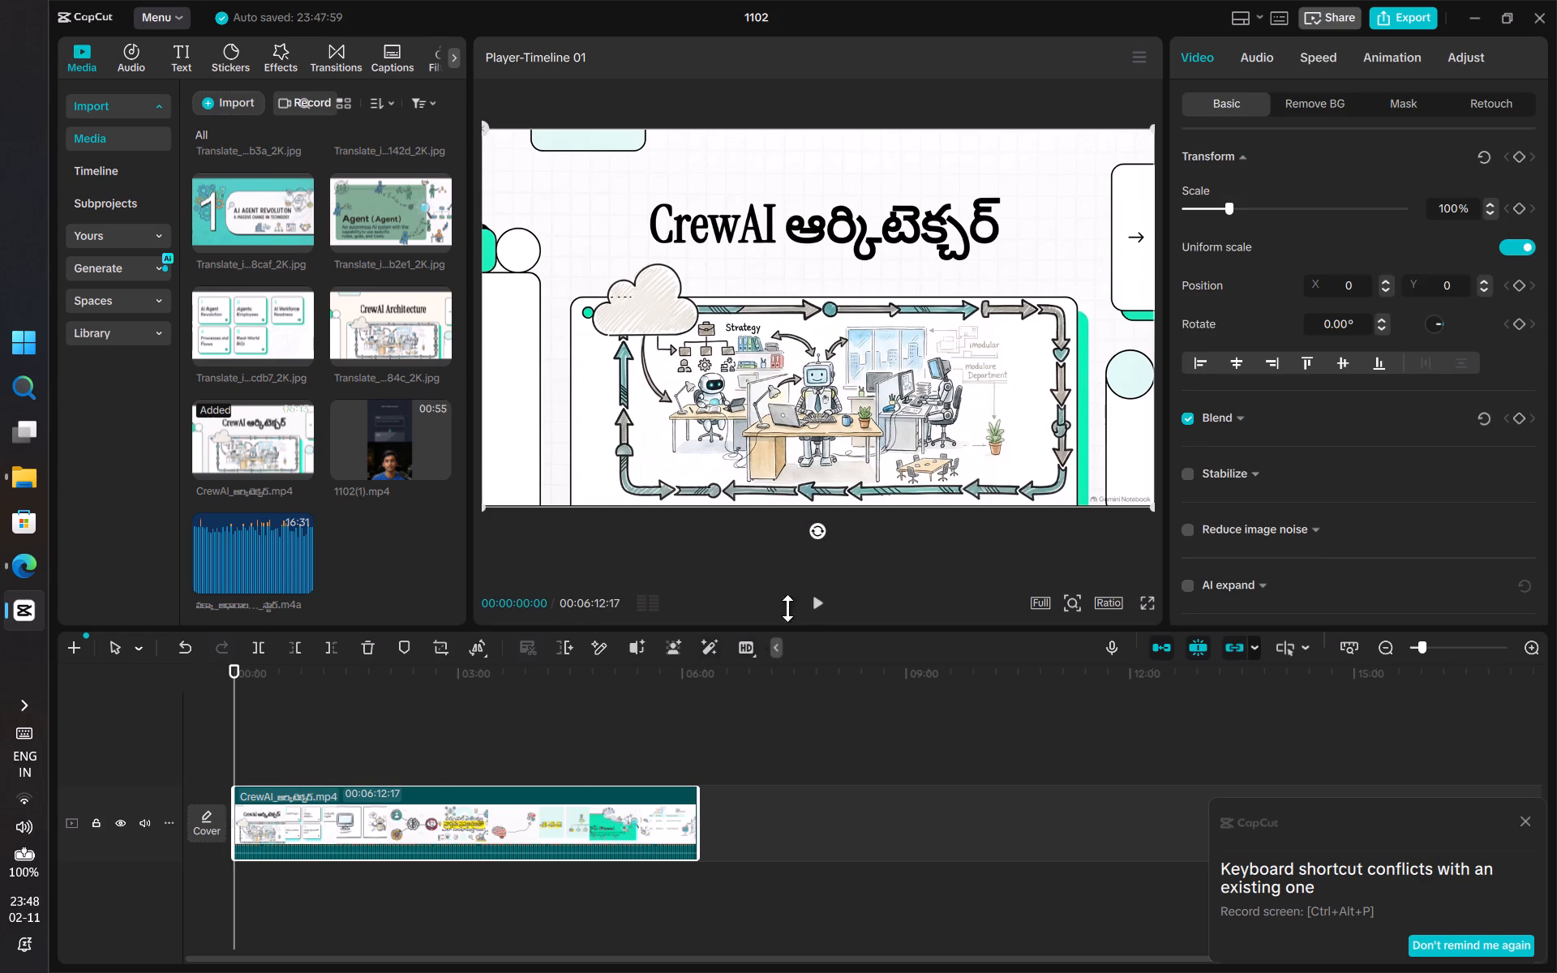
scroll(446, 784, "up", 9, "ctrl")
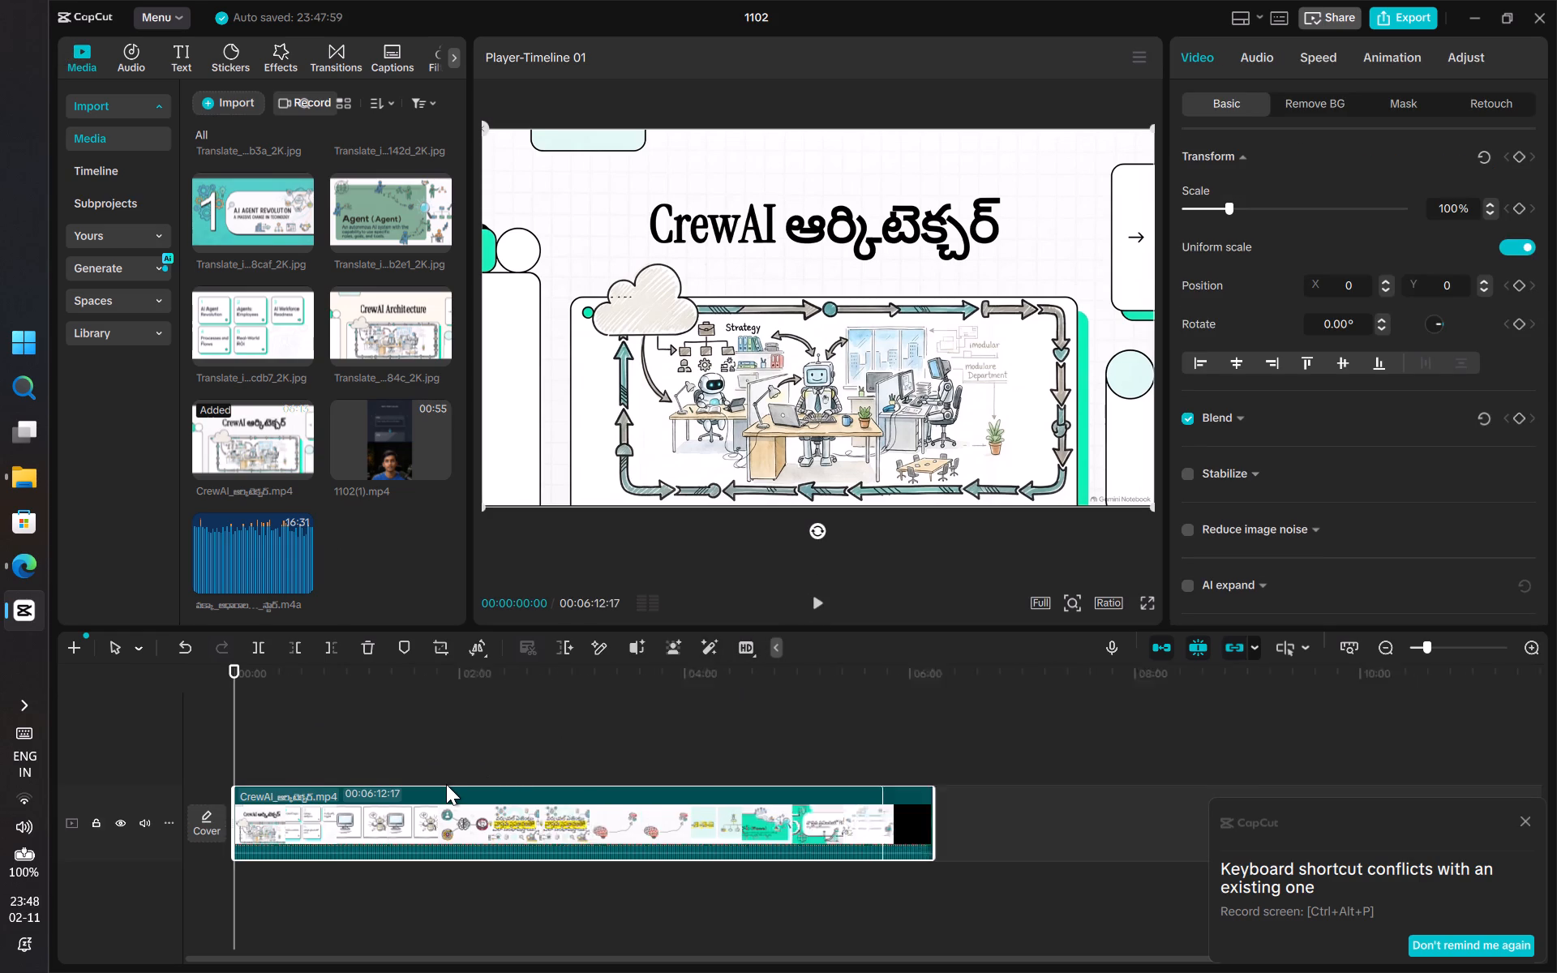
scroll(446, 784, "up", 13, "ctrl")
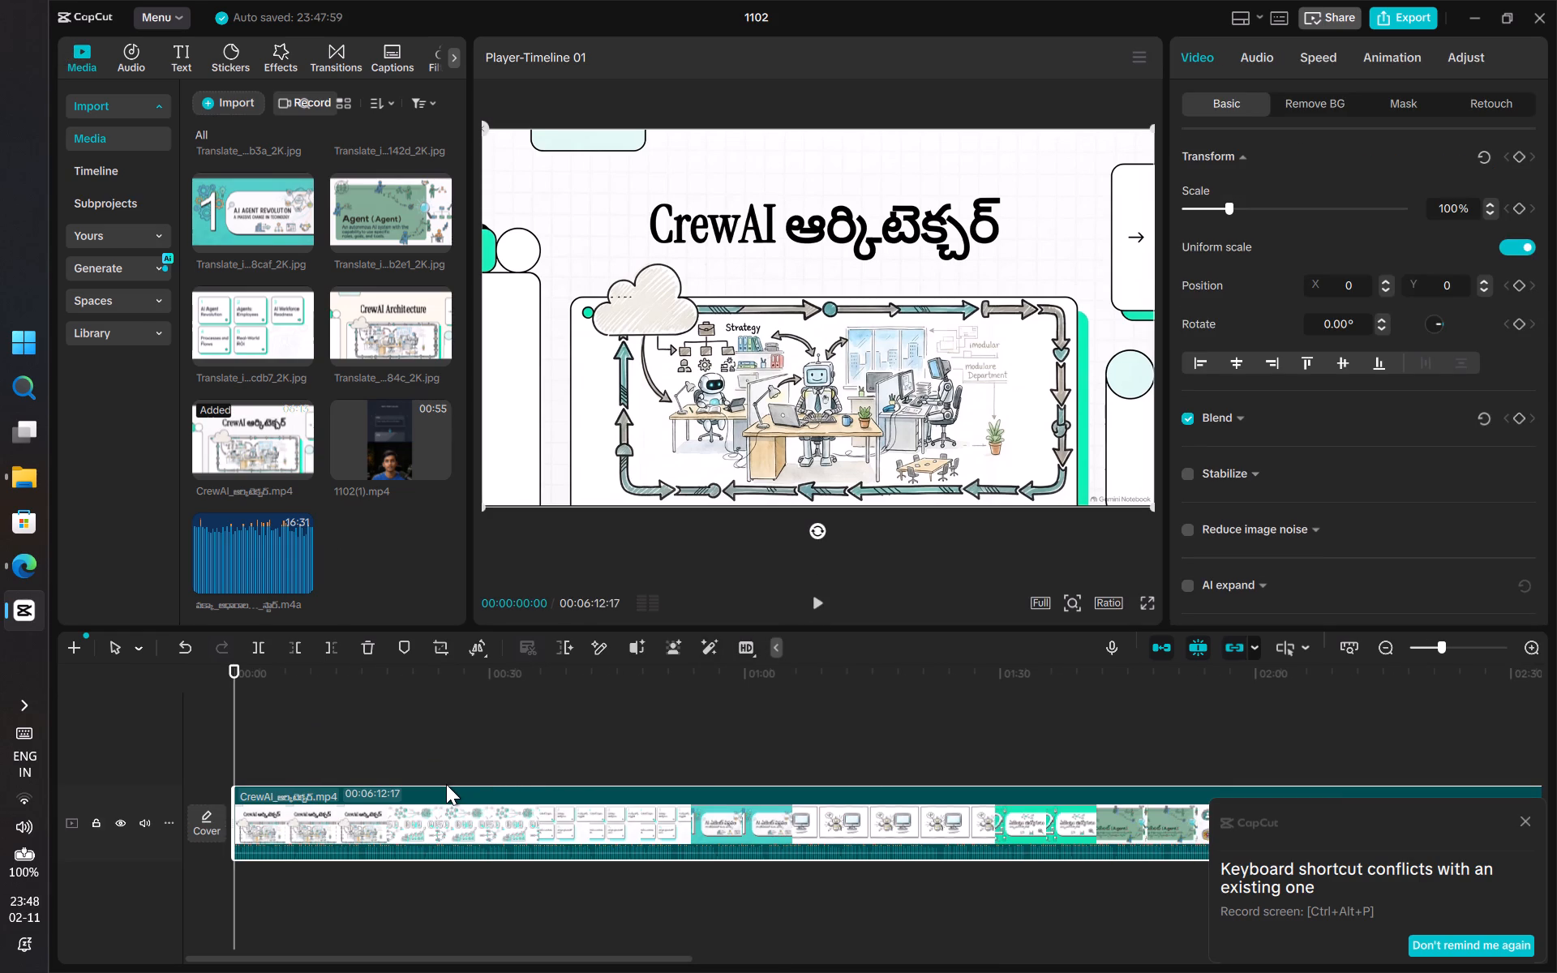
scroll(328, 414, "up", 5)
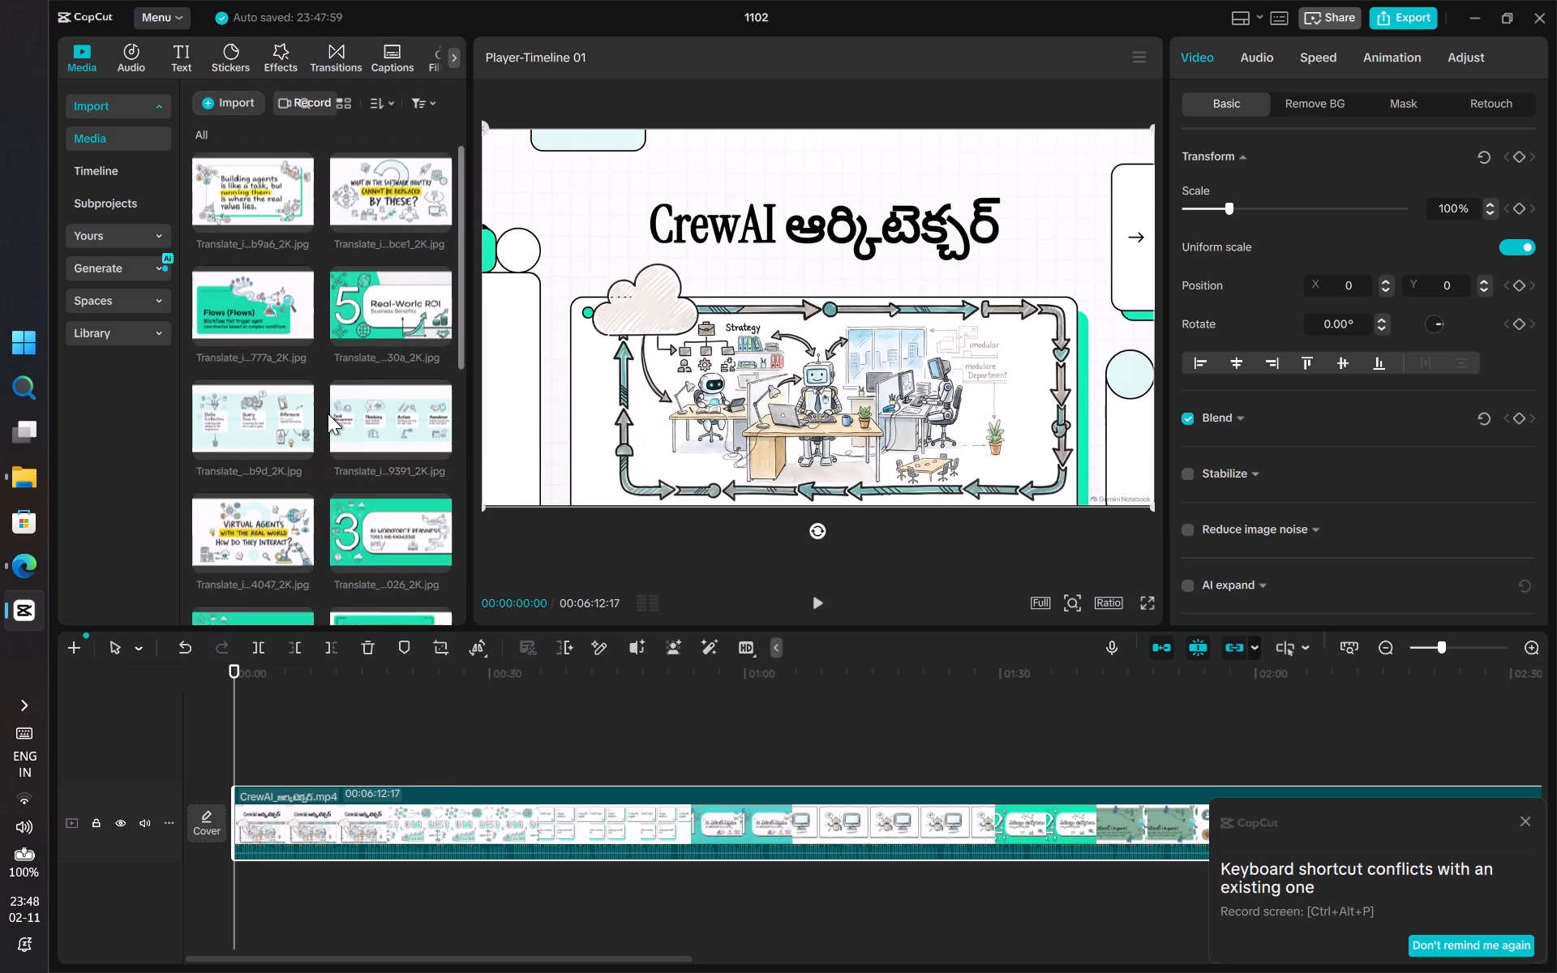
Overlay the English CrewAI Architecture slide on a track above the video, starting at 00:00:00:00.
scroll(293, 483, "down", 3)
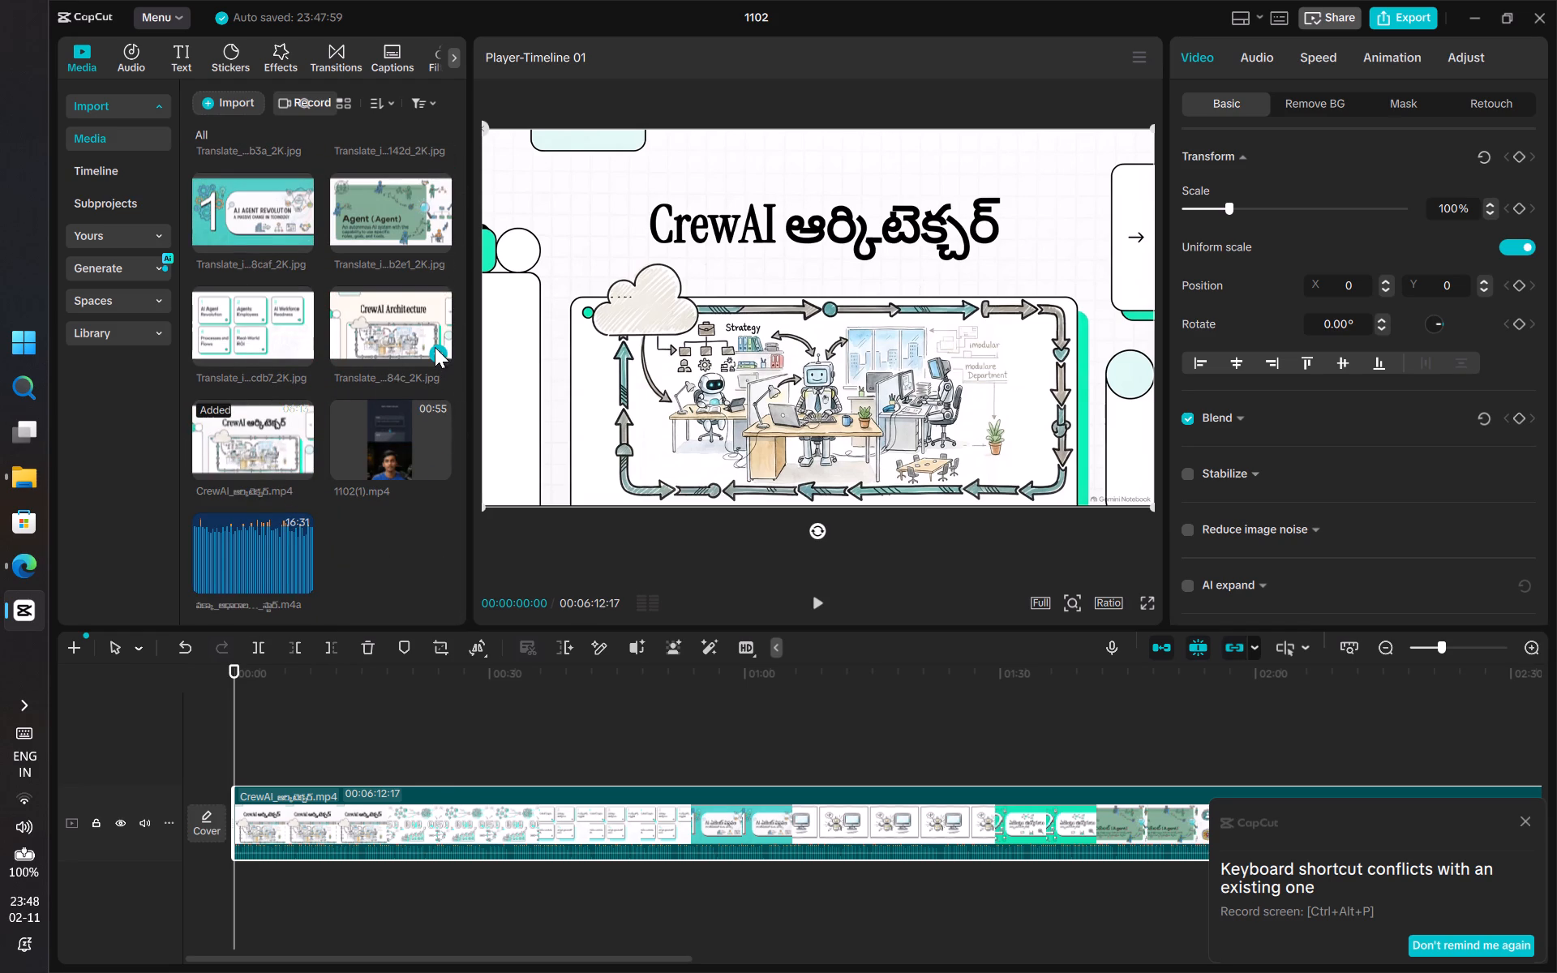
left_click_drag(401, 332, 233, 765)
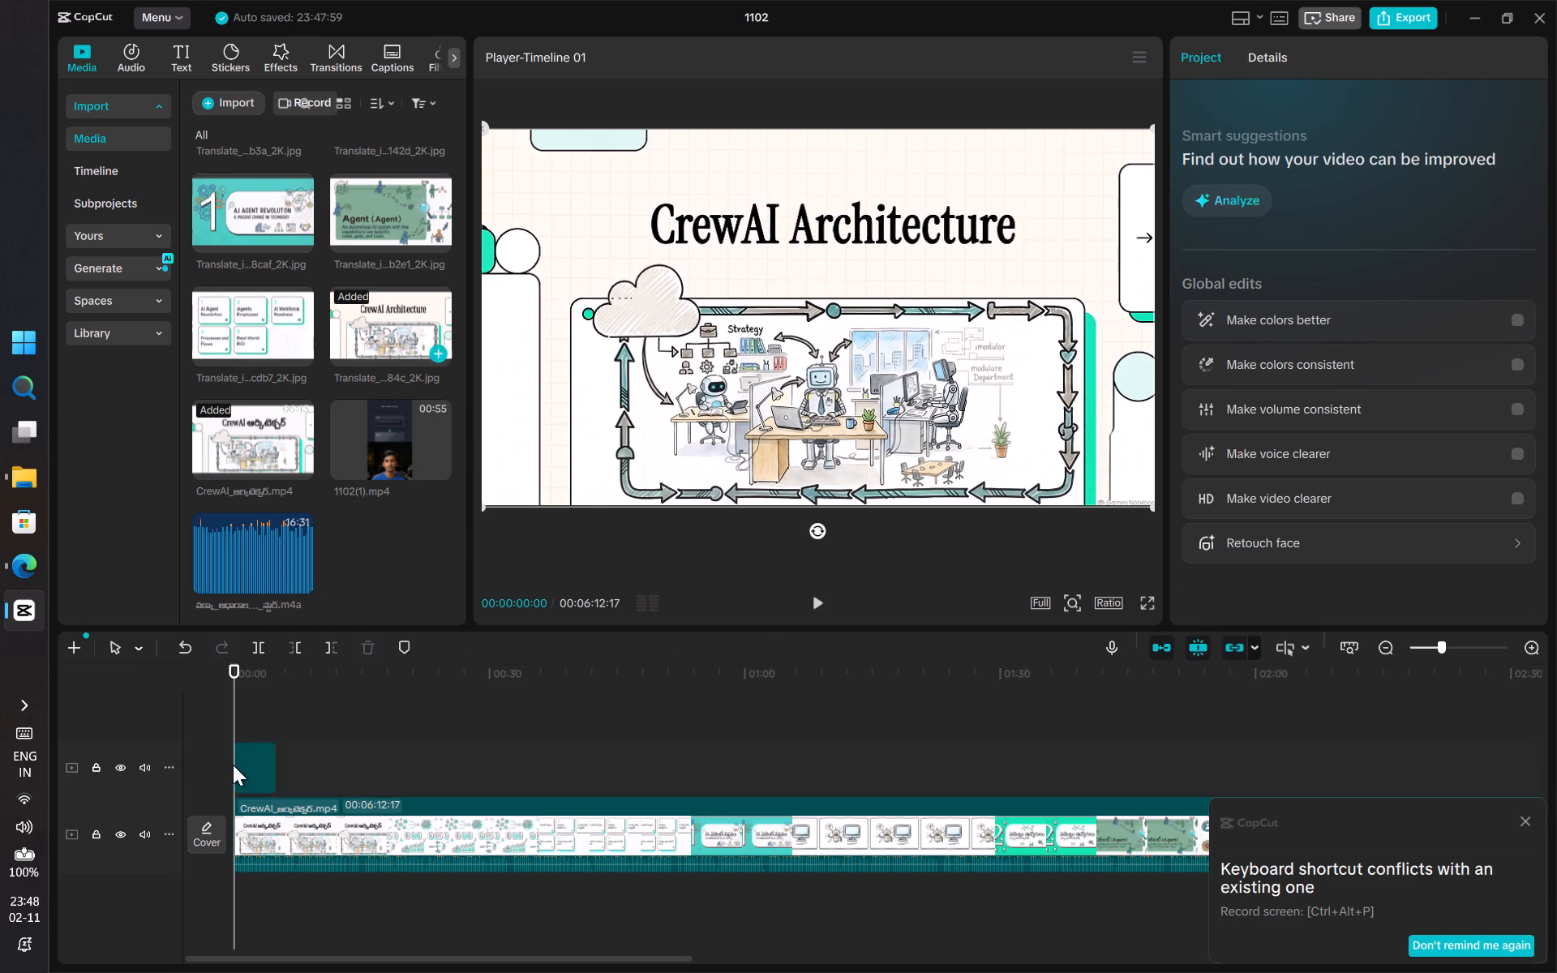
Find the end of the Telugu CrewAI title slide and extend the CrewAI Architecture overlay to 00:00:15:00.
left_click(808, 605)
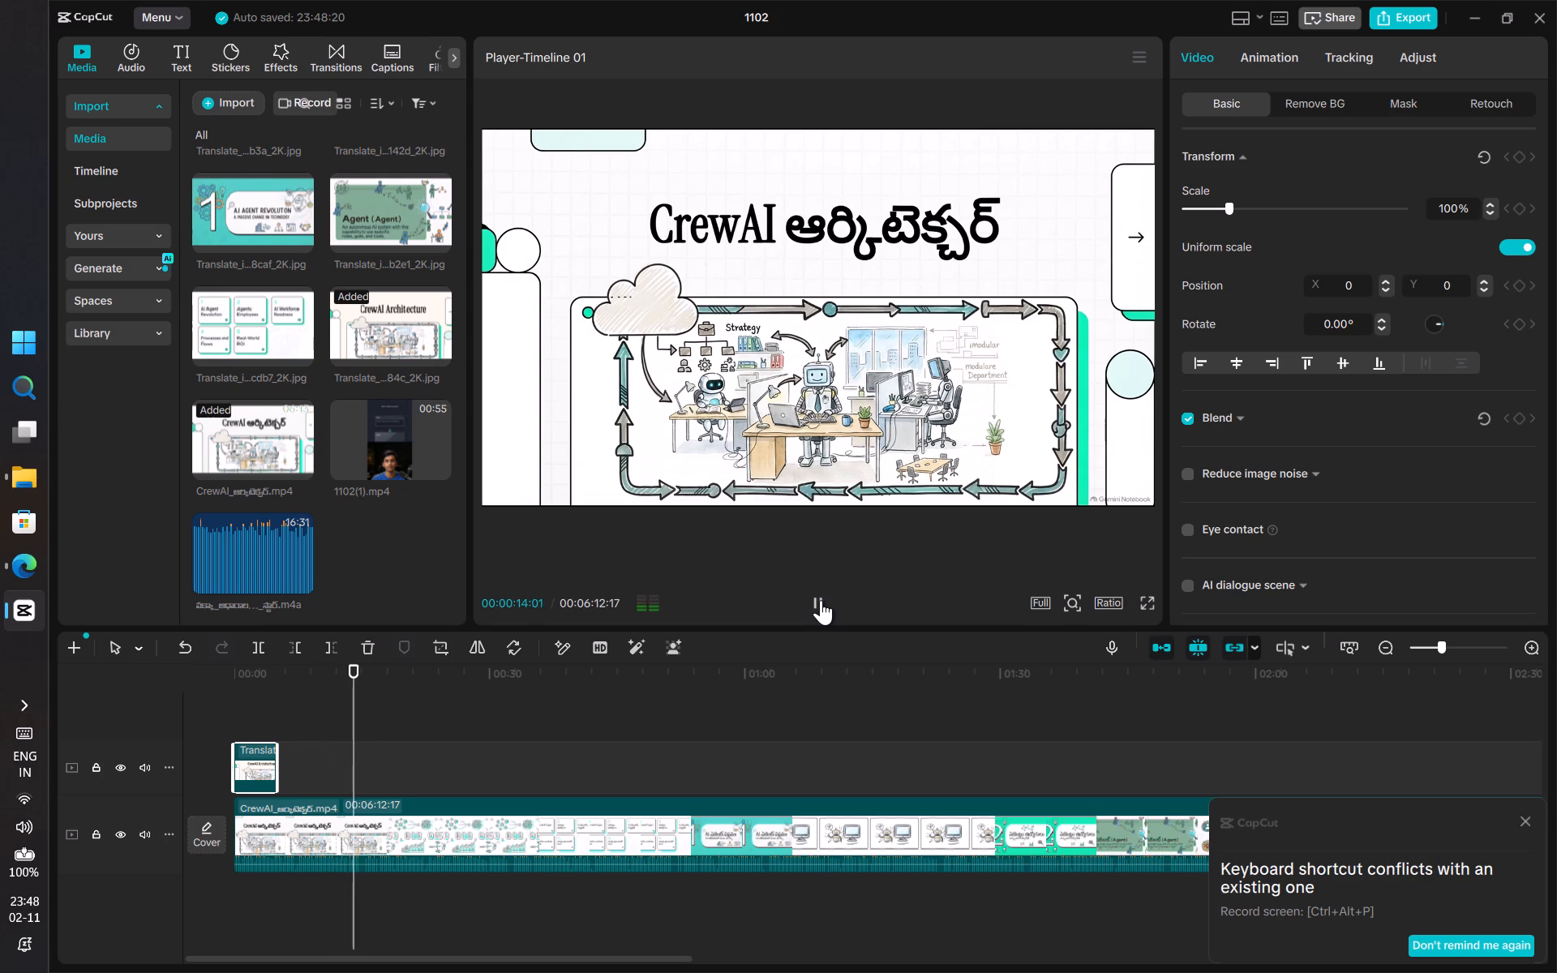
left_click(821, 600)
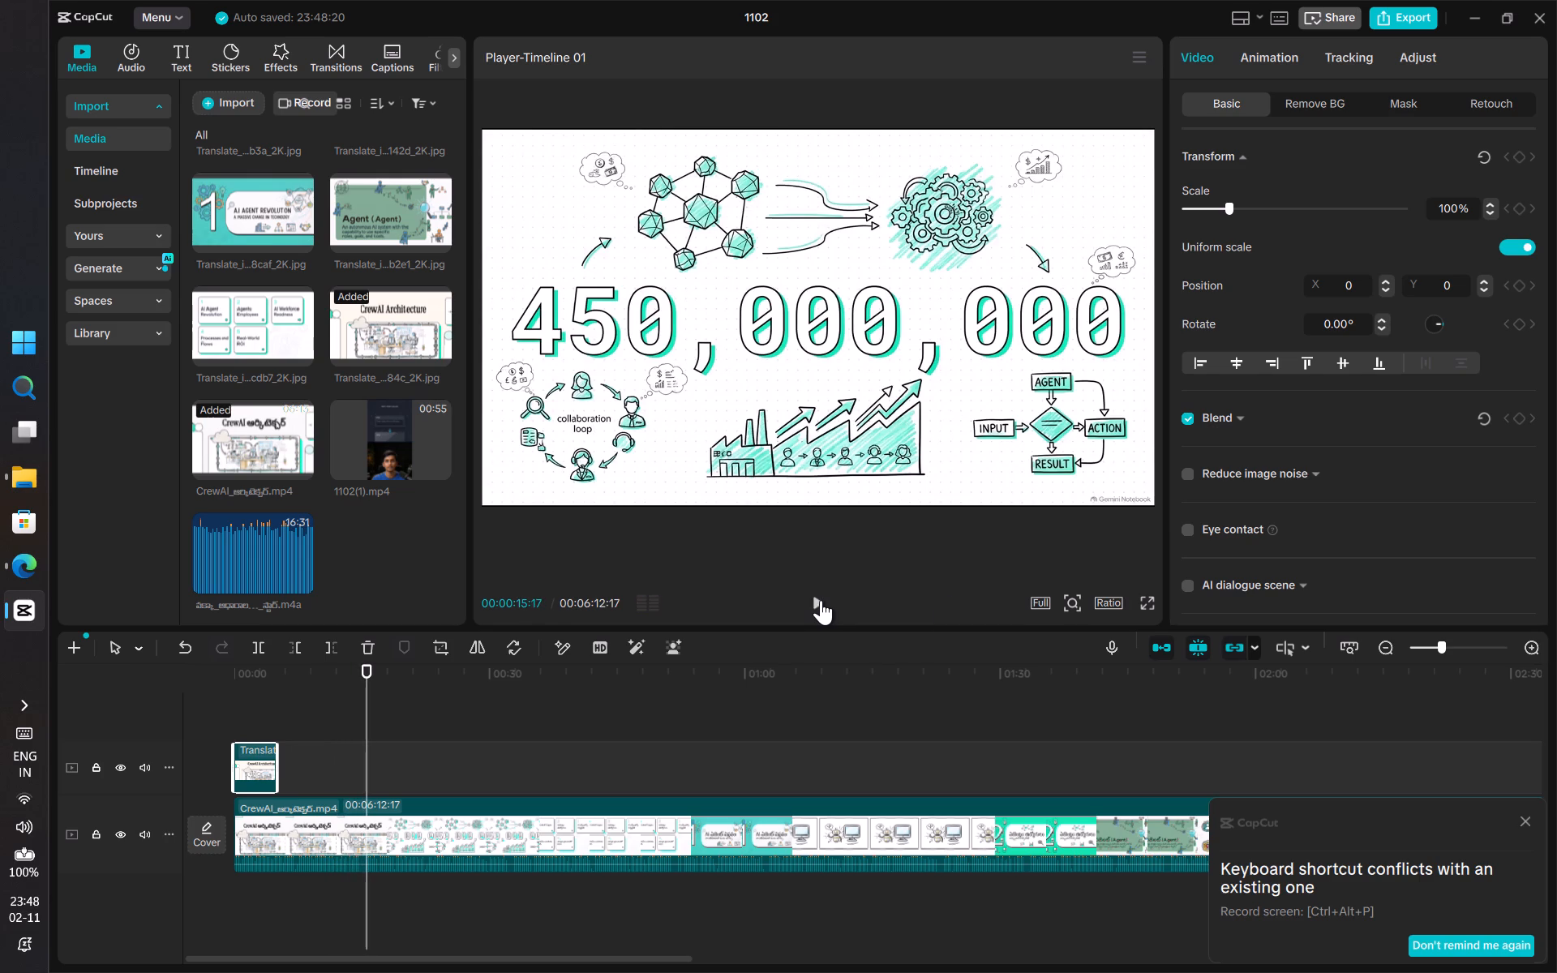
key("Left")
key("Left")
key("Left")
key("Left")
key("Left")
key("Left")
key("Left")
key("Left")
key("Left")
key("Left")
key("Left")
key("Left")
key("Left")
key("Left")
key("Left")
key("Left")
key("Left")
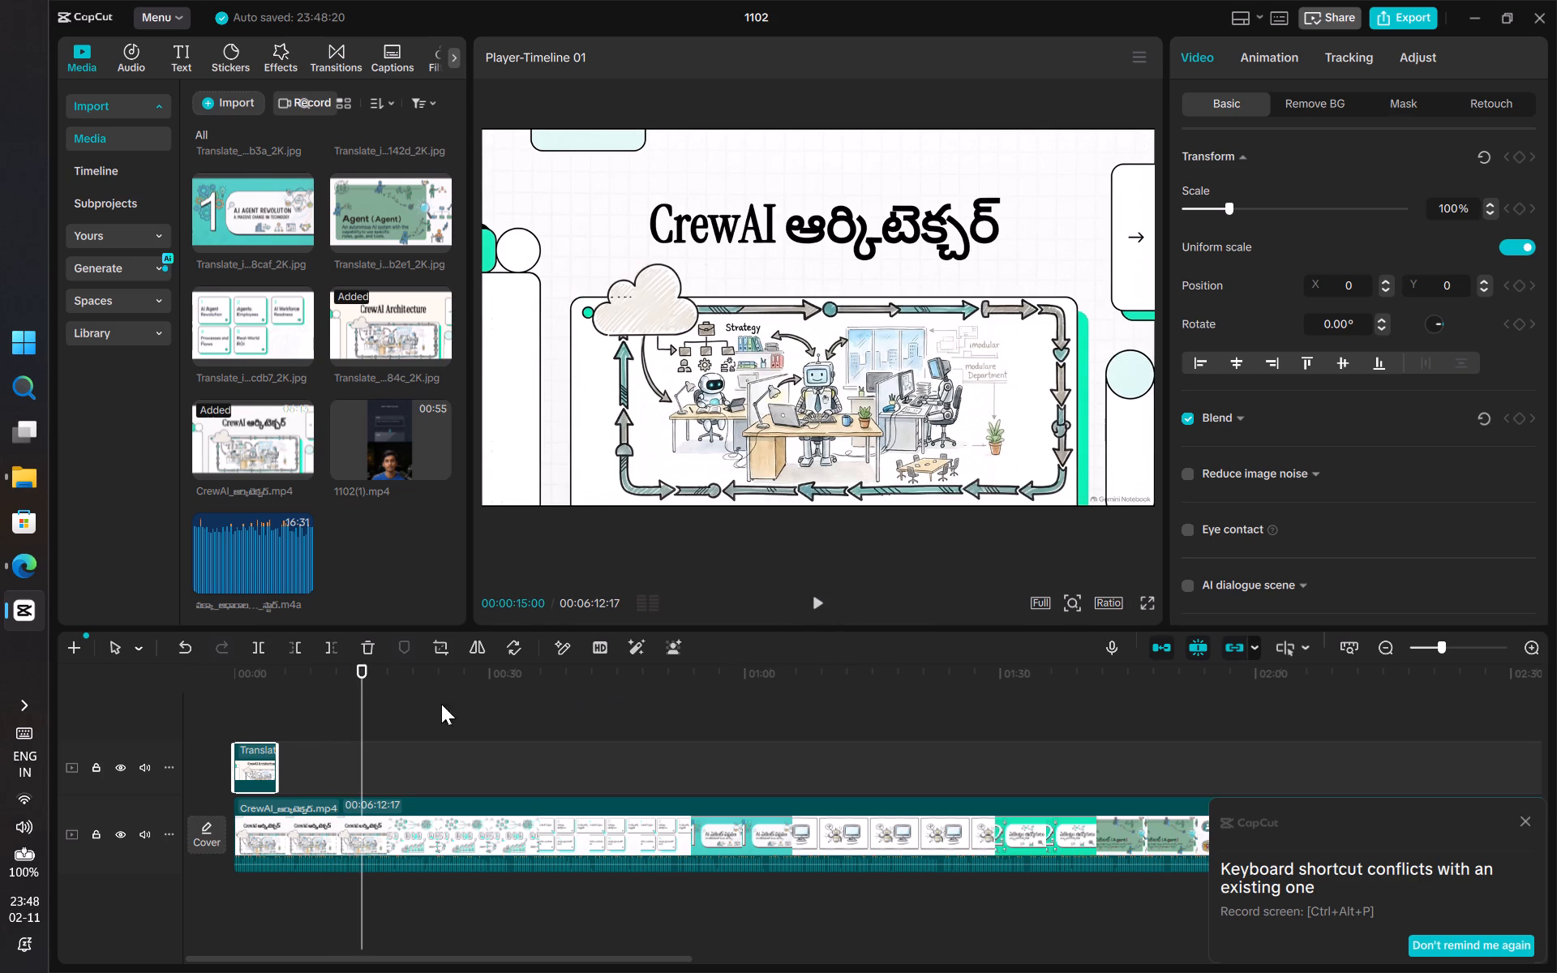
left_click_drag(276, 761, 339, 761)
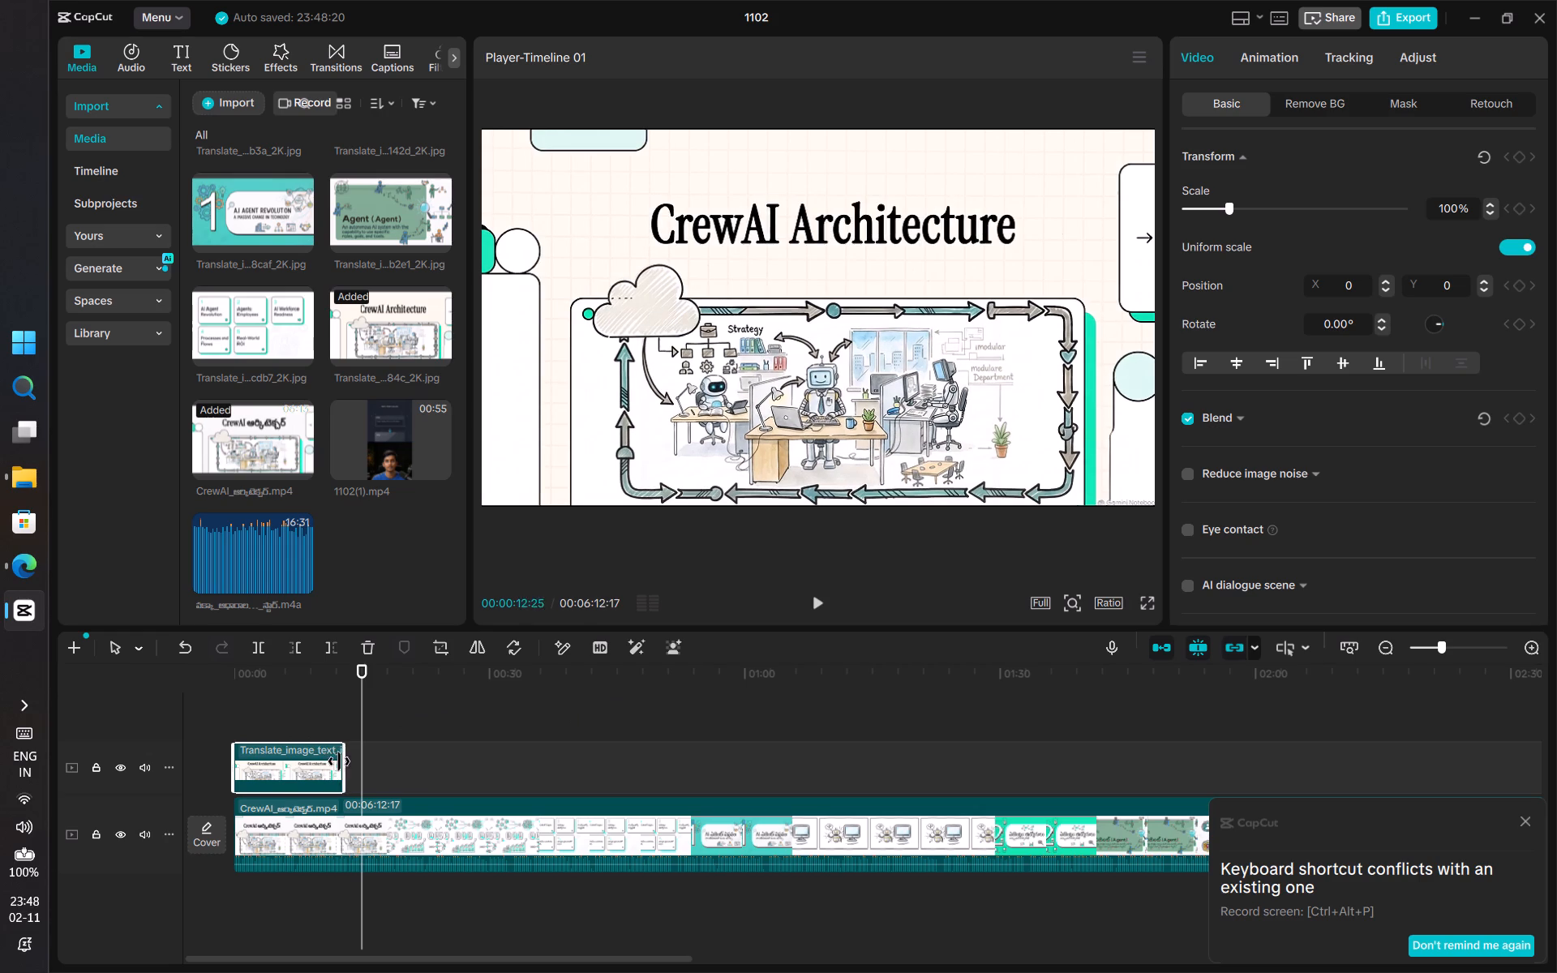
left_click_drag(339, 761, 359, 761)
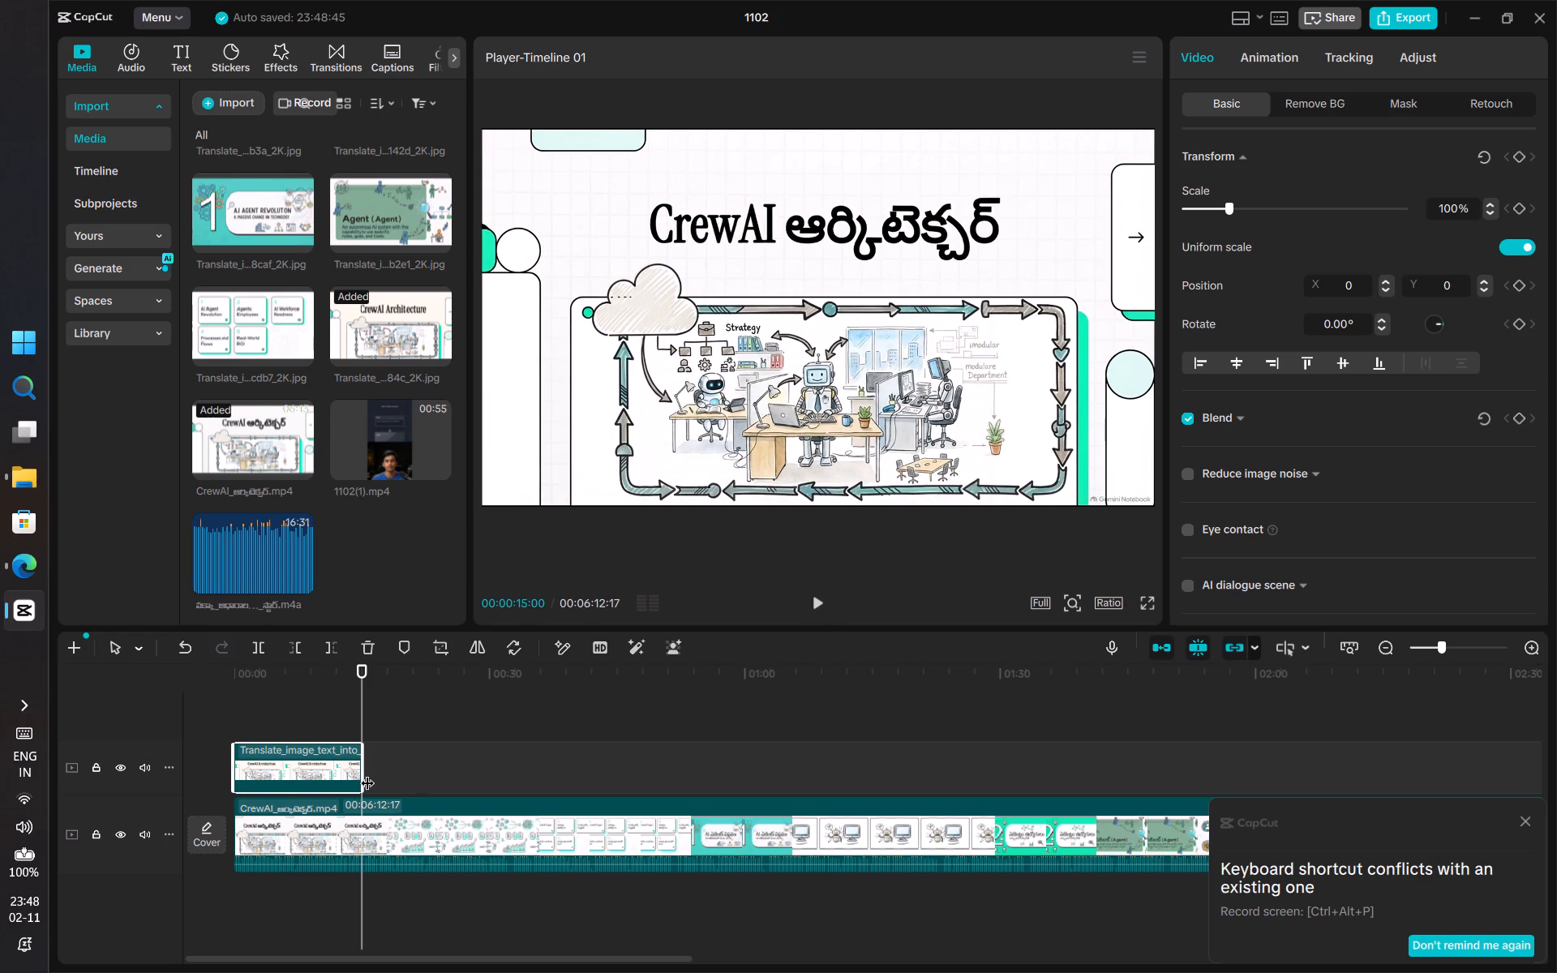
Step to the frame where the 450,000,000 slide appears and extend the CrewAI Architecture overlay slightly past 00:00:15:08.
key("Right")
key("Right")
key("Right")
key("Right")
key("Right")
key("Right")
key("Right")
key("Right")
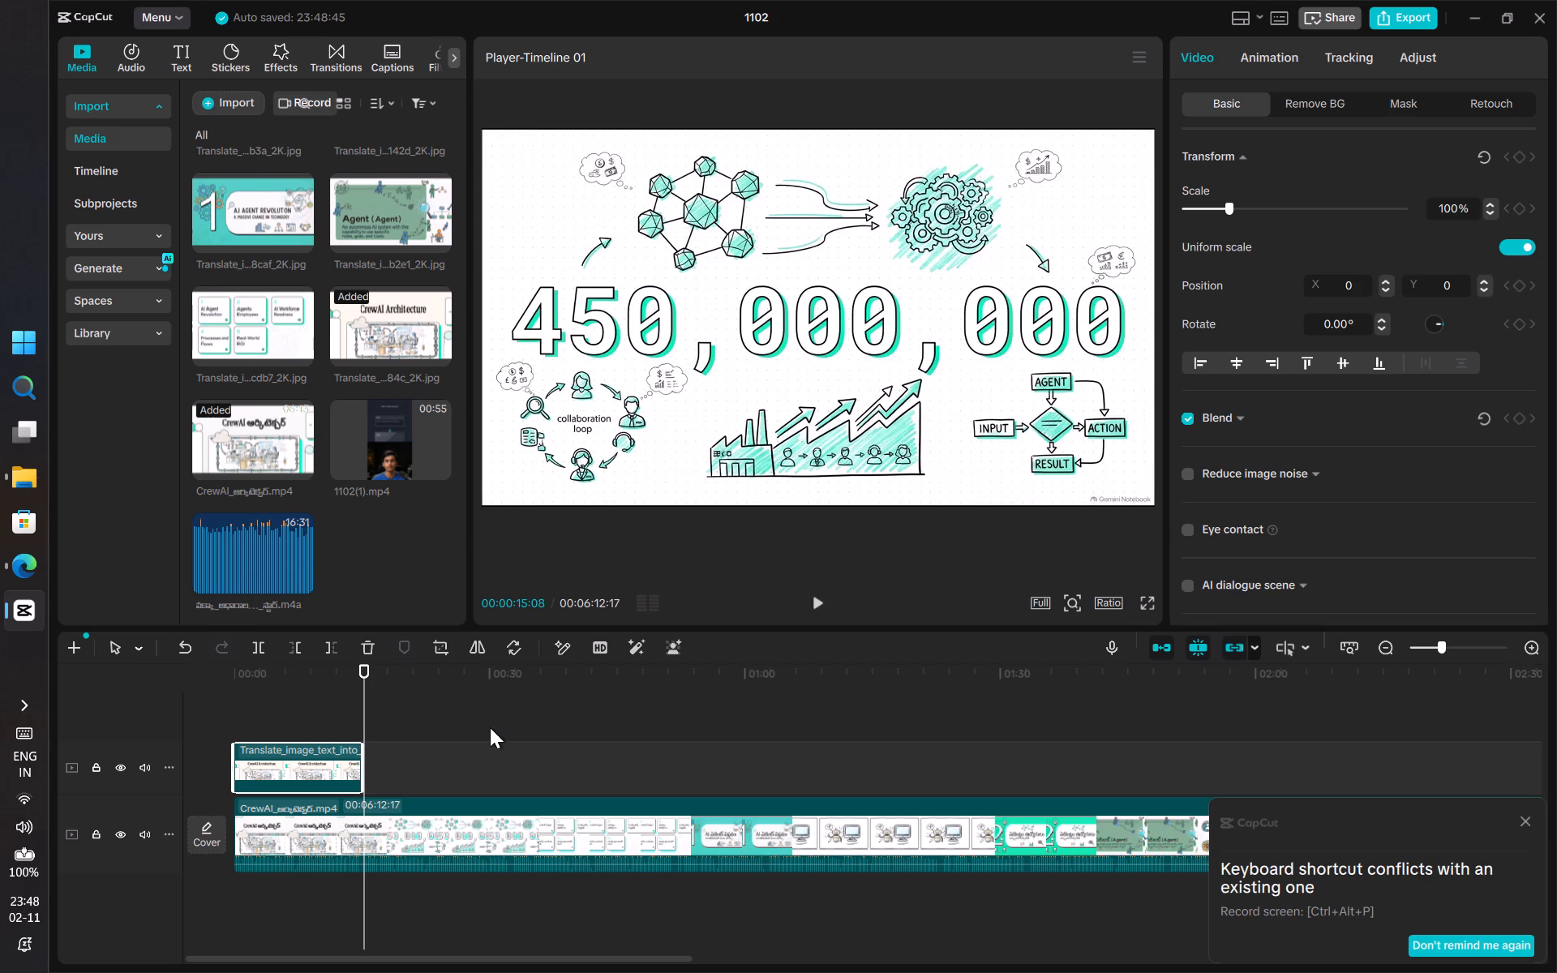
left_click(362, 765)
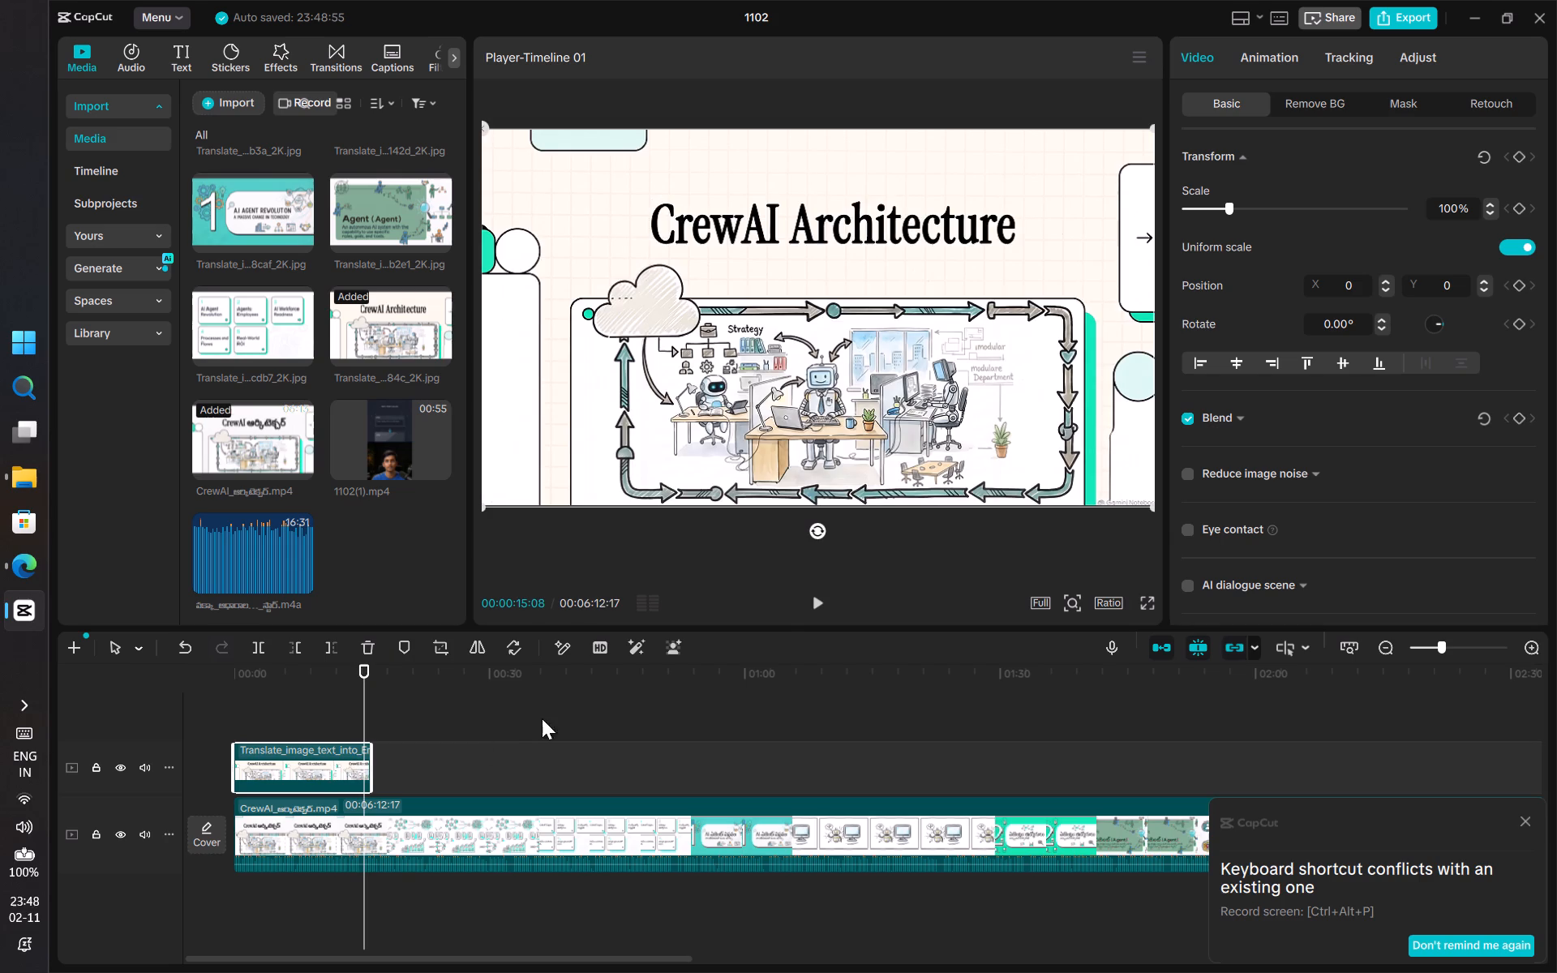
Play the video beyond the CrewAI Architecture overlay to check the section with the 450,000,000 slide.
left_click(813, 596)
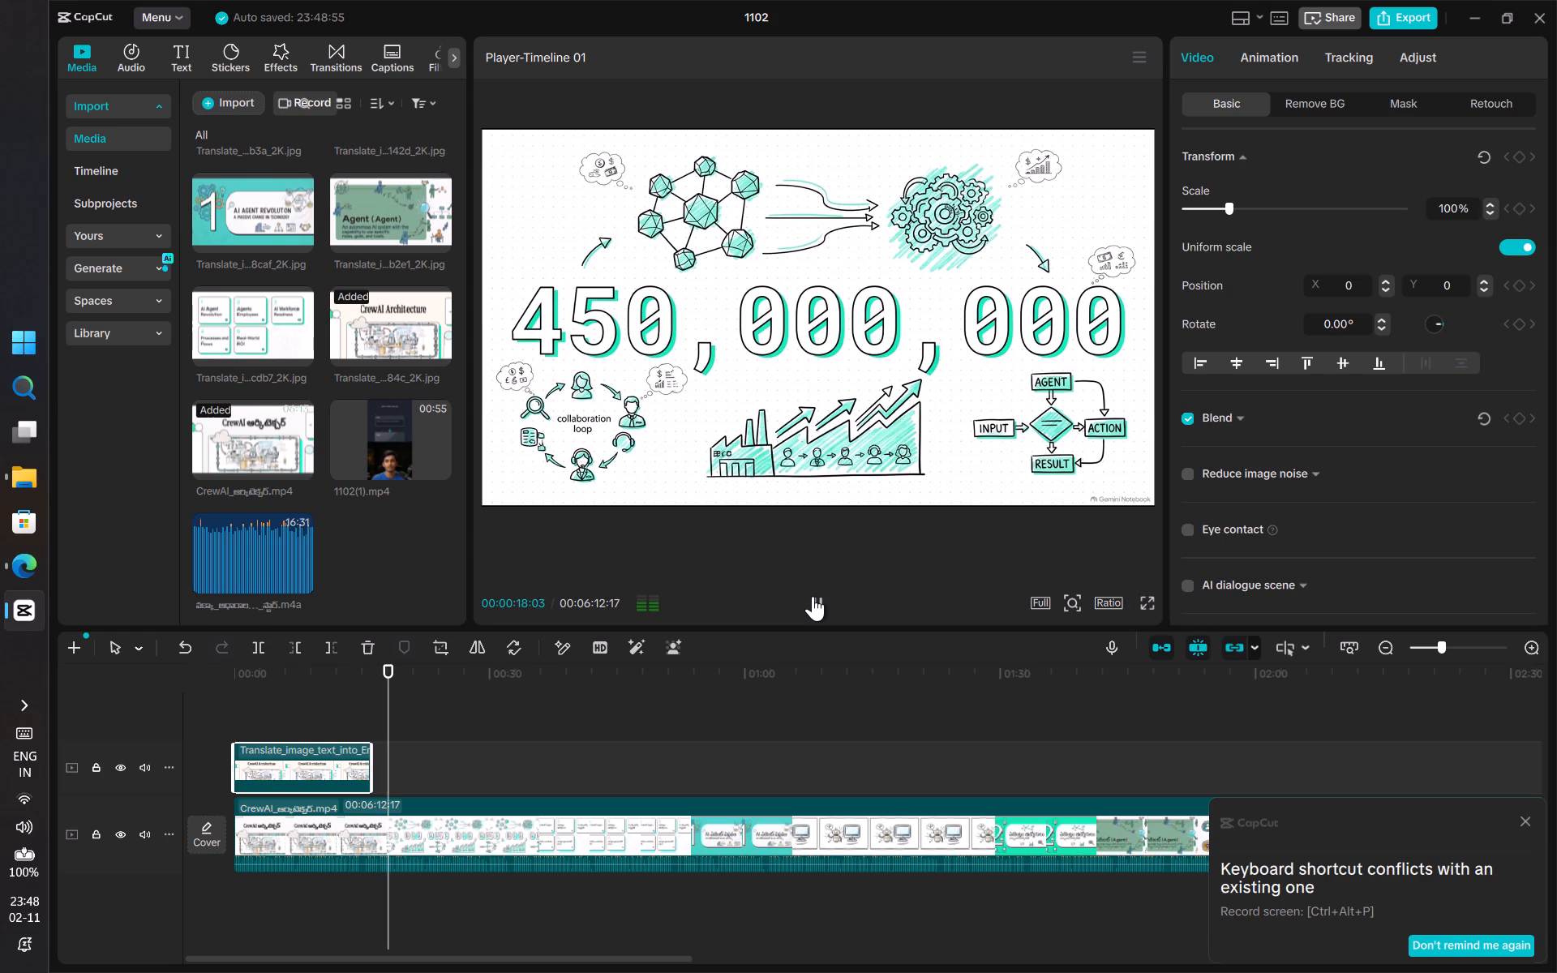
left_click(813, 596)
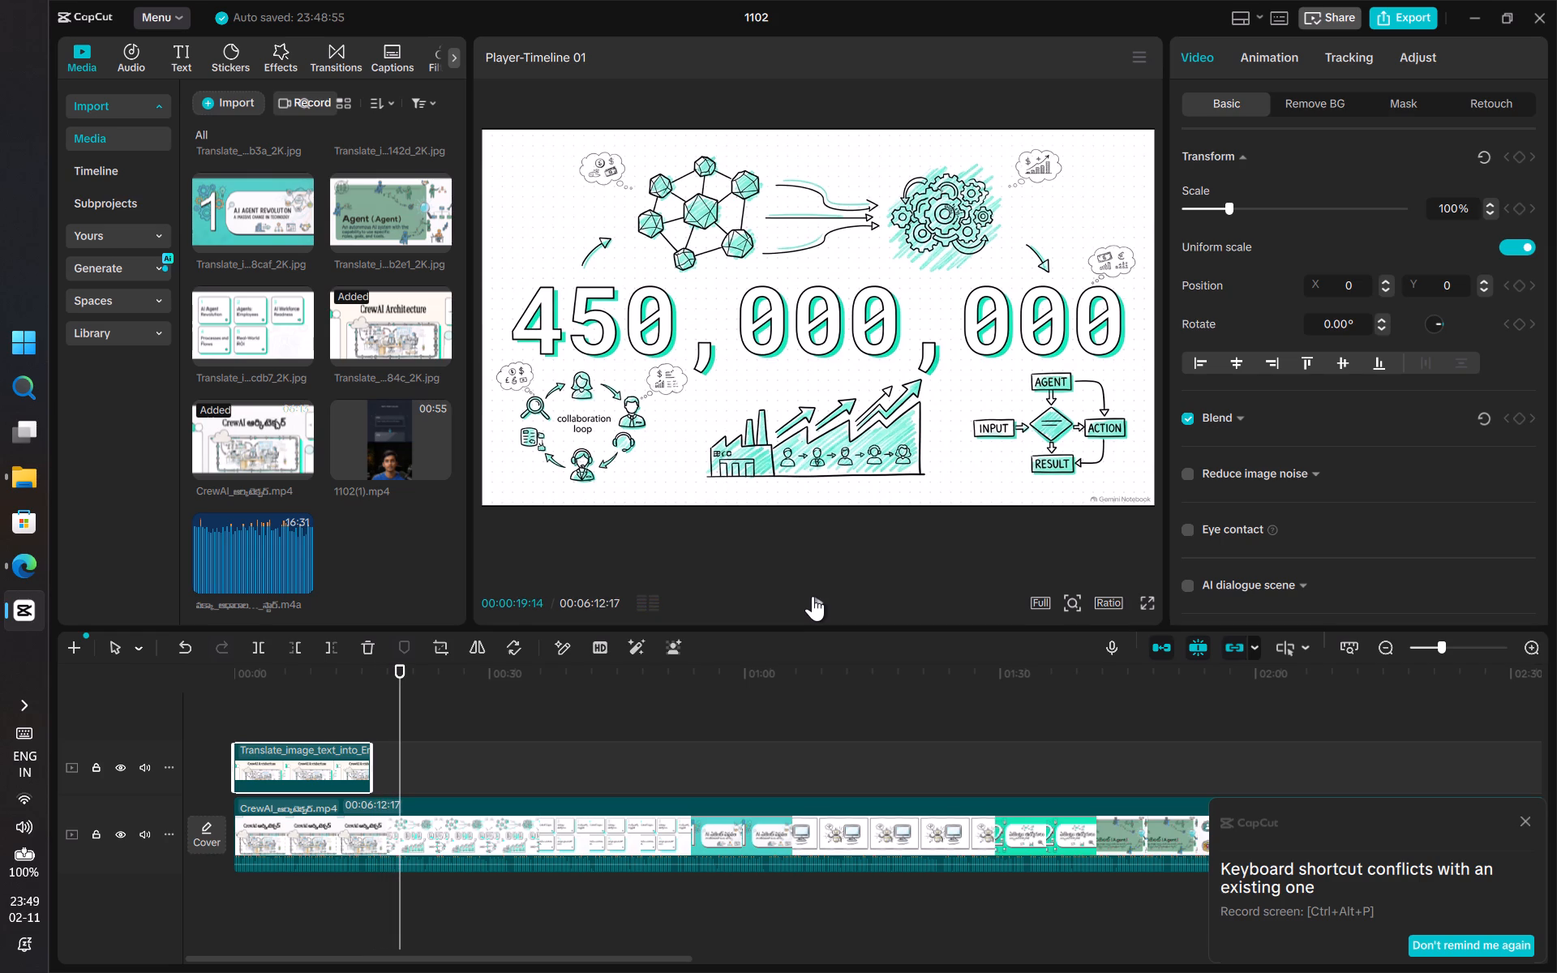
left_click(368, 777)
key("Left")
key("Left")
key("Left")
key("Left")
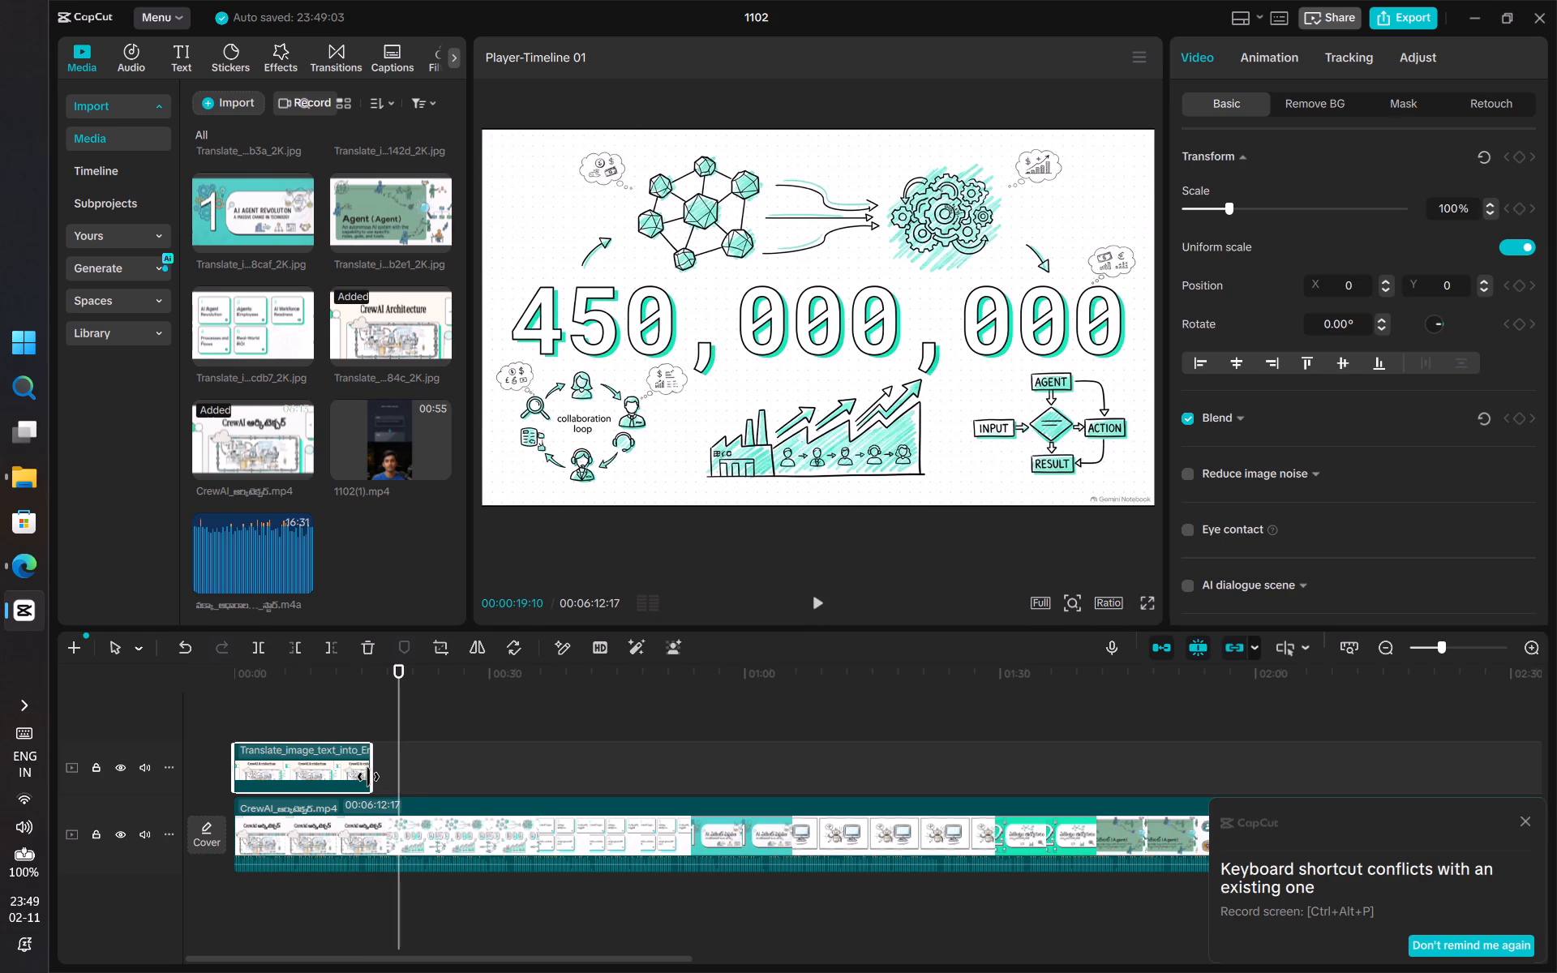
key("Left")
left_click(368, 777)
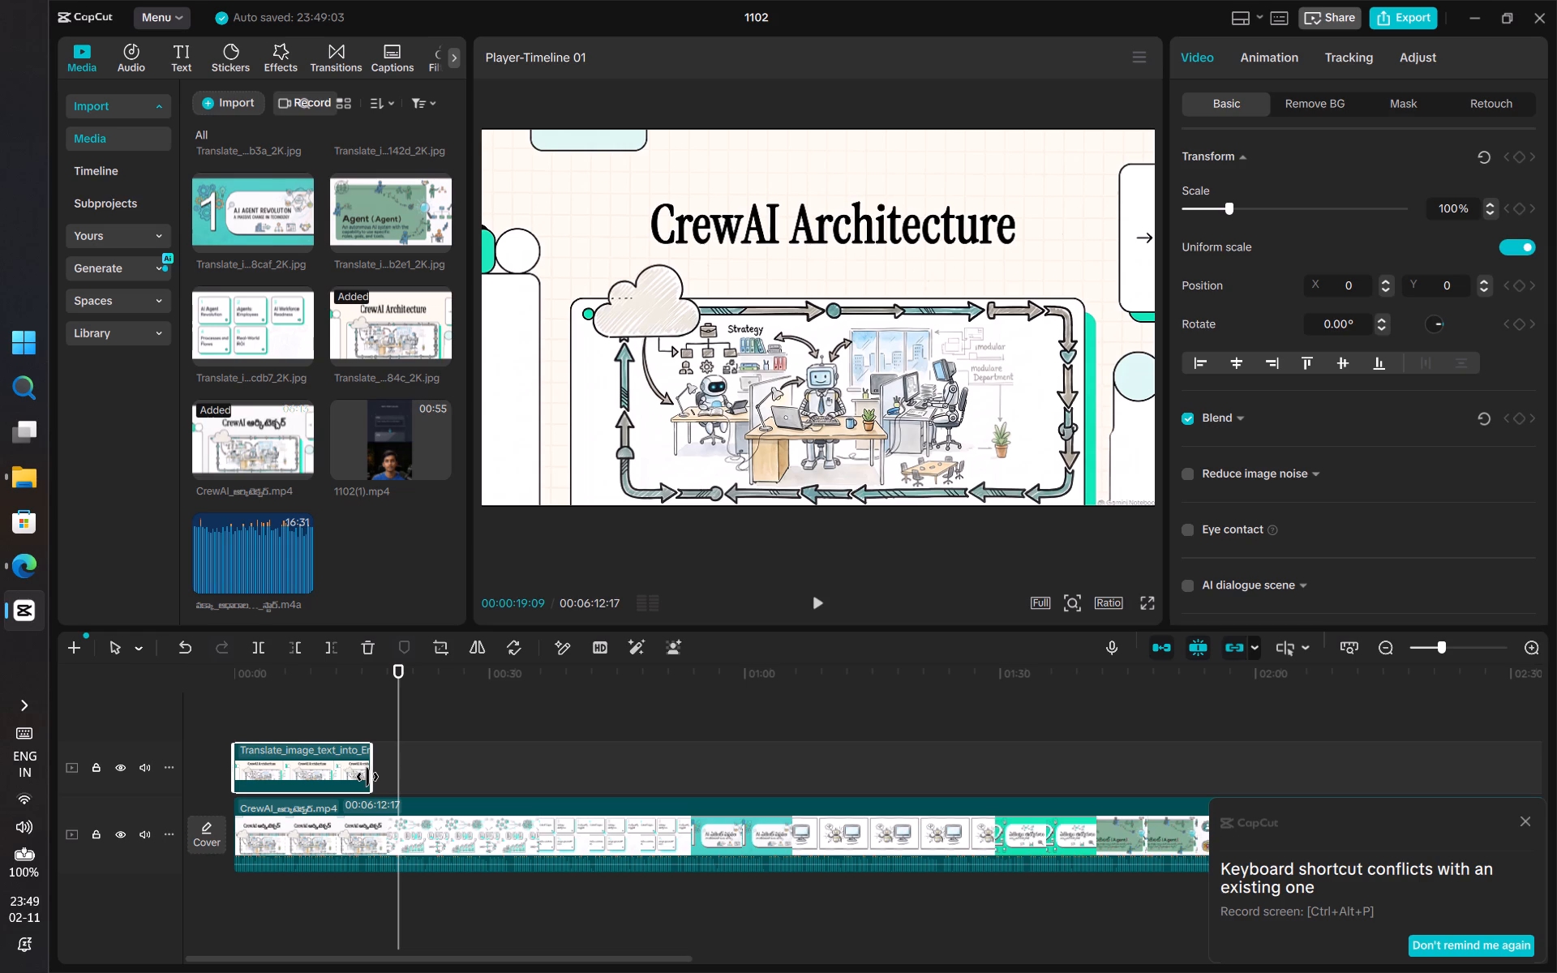
Find where the Telugu five-topic overview begins and overlay its English slide above the video at 00:00:32:16.
left_click_drag(401, 699, 441, 694)
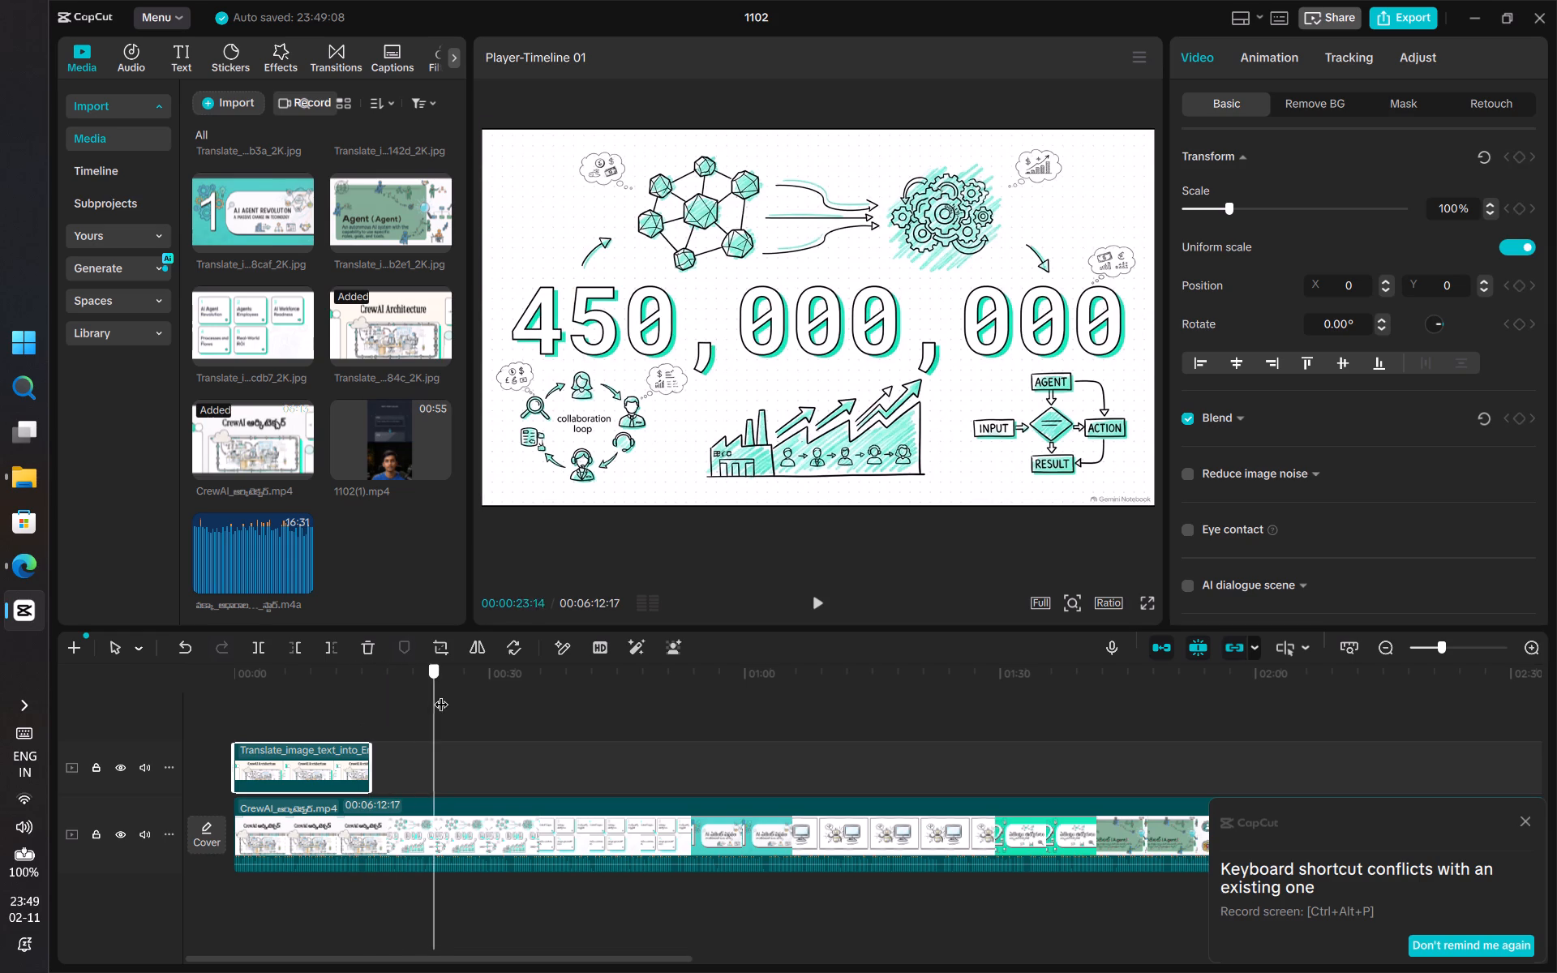
left_click_drag(441, 694, 460, 709)
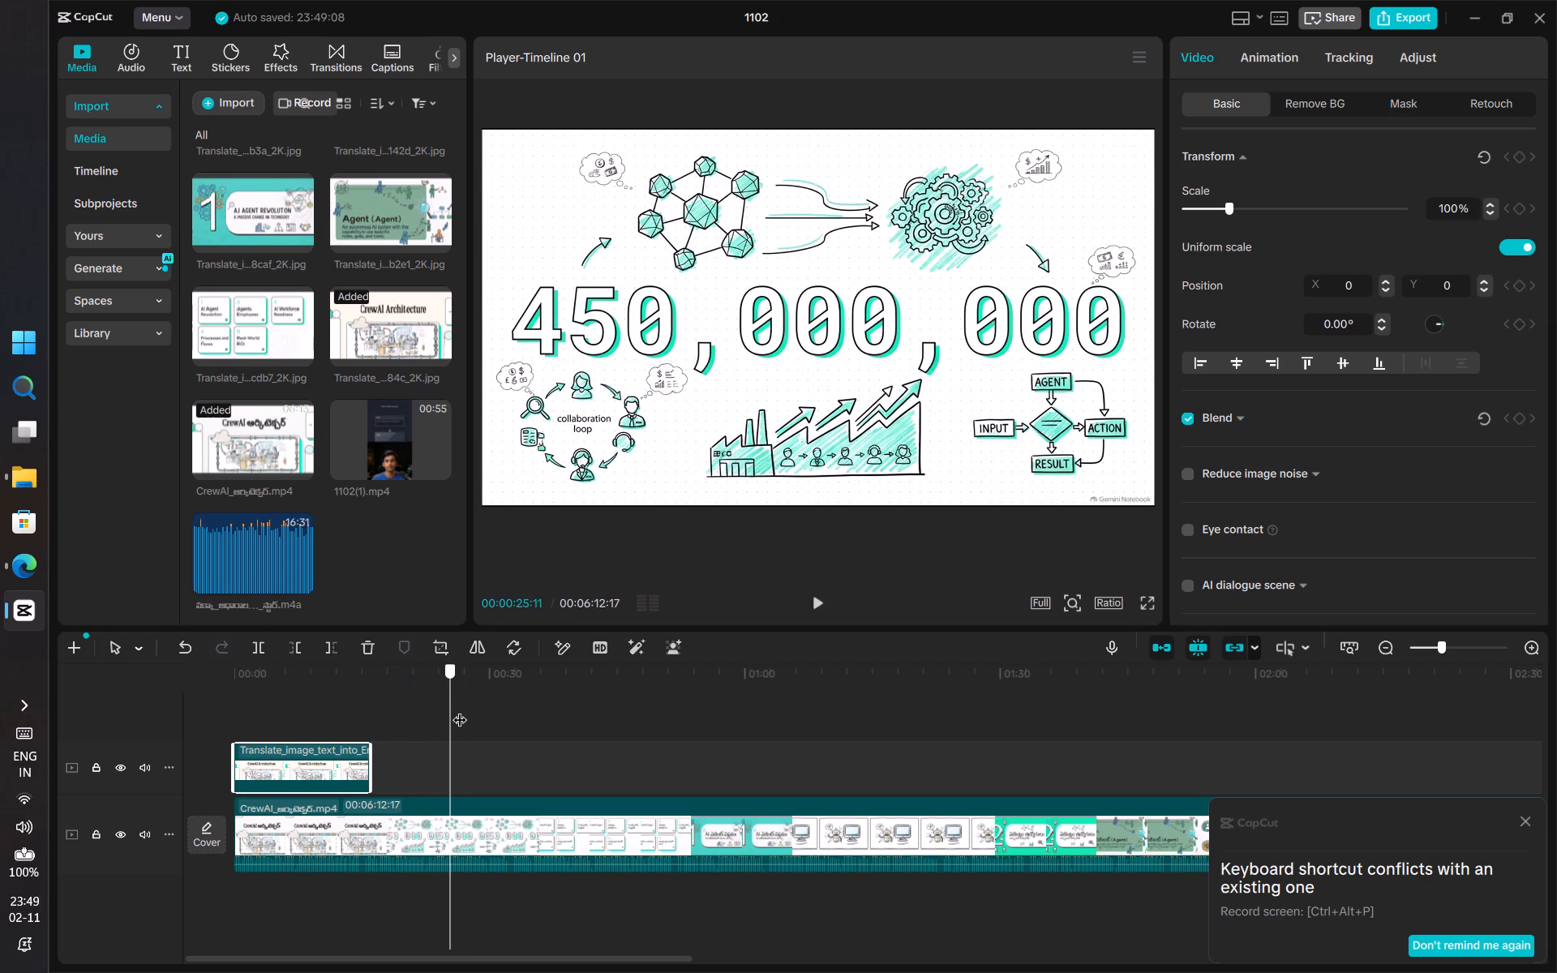
left_click_drag(460, 709, 520, 723)
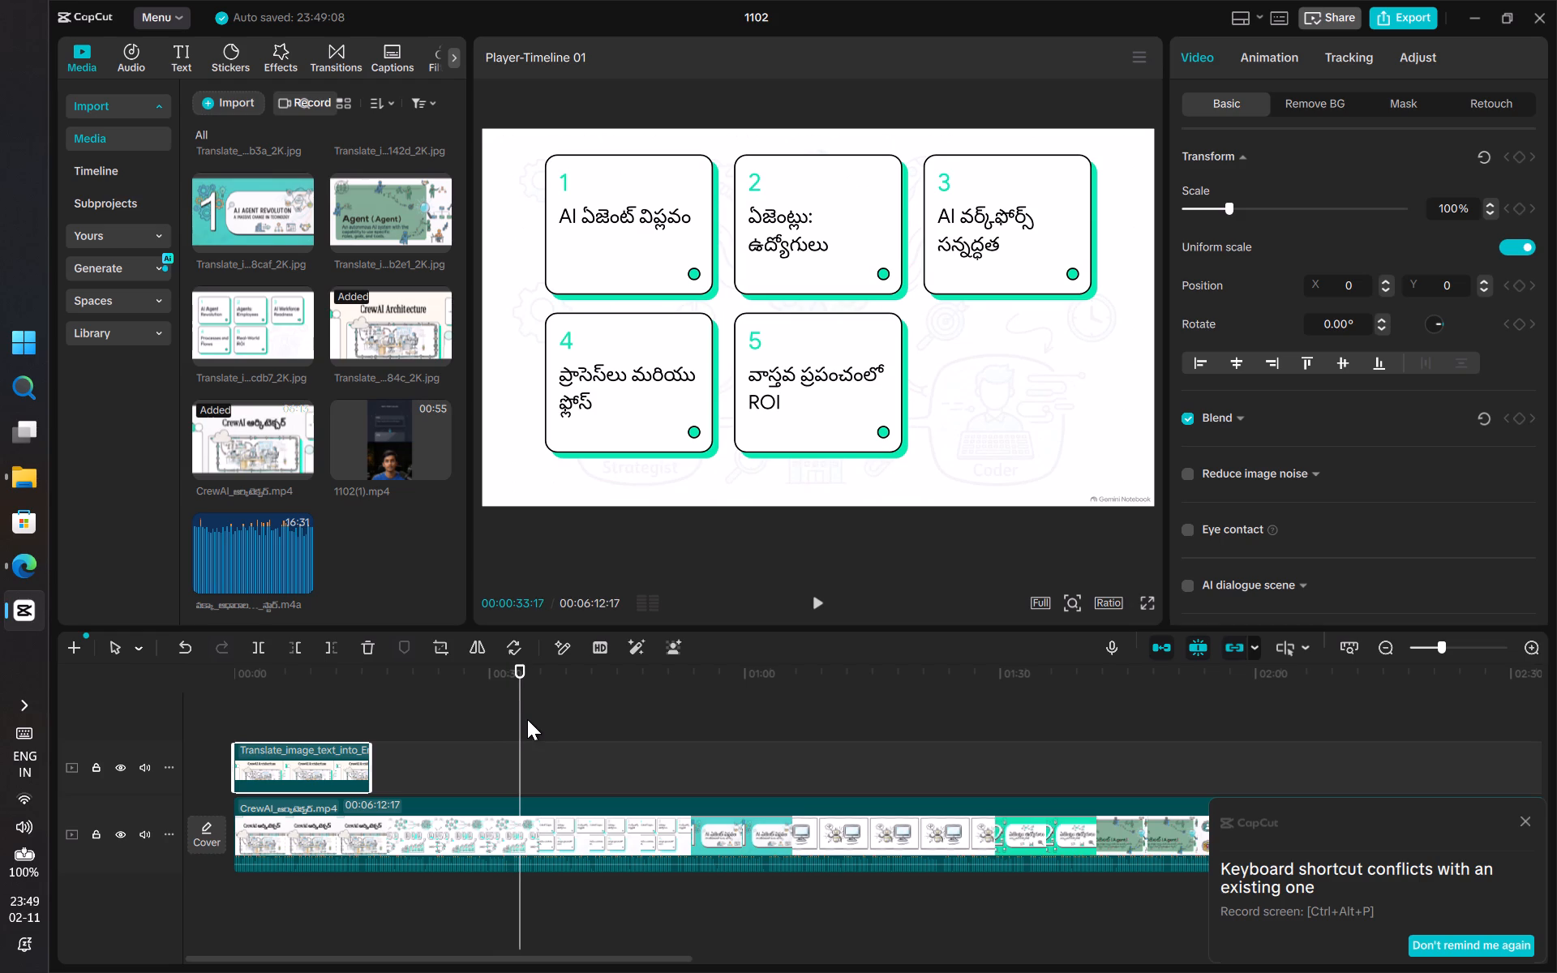
left_click_drag(522, 717, 510, 718)
key("Right")
key("Right")
key("Right")
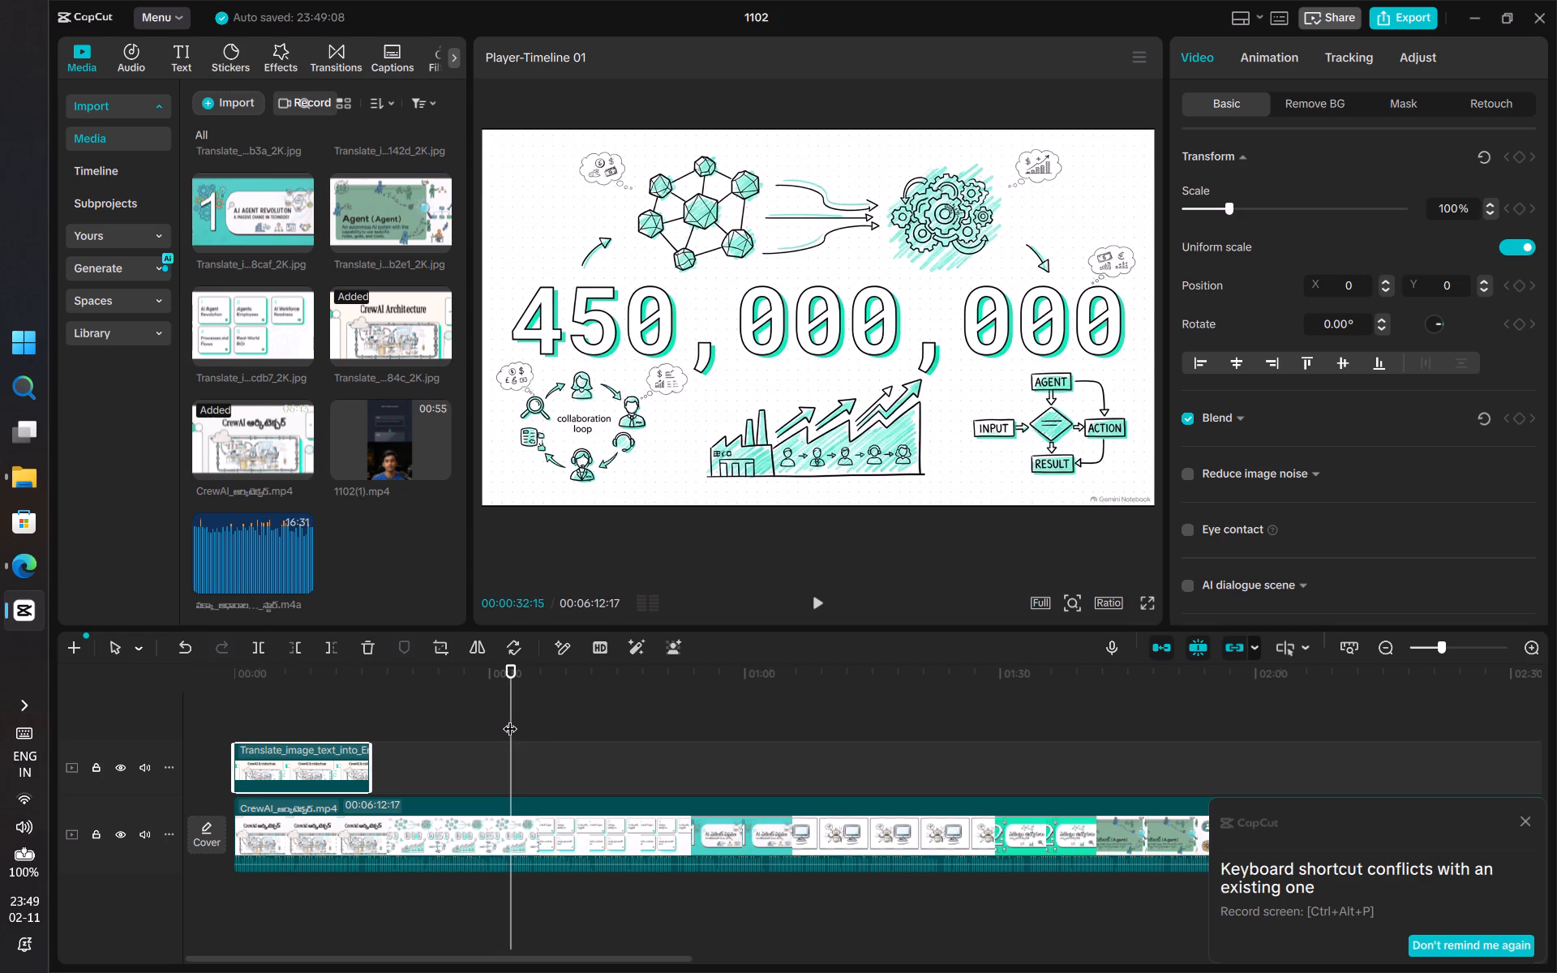
key("Right")
key("Right")
key("Left")
left_click_drag(259, 323, 415, 560)
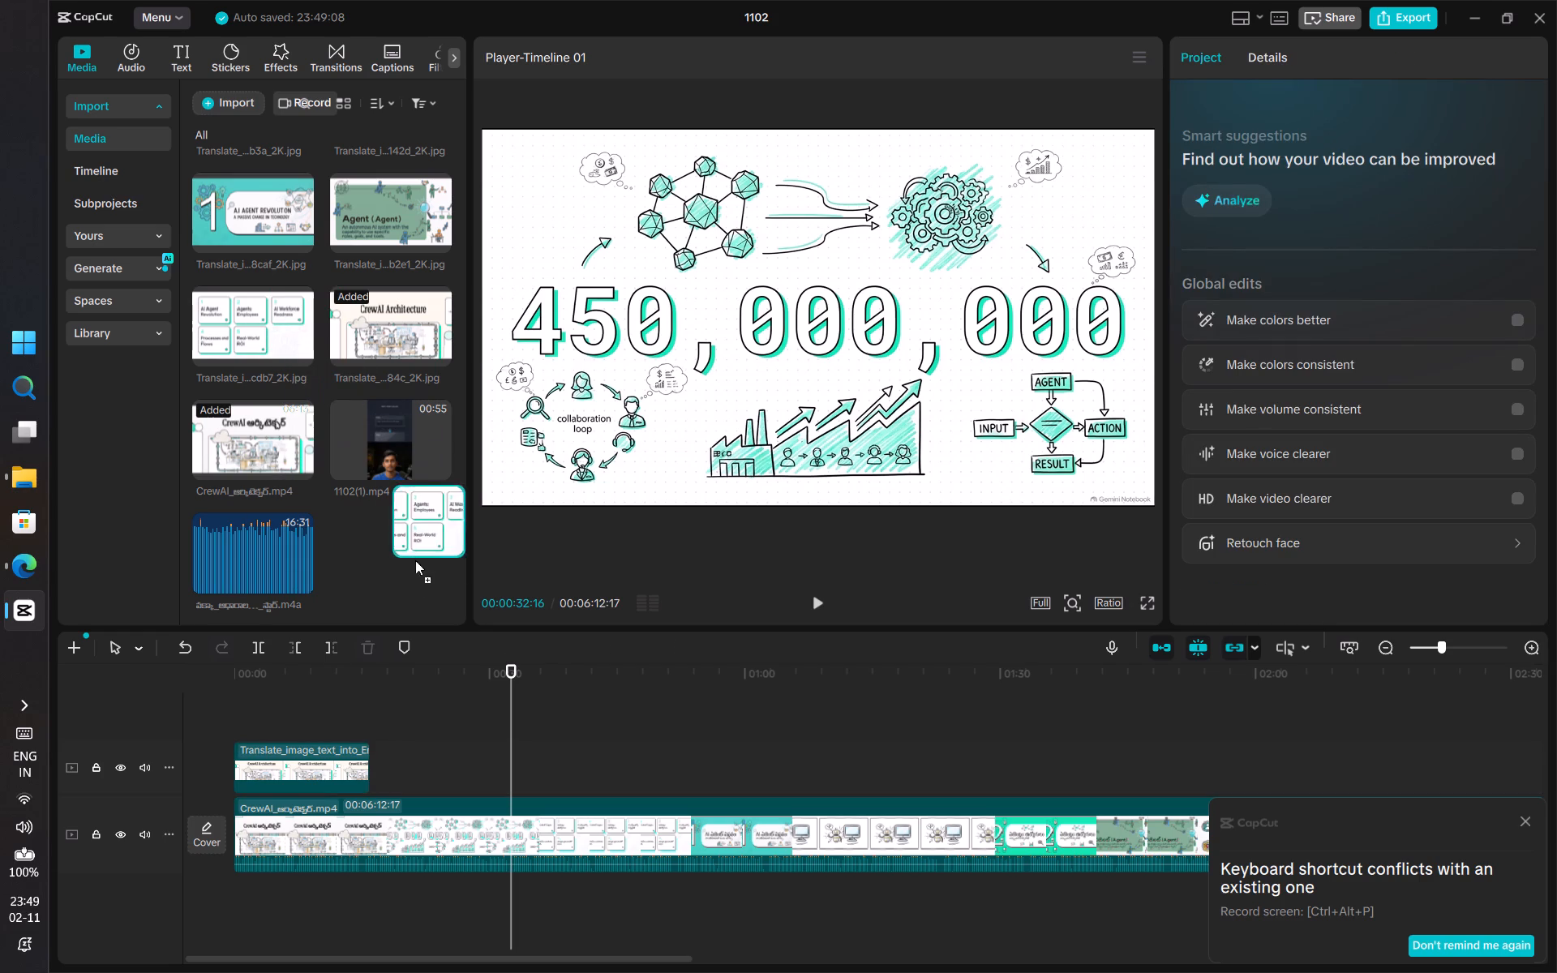
left_click_drag(415, 560, 514, 769)
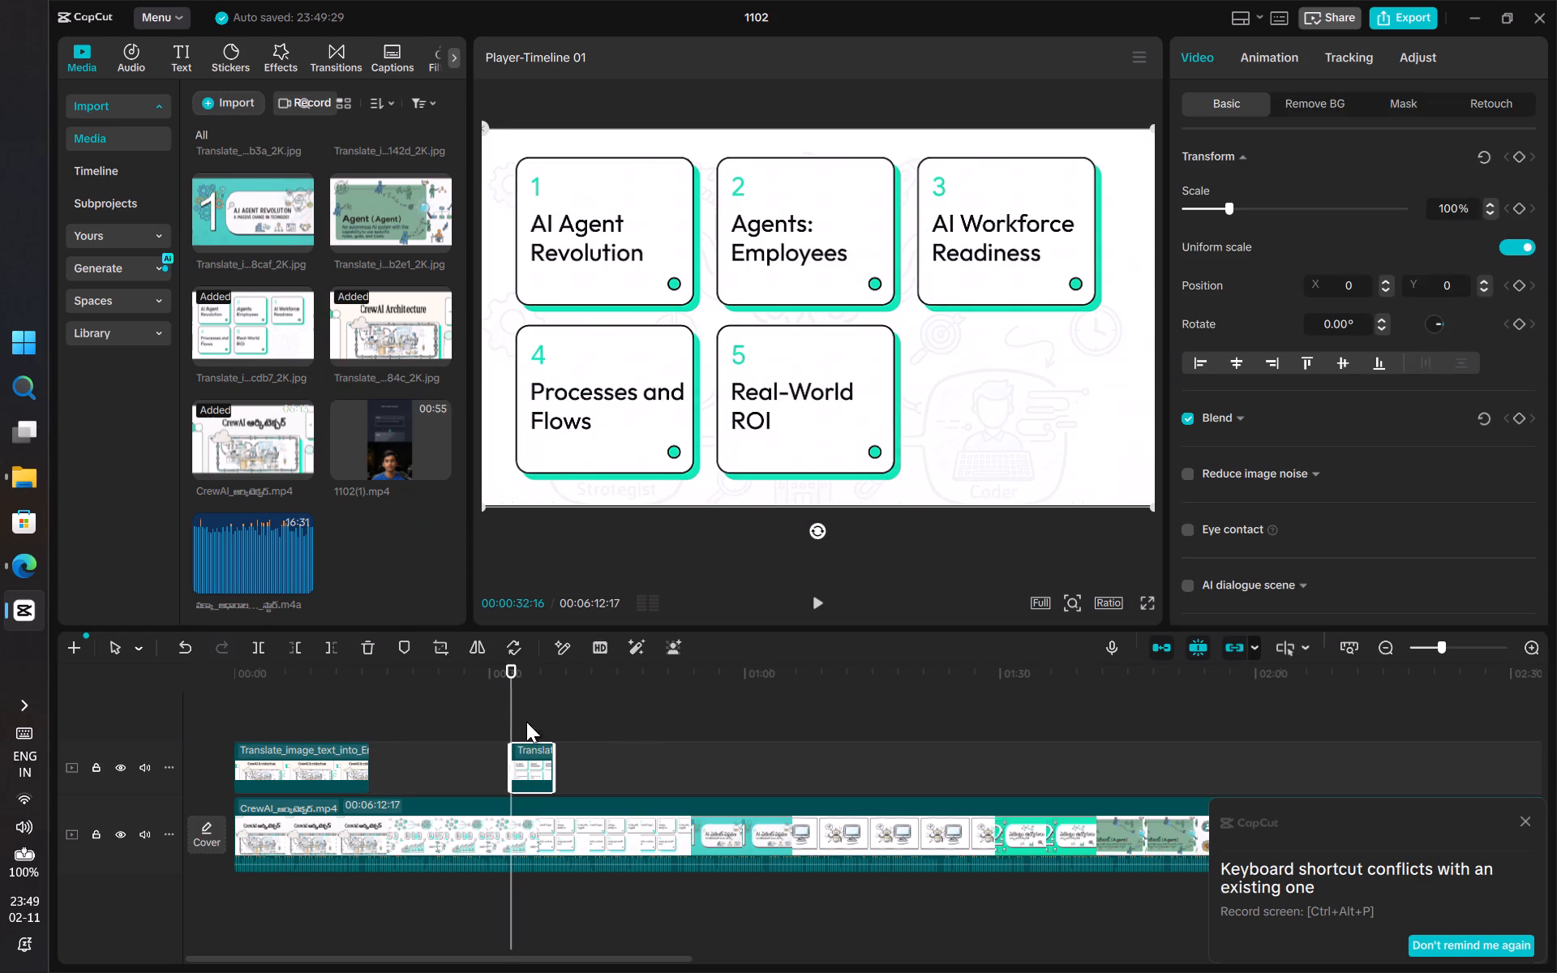
Extend the English five-topic overview overlay to 00:00:53:14, where the Telugu section 1 slide begins.
left_click_drag(555, 755, 663, 757)
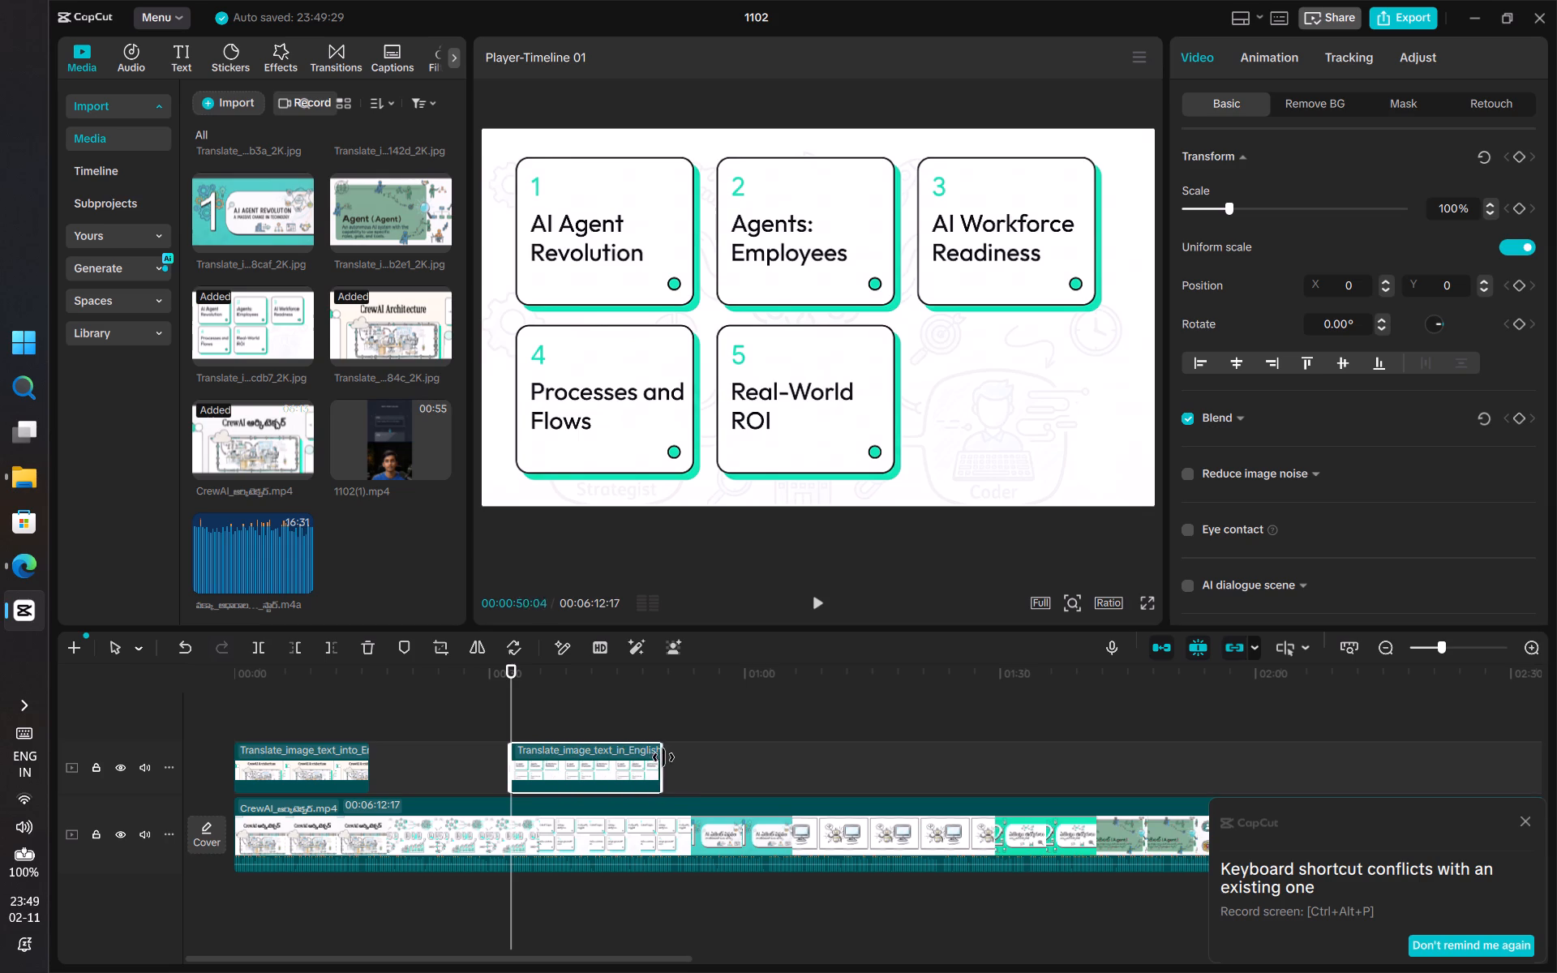
left_click_drag(663, 757, 685, 757)
Find the start of the Telugu section 1 slide and overlay the English AI Agent Revolution slide at 00:00:53:14.
left_click_drag(511, 697, 695, 699)
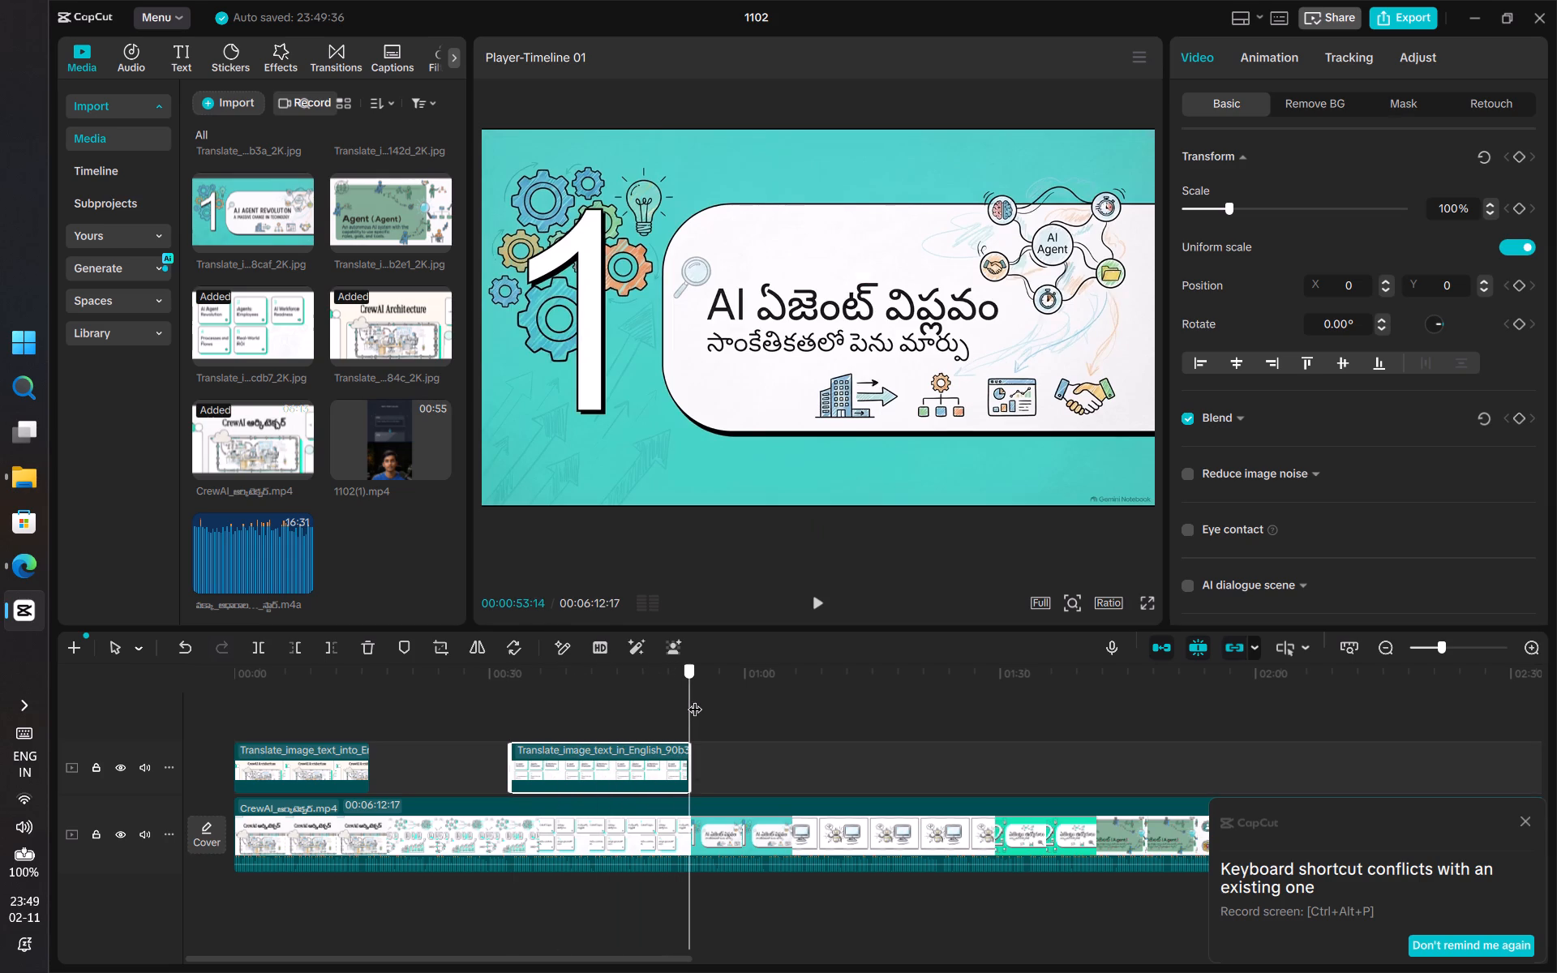
left_click_drag(695, 699, 686, 701)
key("Left")
key("Right")
left_click_drag(256, 217, 730, 738)
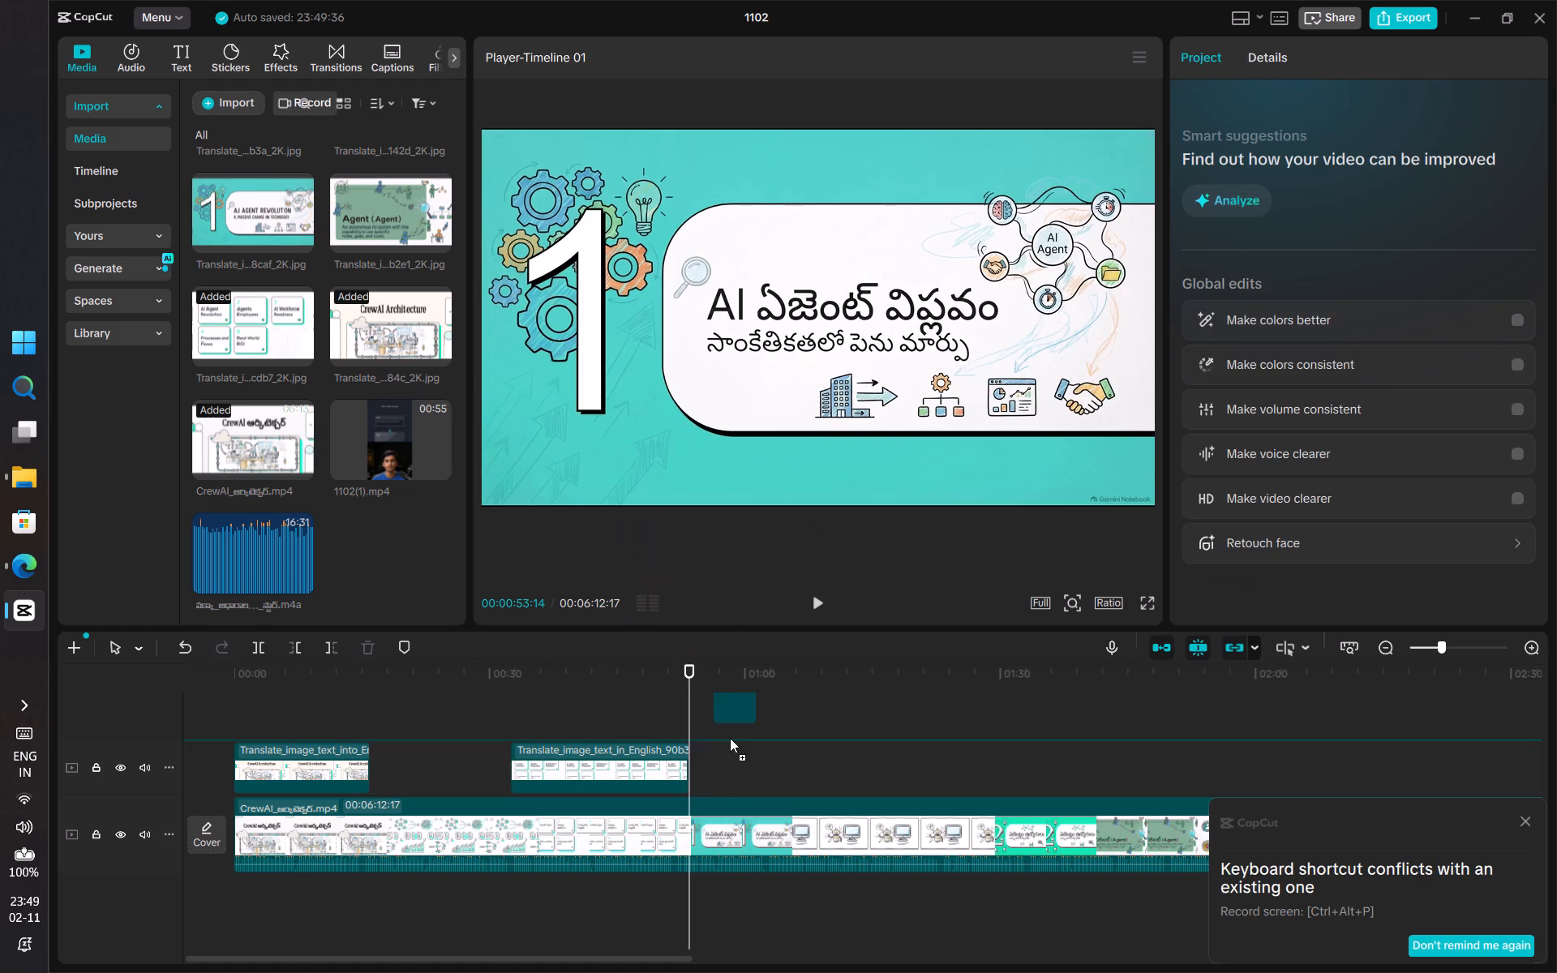
left_click_drag(730, 738, 693, 765)
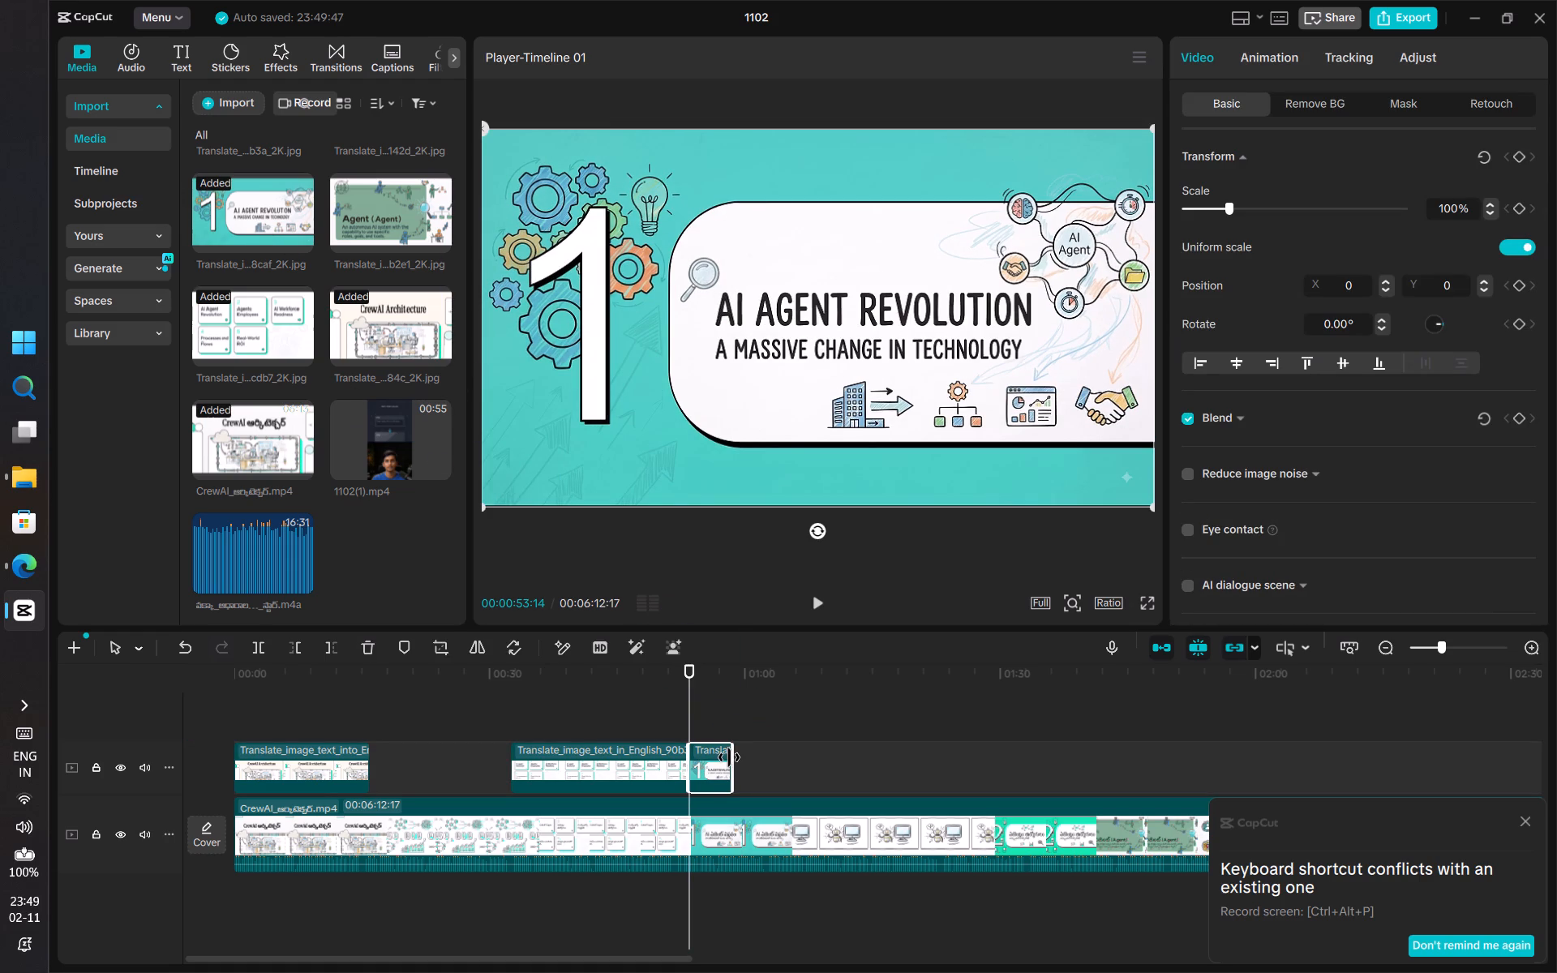
Extend the AI Agent Revolution overlay to 00:01:05:21 and check its end against the computer-and-robot slide.
left_click_drag(729, 757, 791, 758)
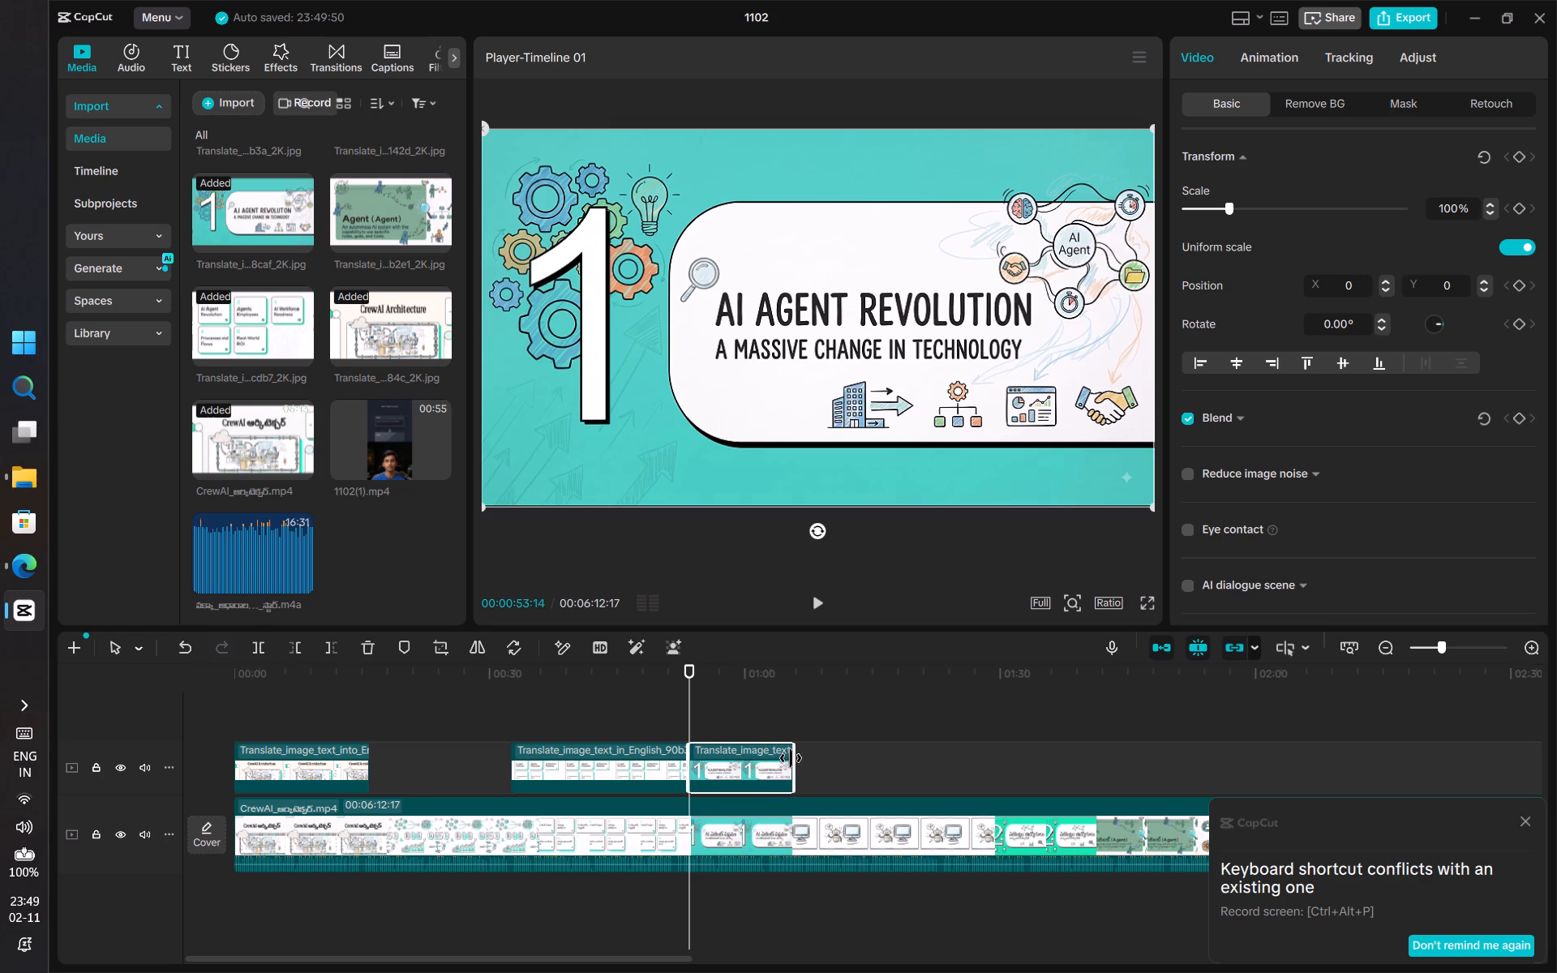
left_click_drag(689, 704, 796, 701)
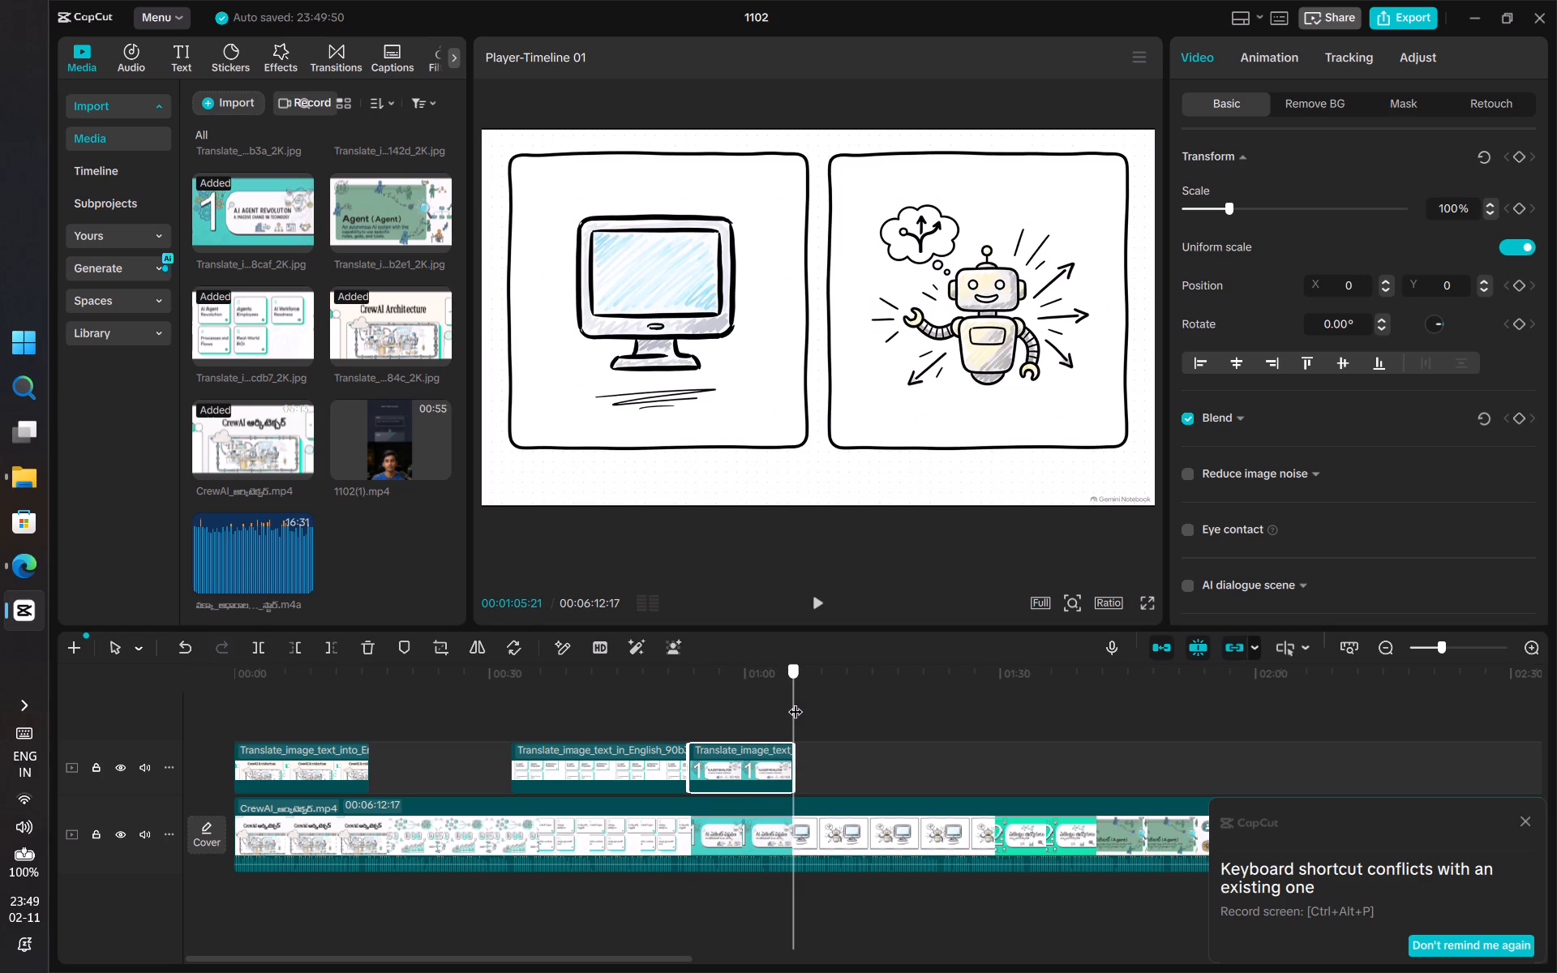
Scan the video past the computer-and-robot slide to locate the start of the Telugu section 2 slide.
left_click_drag(796, 701, 804, 697)
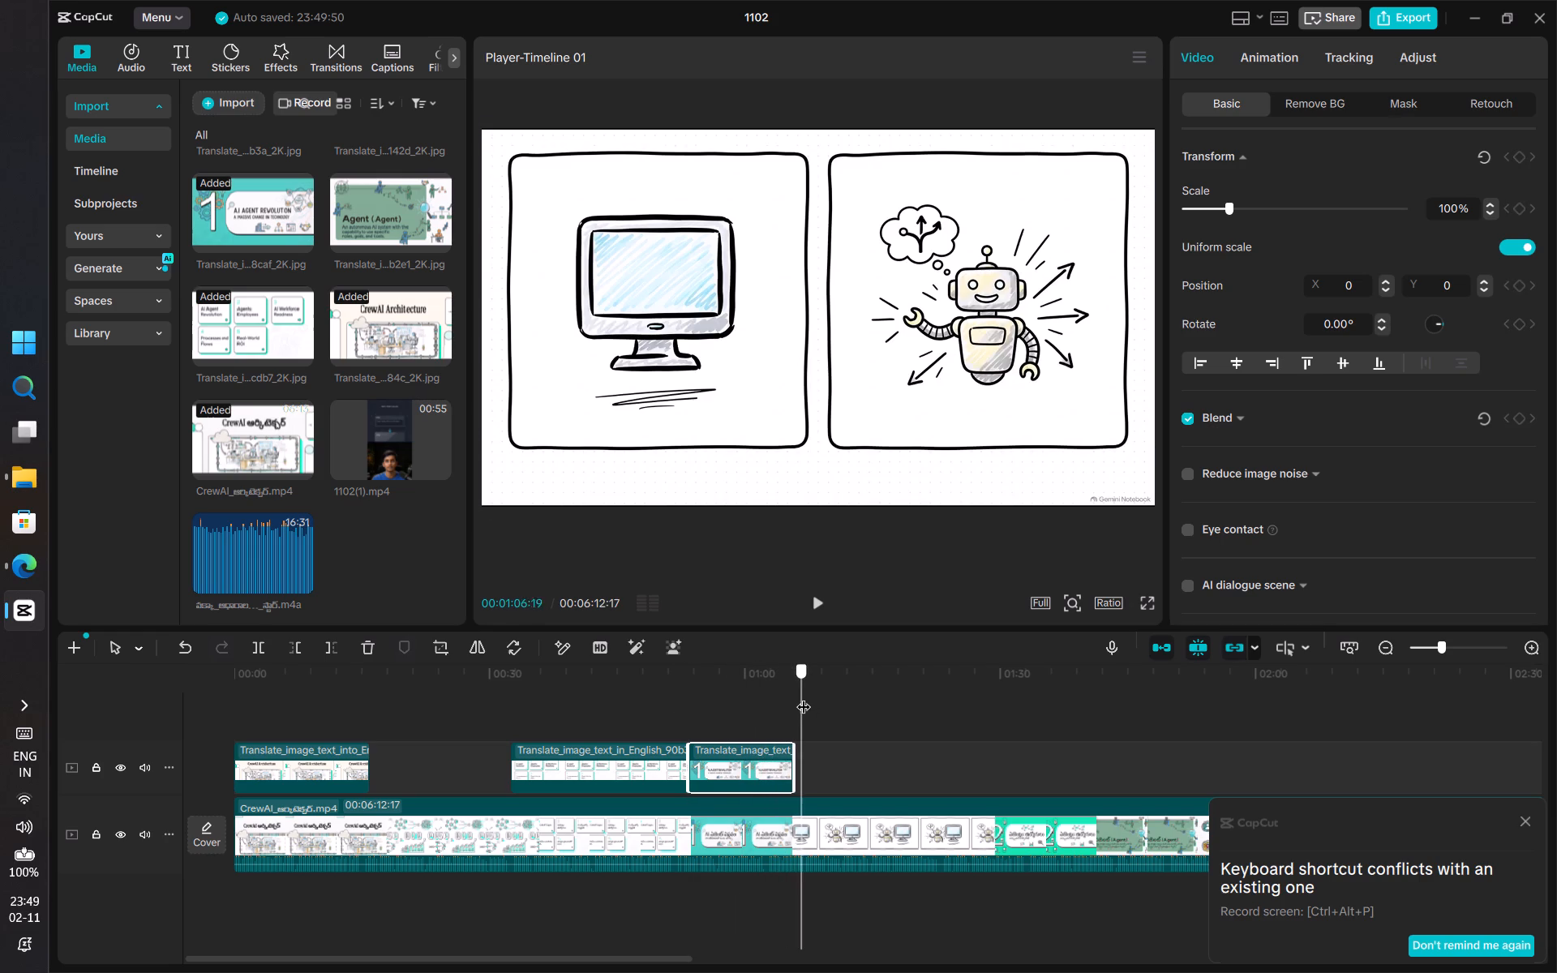
left_click_drag(804, 697, 966, 697)
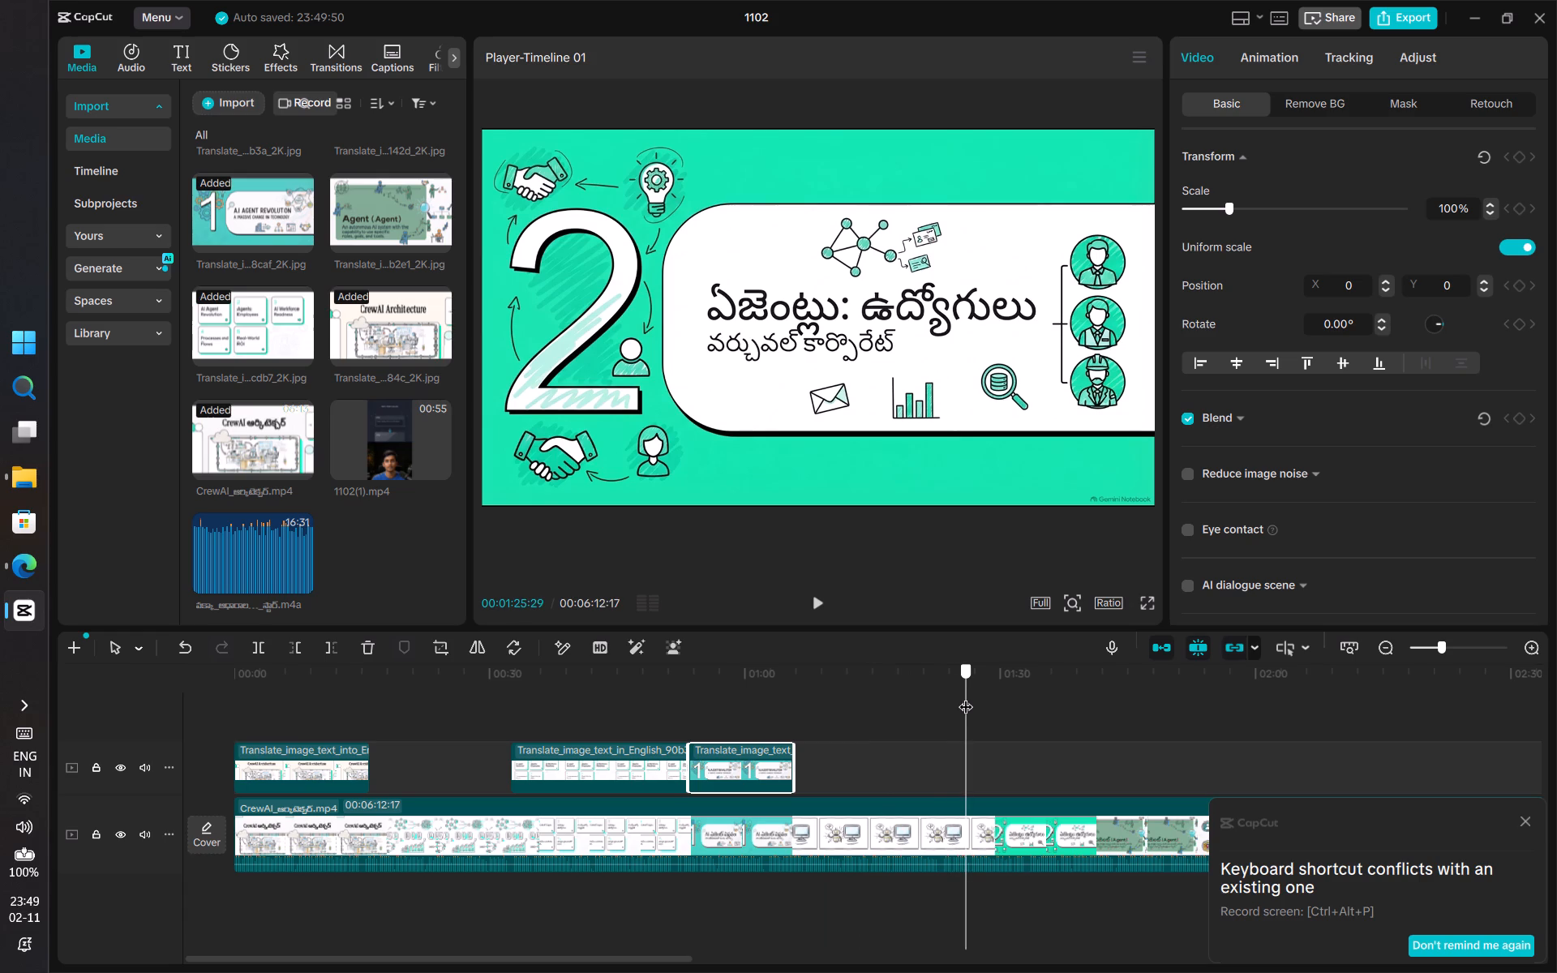
left_click_drag(966, 697, 937, 692)
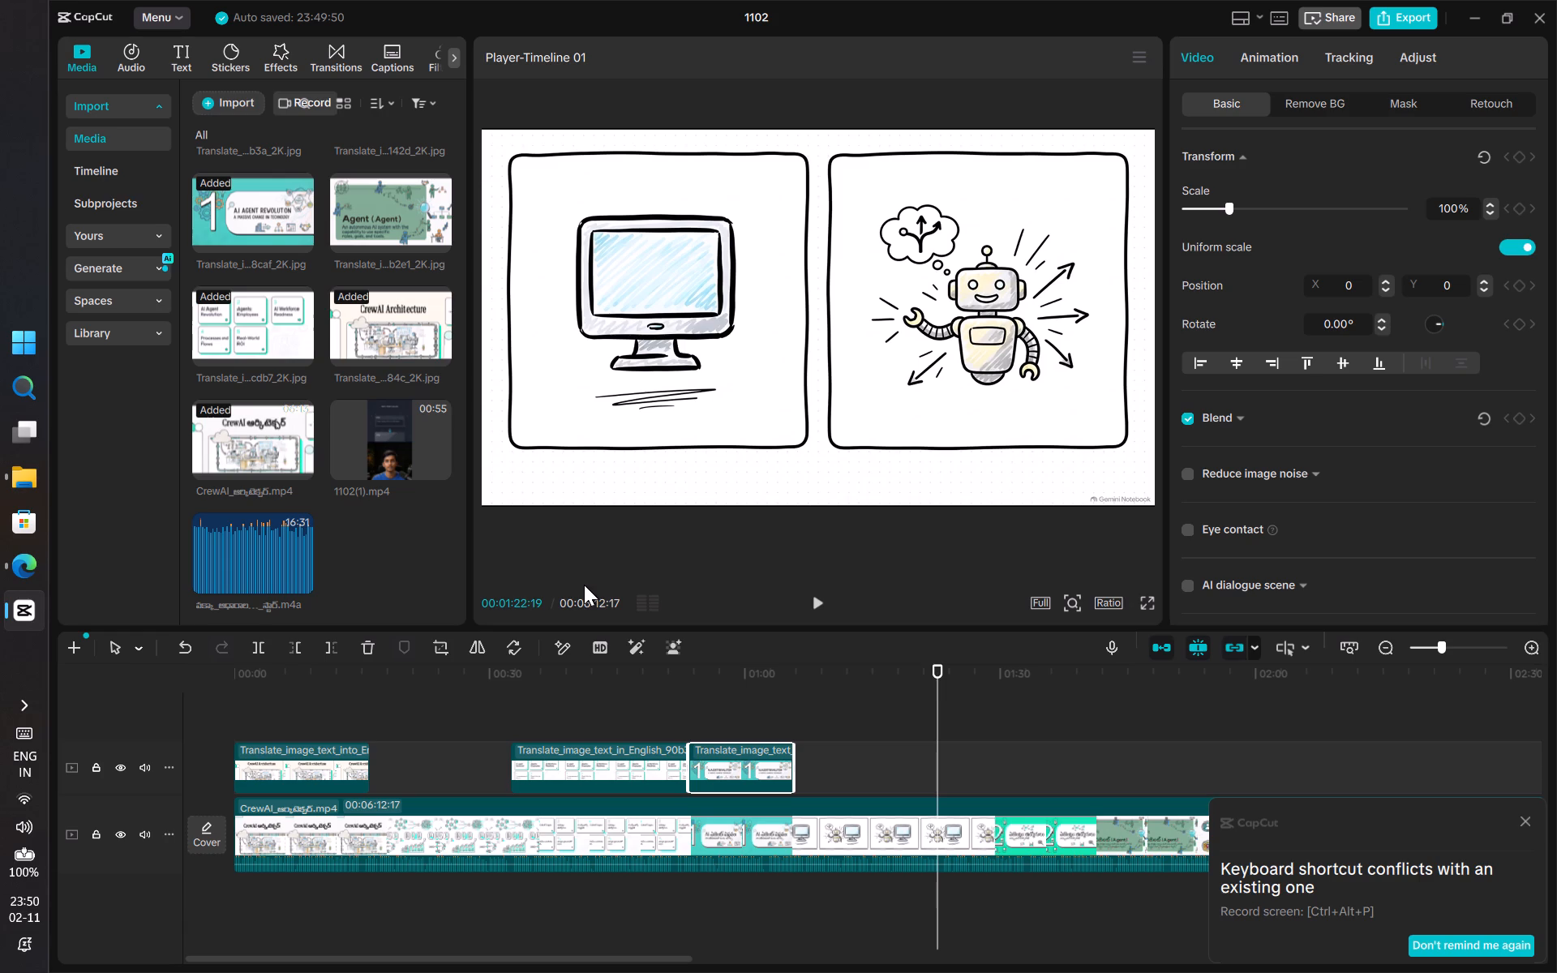
scroll(721, 837, "up", 5, "ctrl")
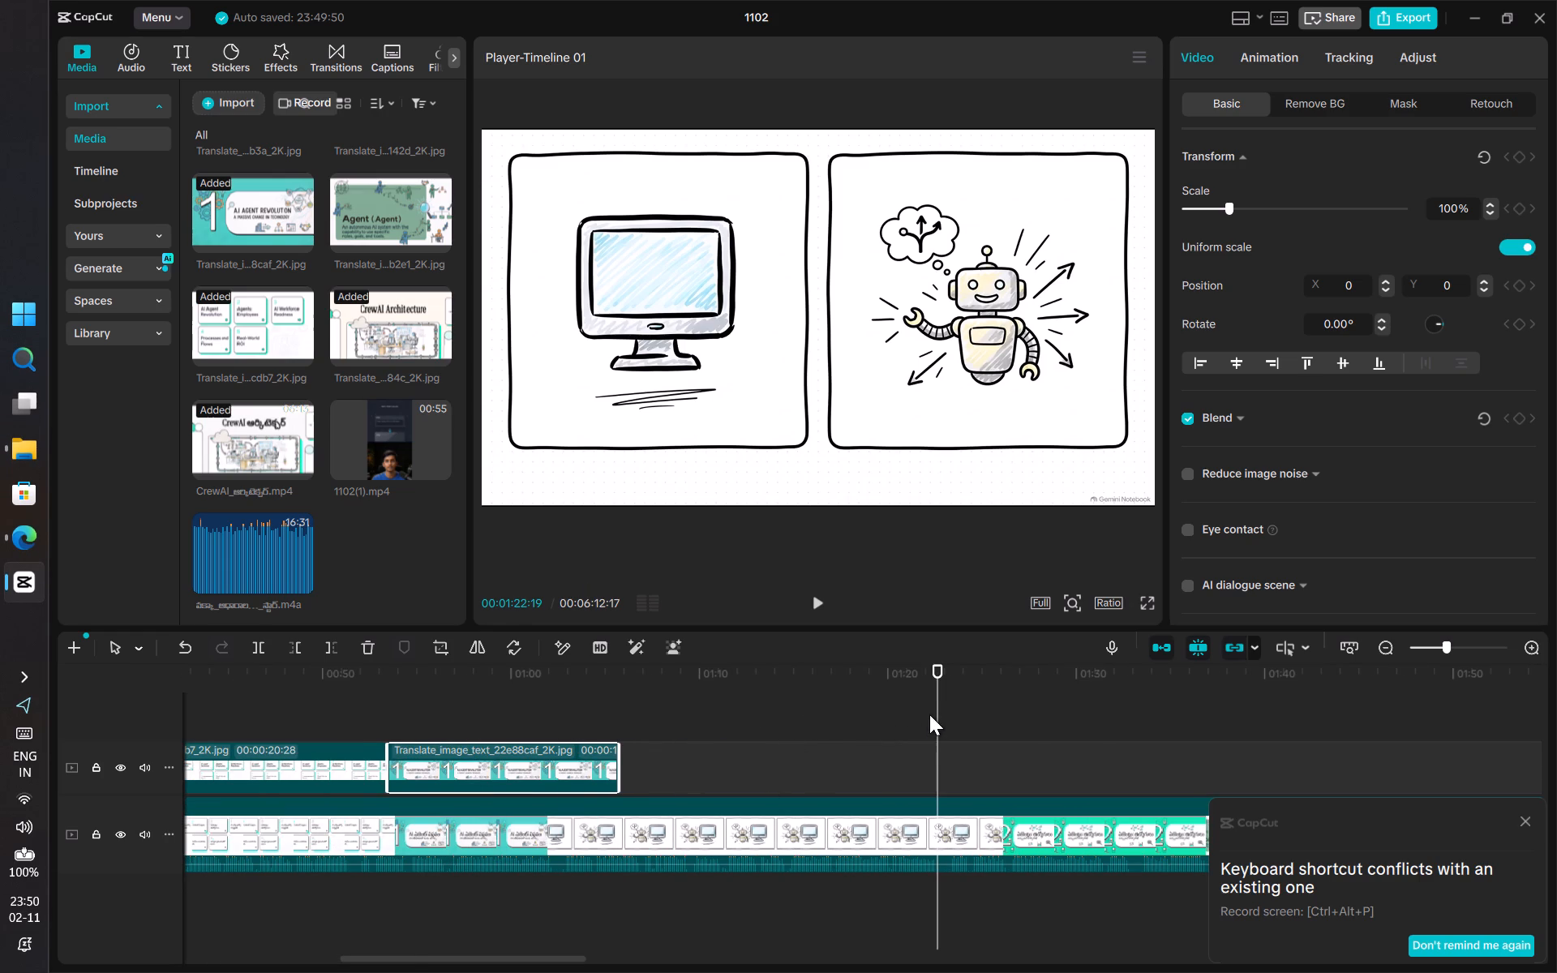
scroll(549, 843, "up", 9, "ctrl")
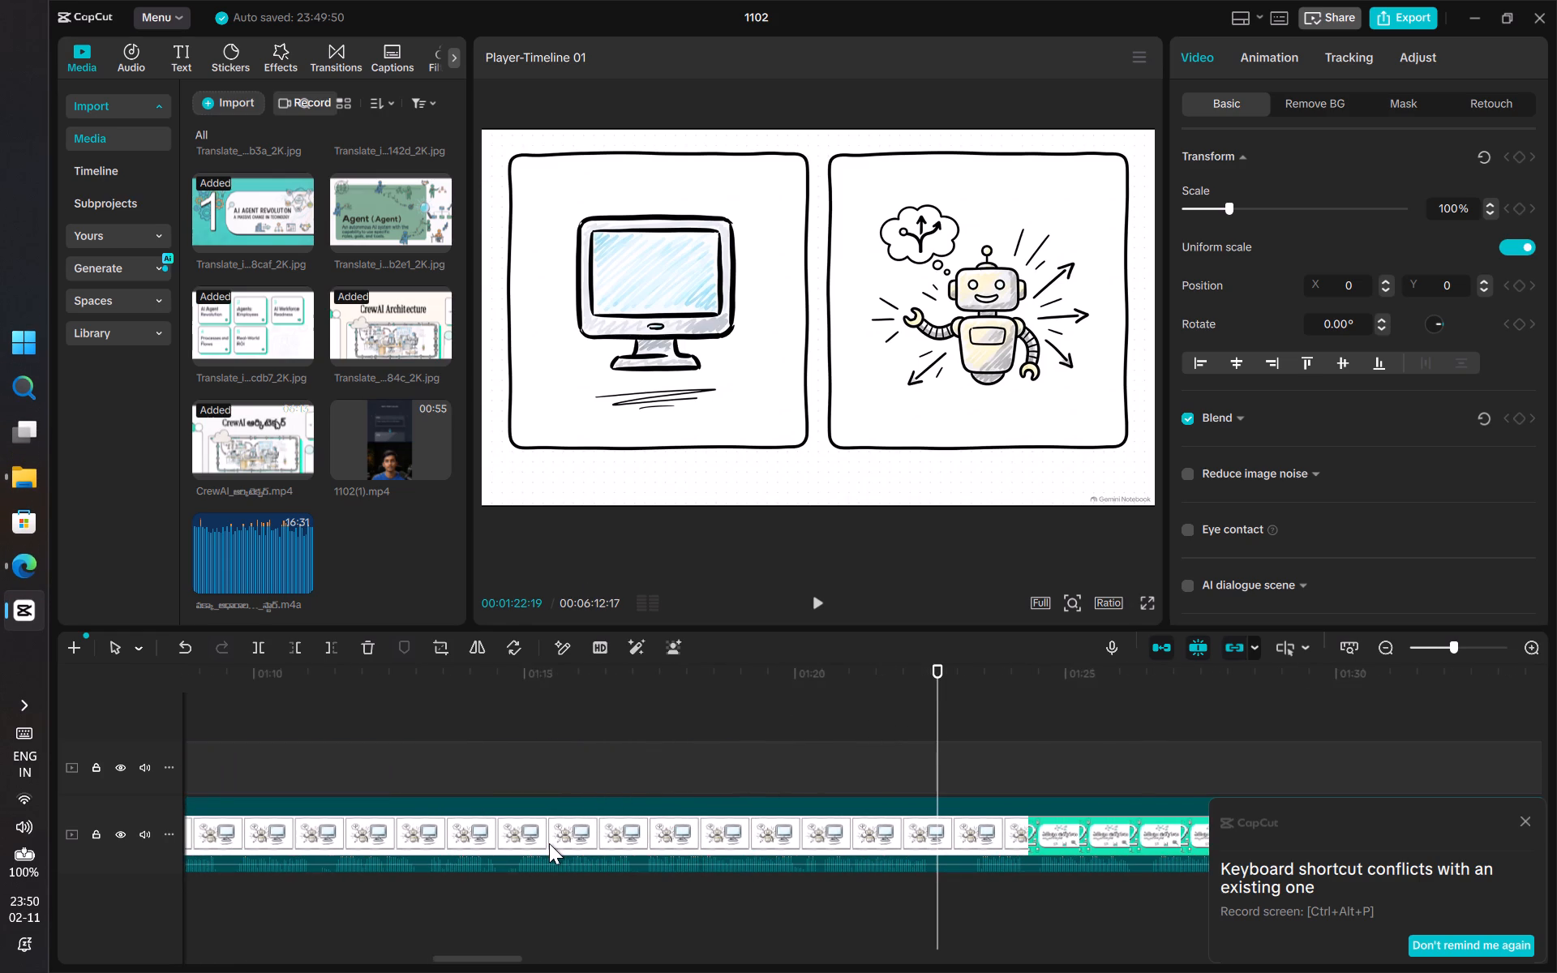
Shorten the AI Agent Revolution overlay to end at 00:01:02:23, where the computer-and-robot slide begins.
scroll(549, 843, "right", 4)
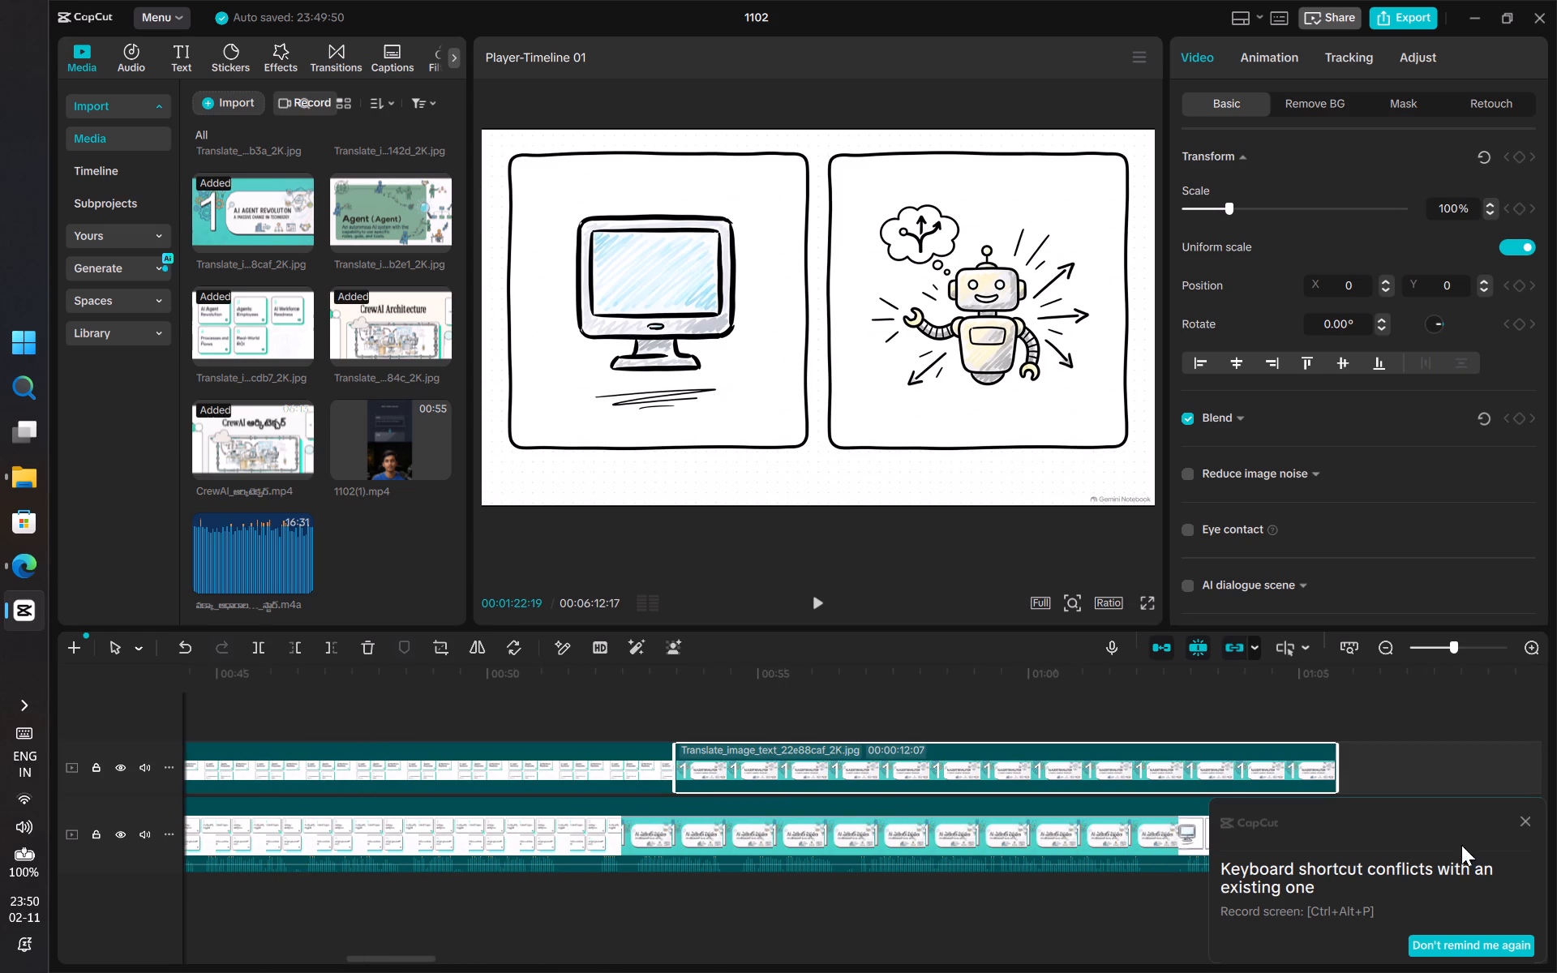
left_click(1528, 825)
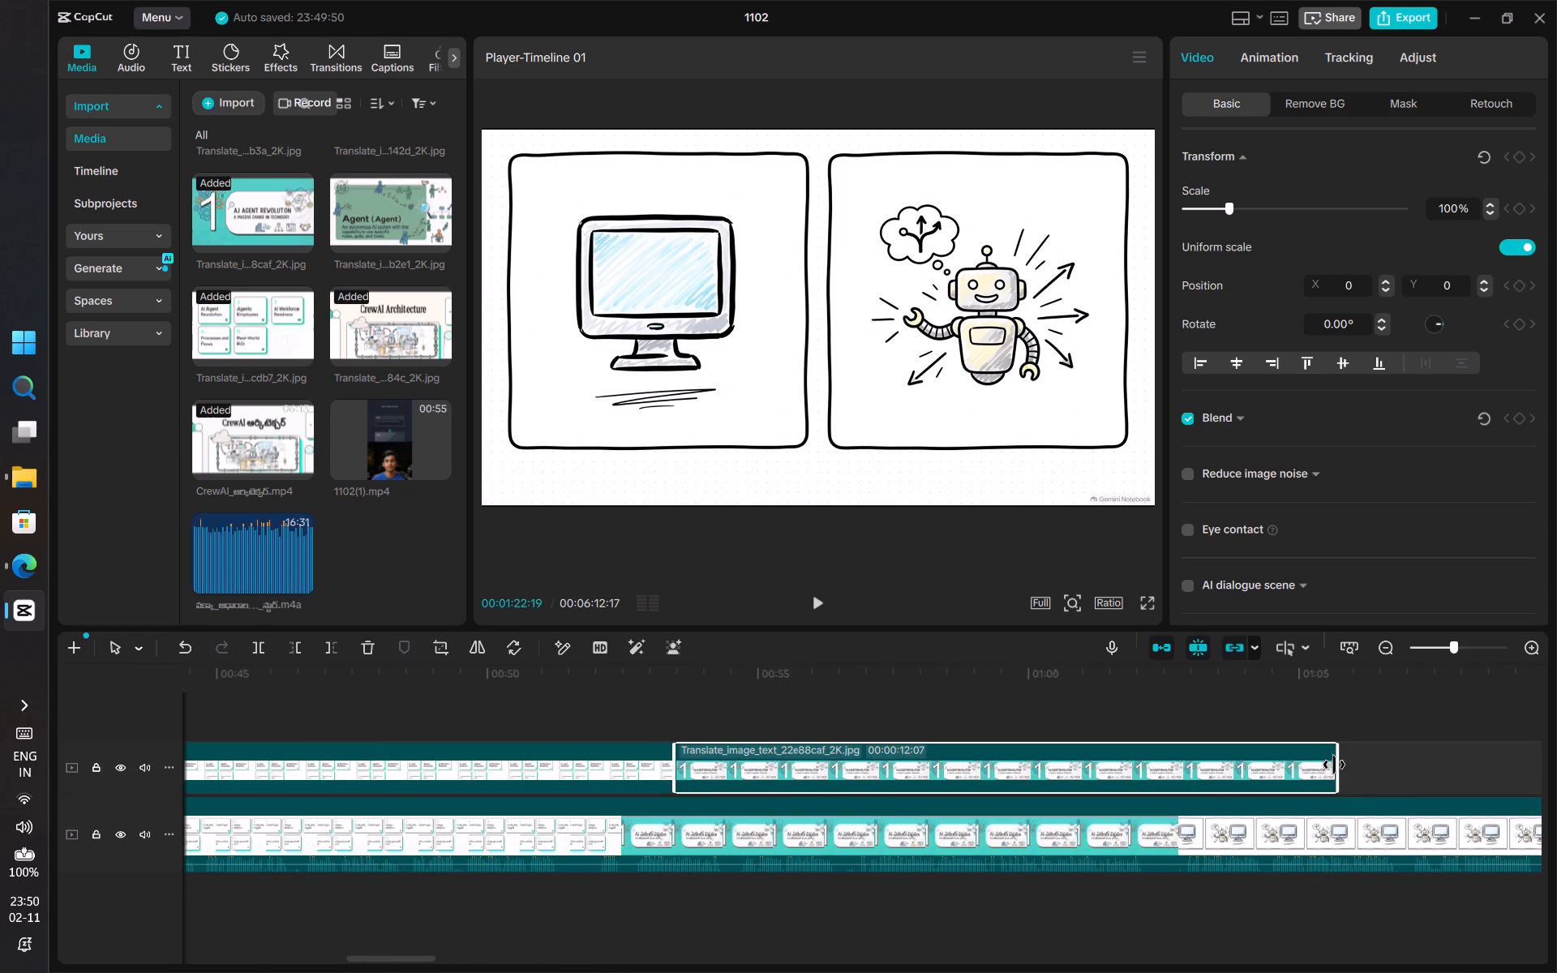
left_click_drag(1334, 765, 1169, 781)
left_click(1175, 722)
left_click_drag(1175, 722, 1151, 713)
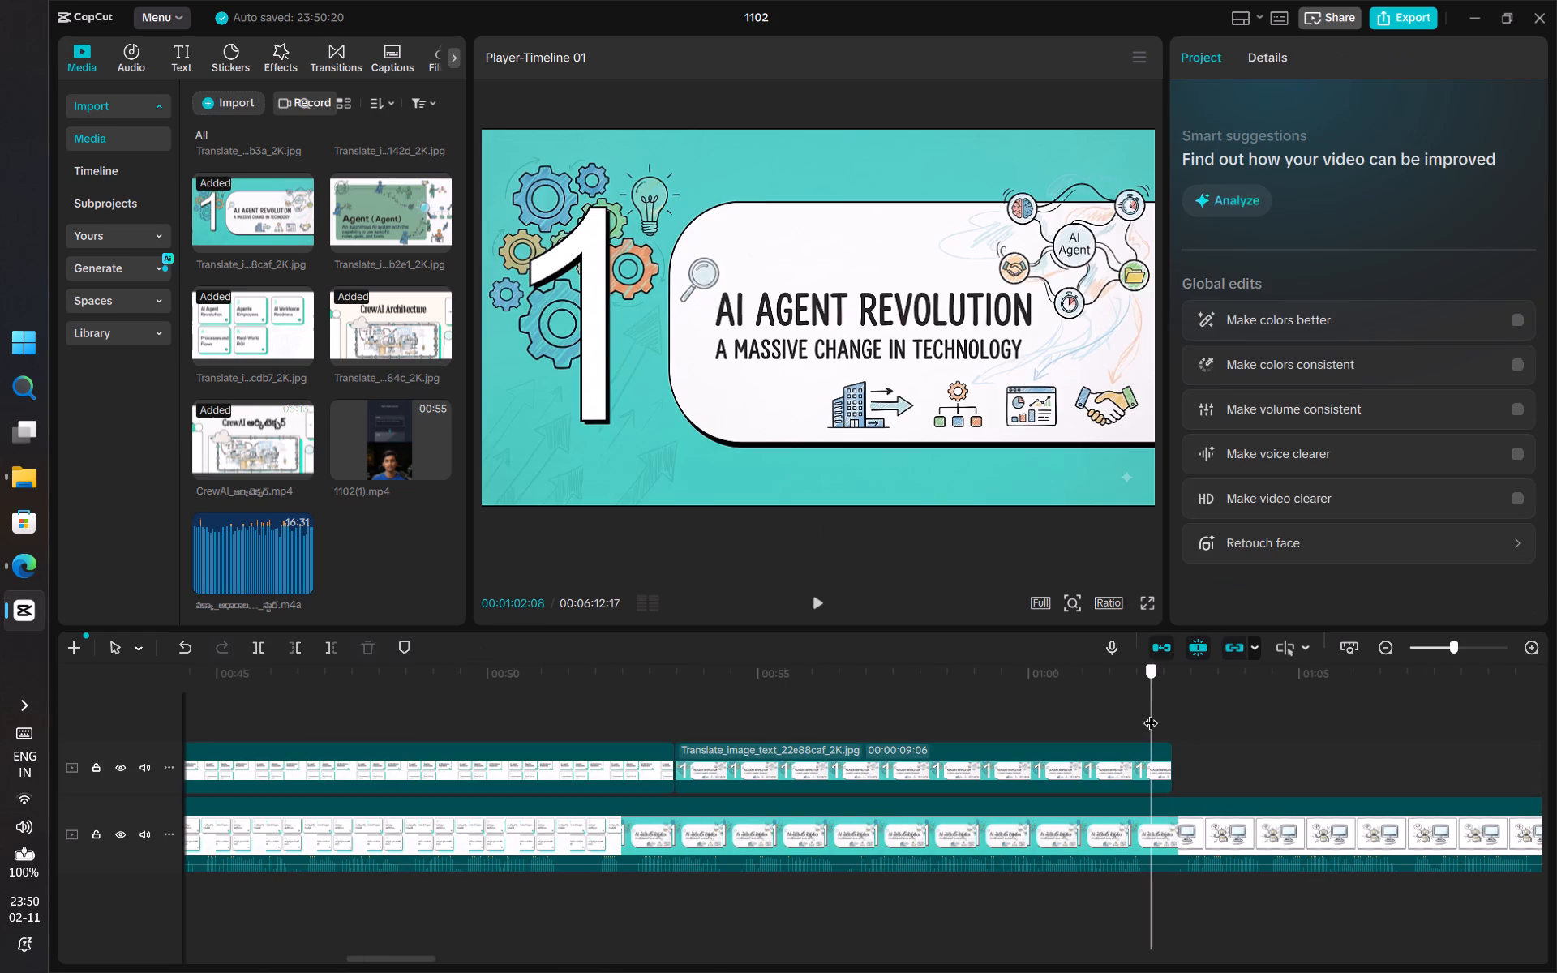
left_click_drag(1151, 713, 1177, 715)
left_click(1146, 761)
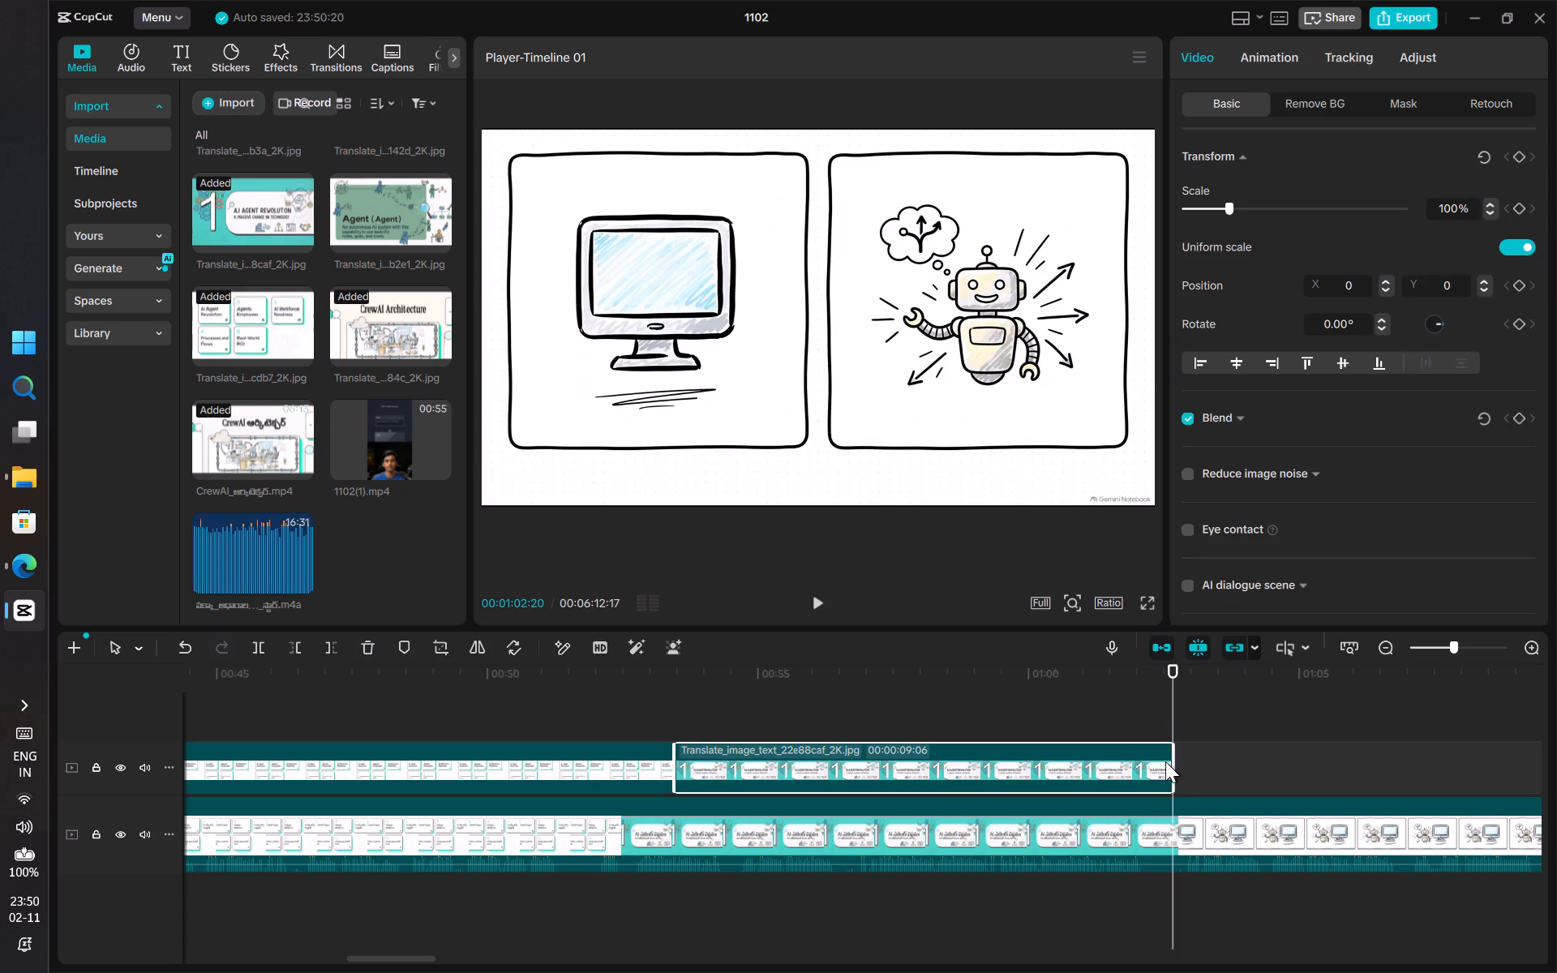
left_click_drag(1173, 761, 1157, 762)
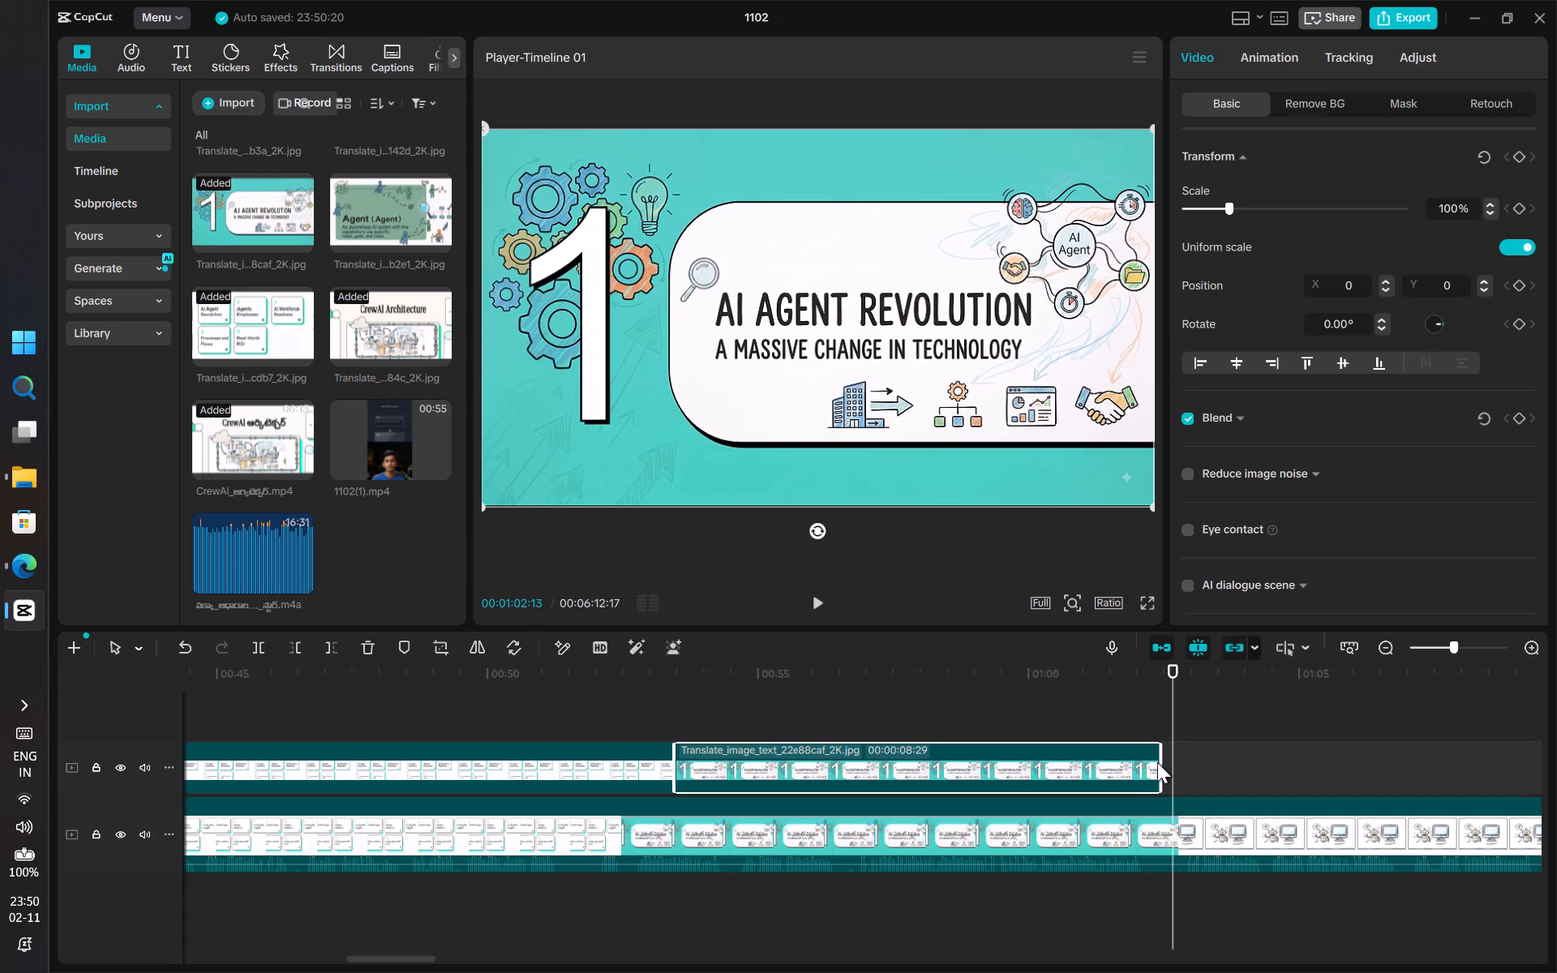
left_click(1175, 721)
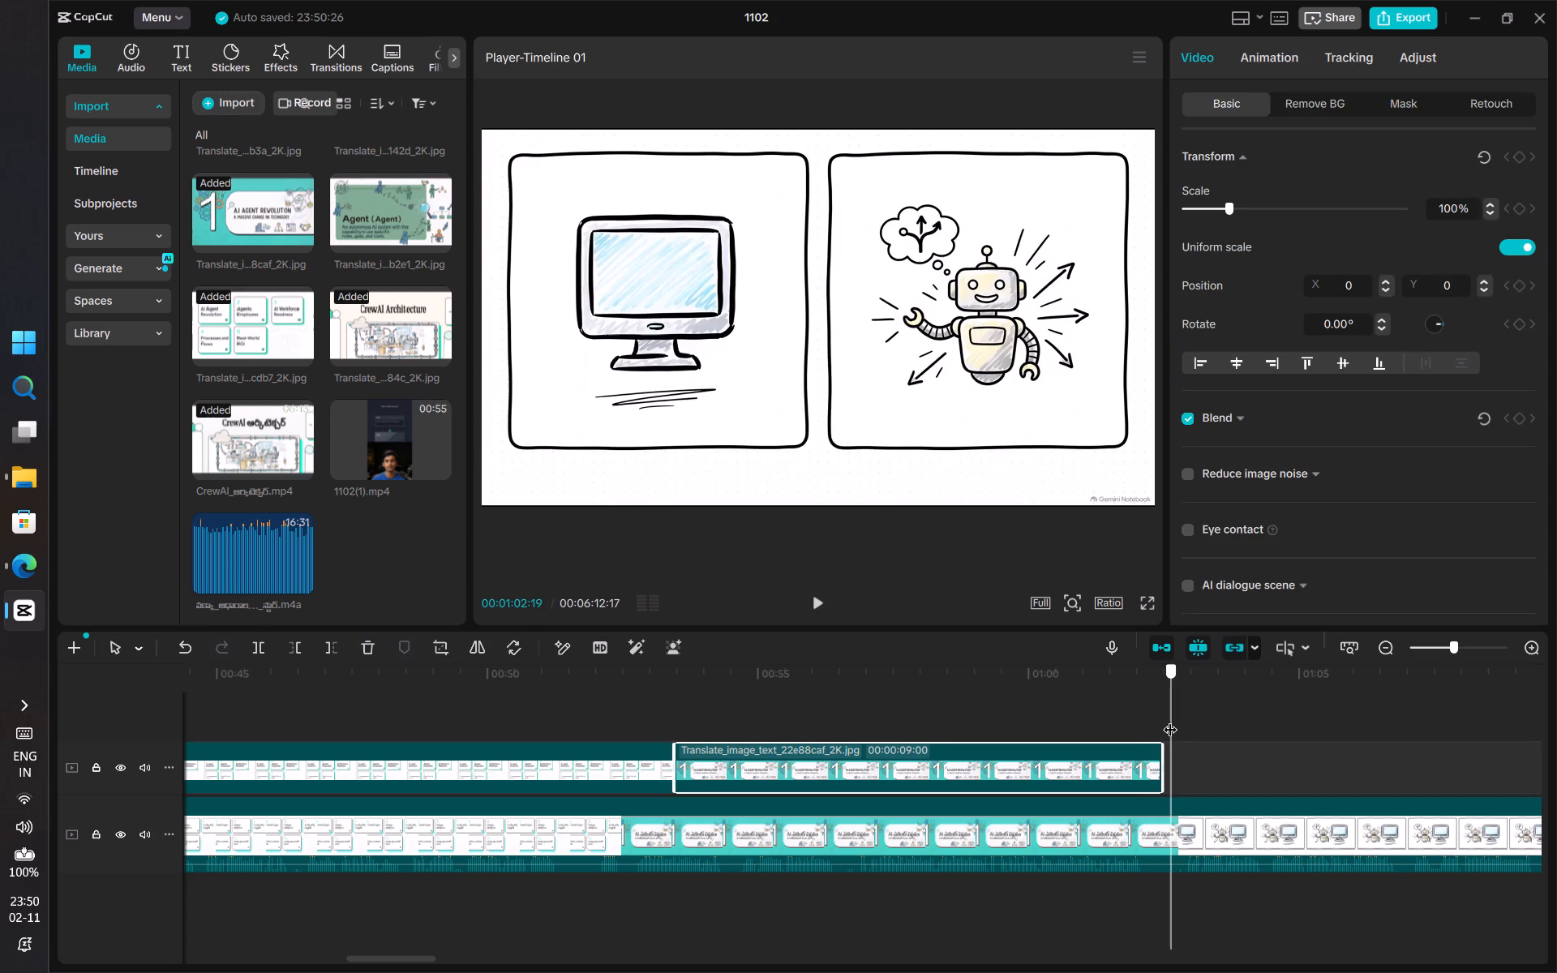
left_click_drag(1166, 752, 1175, 751)
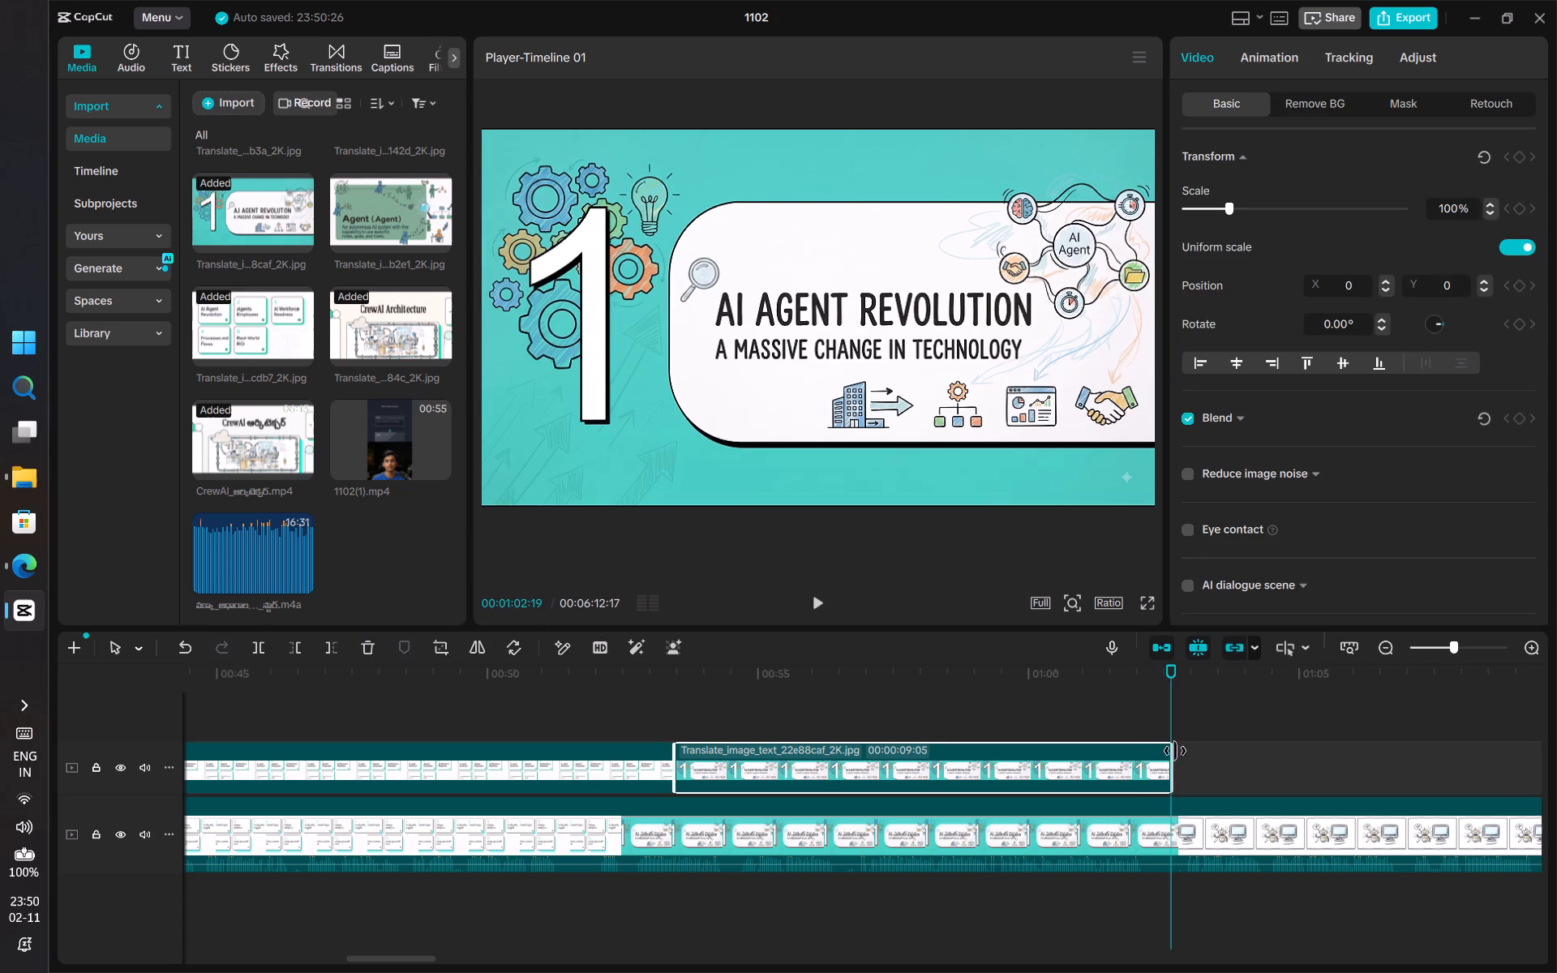
left_click_drag(1175, 751, 1177, 751)
left_click(1177, 716)
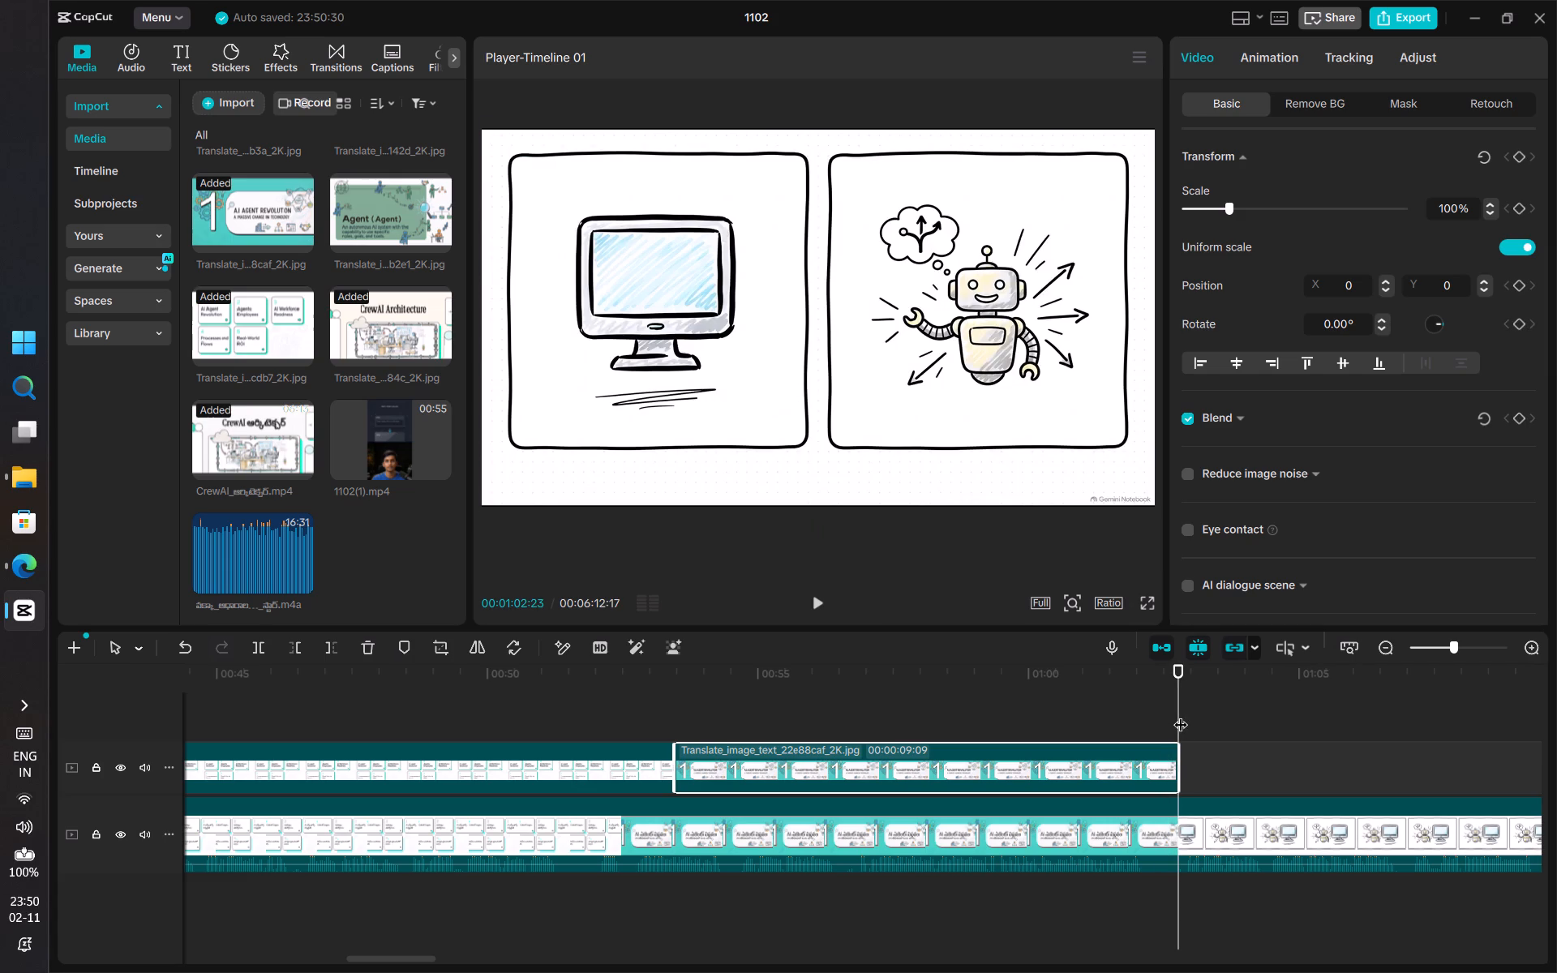
Trim the end of the English five-topic overview overlay back to just before the Telugu section 1 slide starts.
left_click(647, 755)
left_click_drag(674, 758, 619, 769)
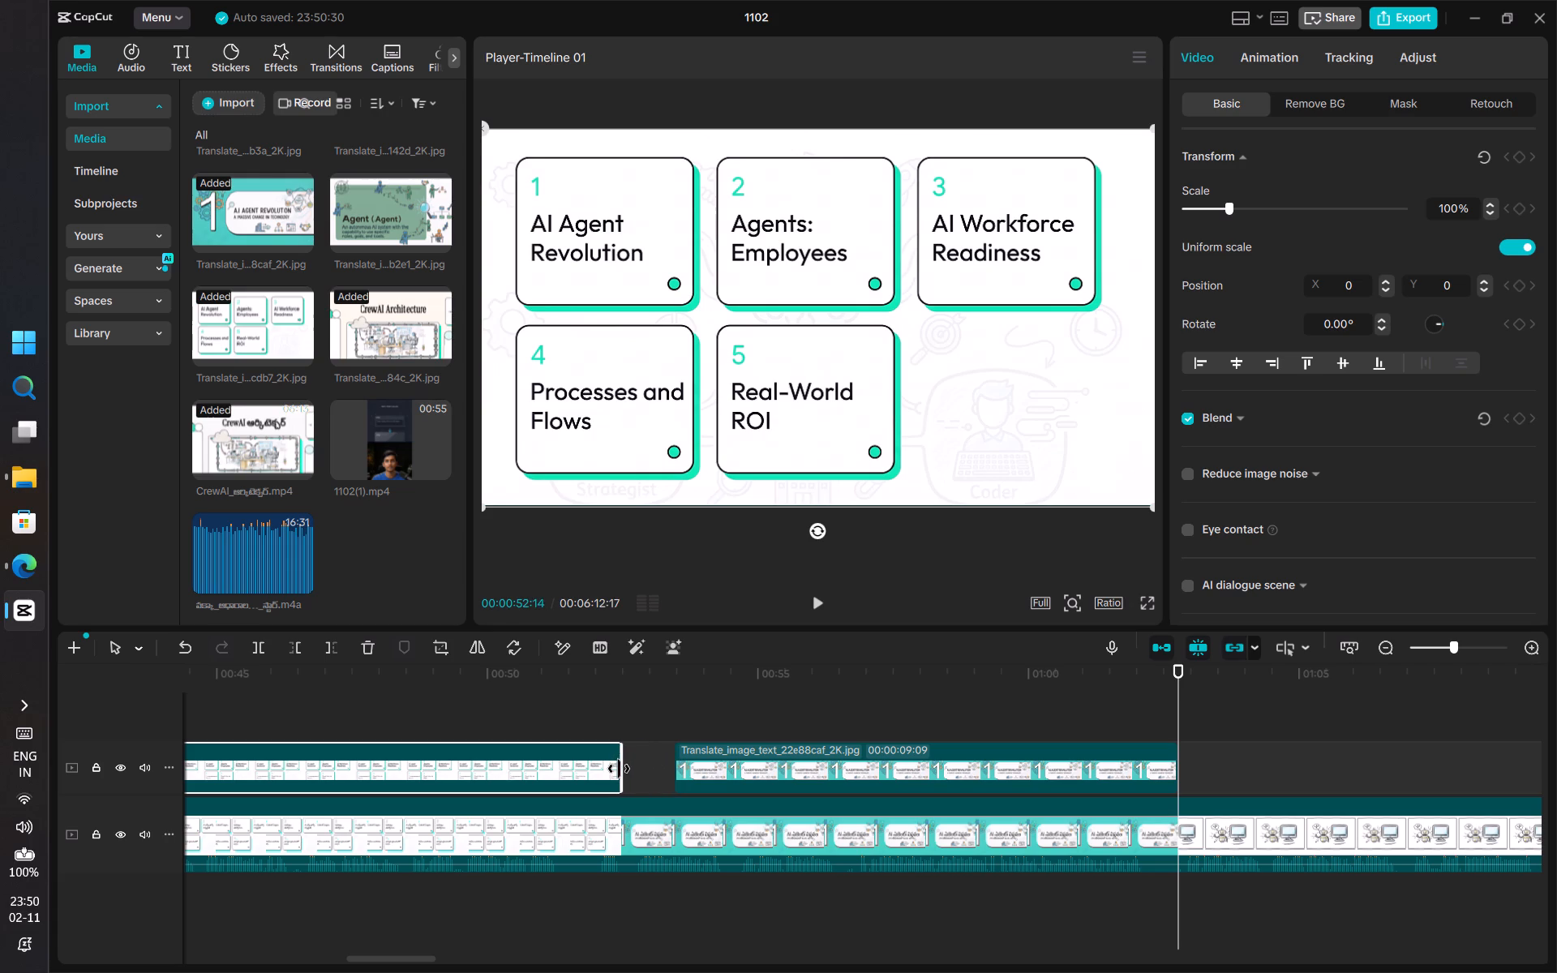
left_click_drag(619, 769, 616, 769)
Extend the start of the AI Agent Revolution overlay back to the overview overlay's end, making it 00:00:10:11 long.
left_click(685, 757)
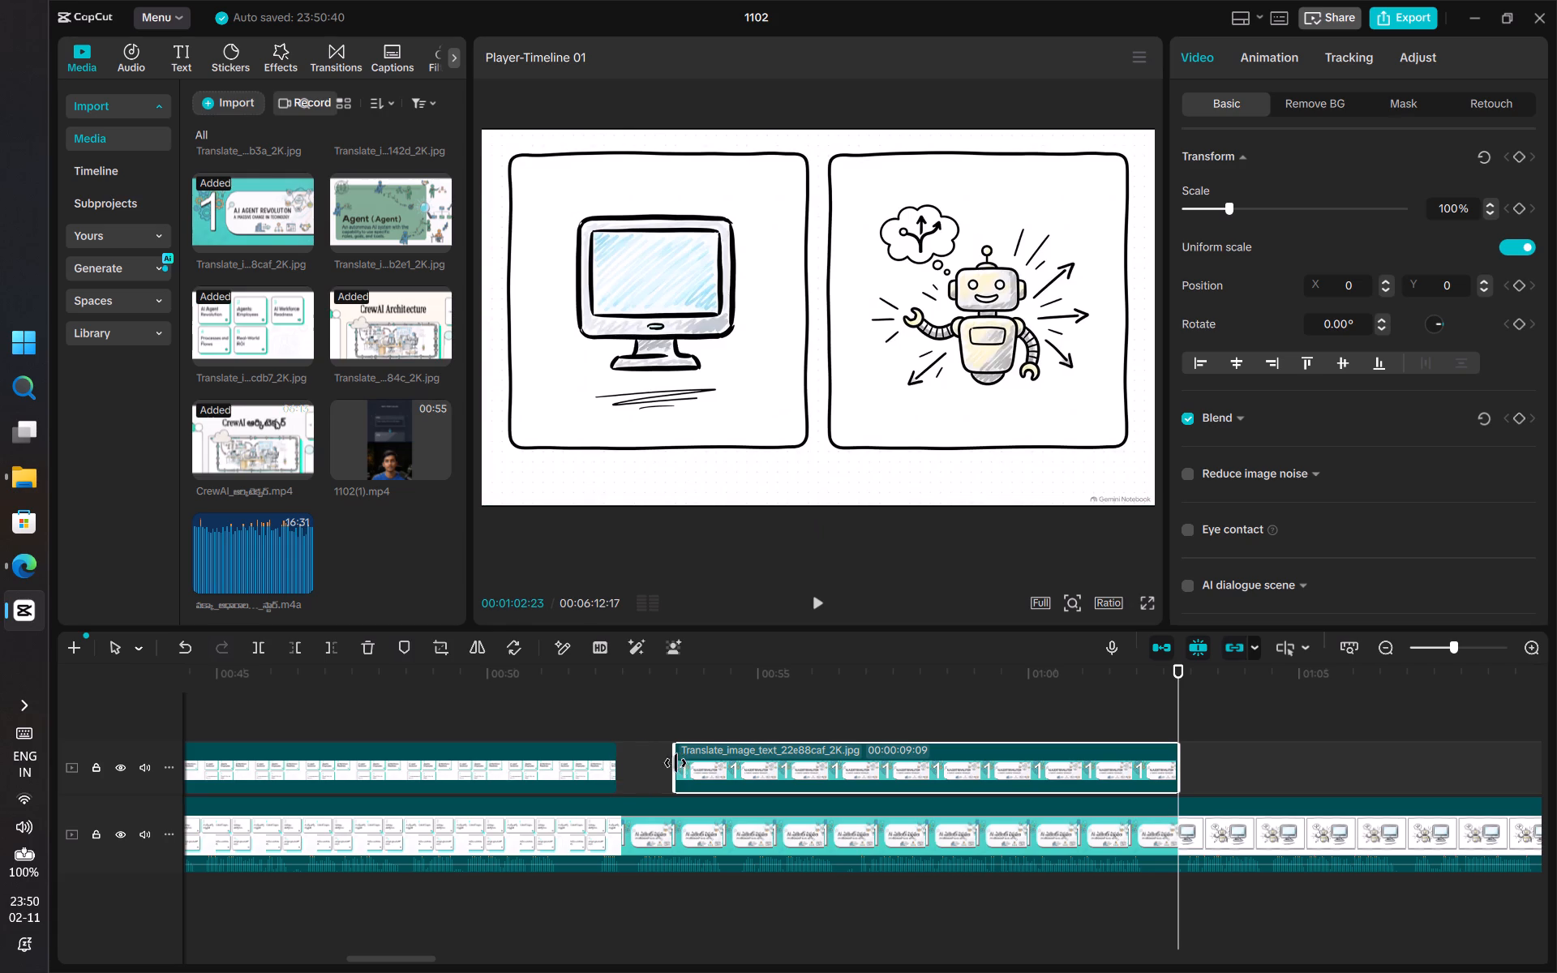
left_click_drag(673, 763, 616, 768)
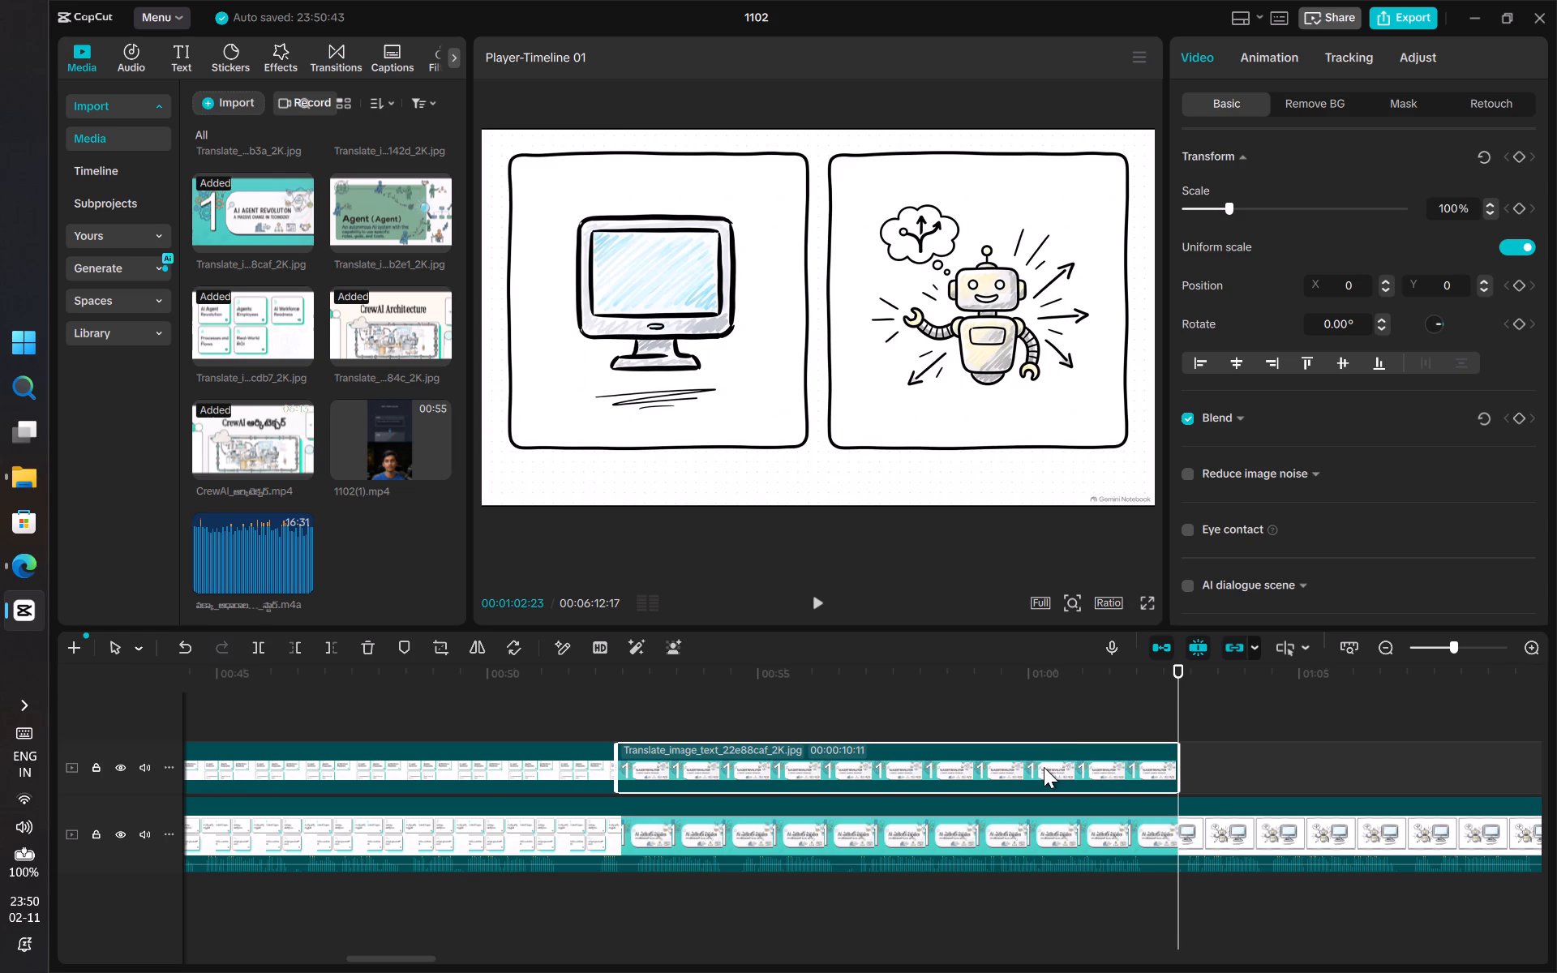
Check frame by frame how the video continues after the end of the AI Agent Revolution overlay.
left_click(1044, 767)
key("Right")
key("Right")
key("Right")
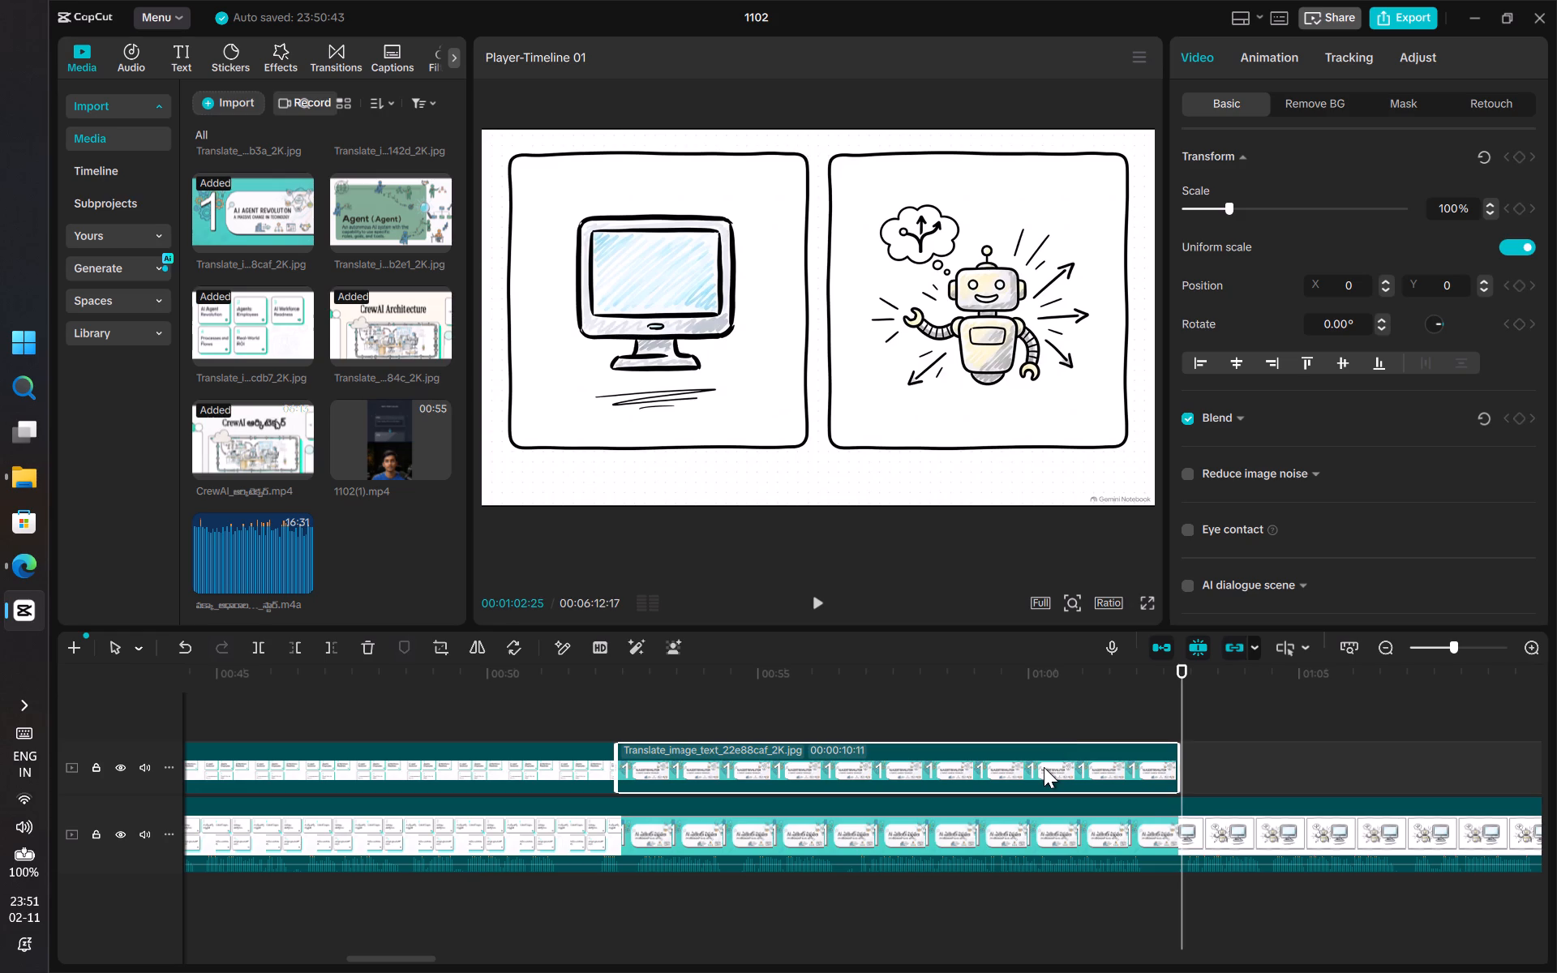
key("Right")
key("Right")
key("Right")
key("Right")
key("Right")
key("Right")
key("Right")
key("Right")
key("Right")
key("Right")
key("Right")
key("Right")
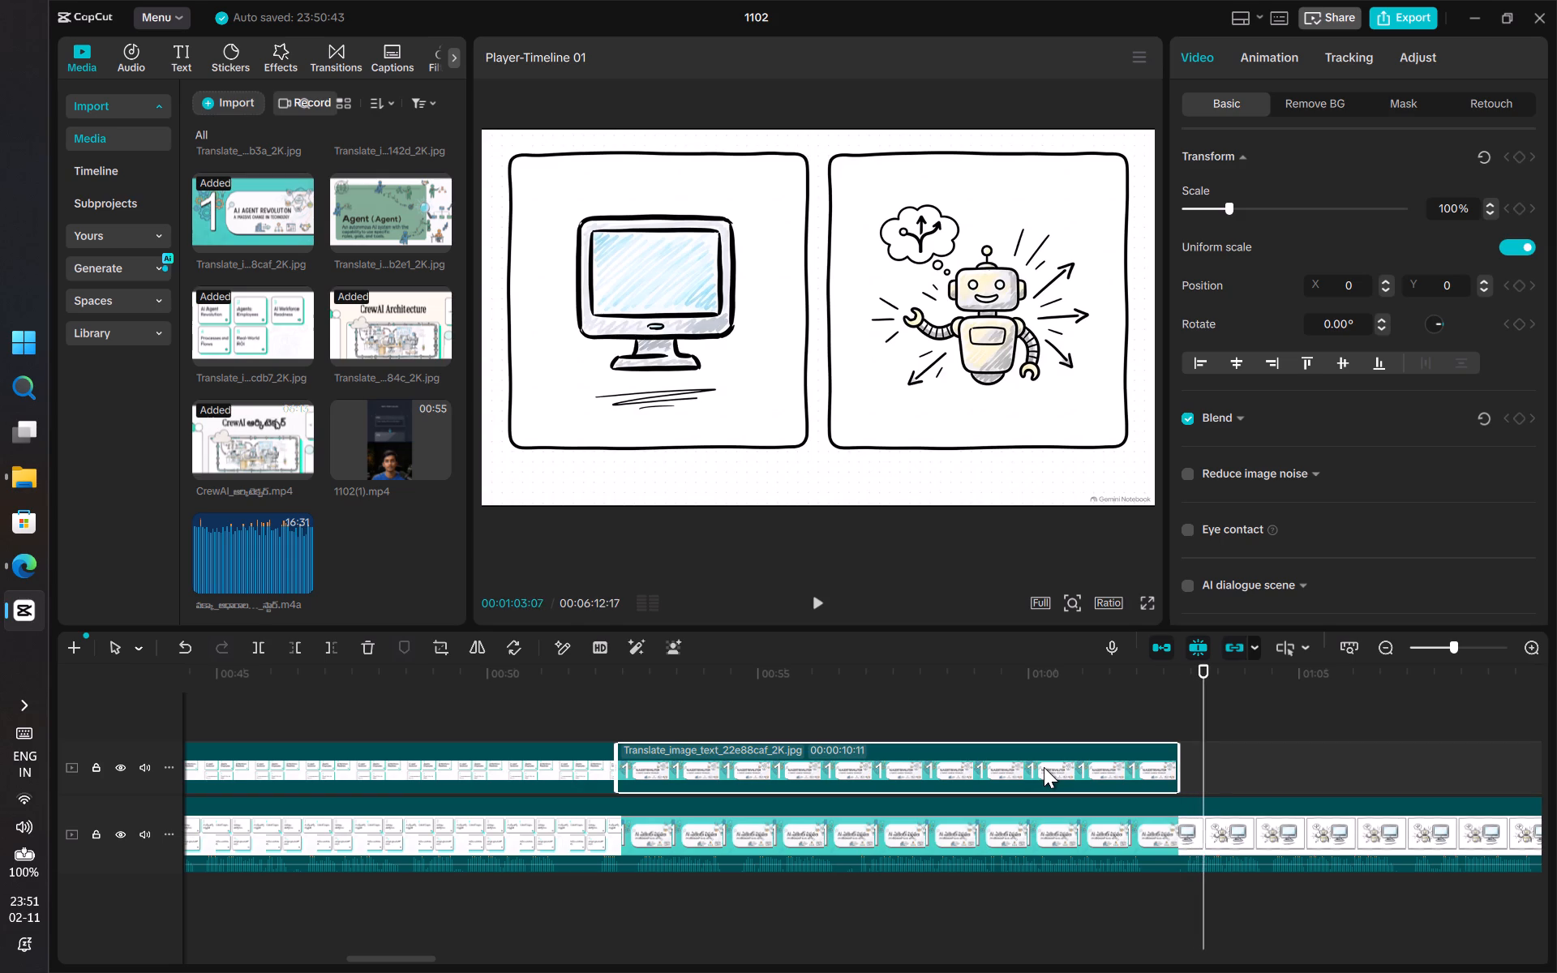
key("Right")
Move the playhead to 00:01:23:29, where the Telugu section 2 slide begins.
scroll(1100, 834, "left", 1)
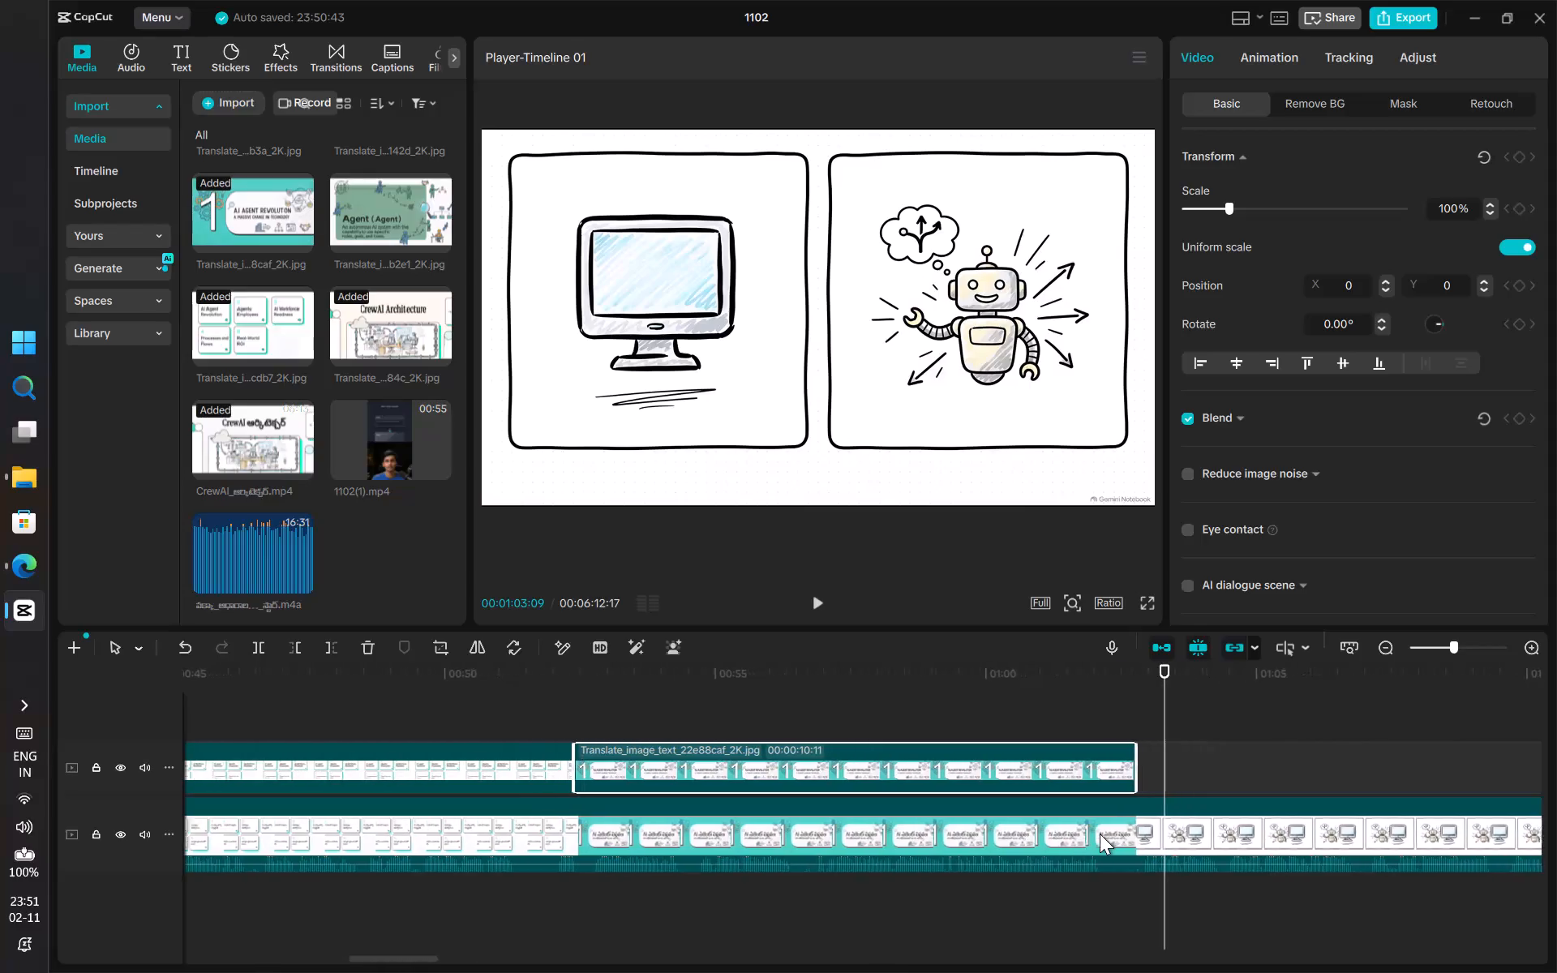
scroll(1100, 834, "left", 3)
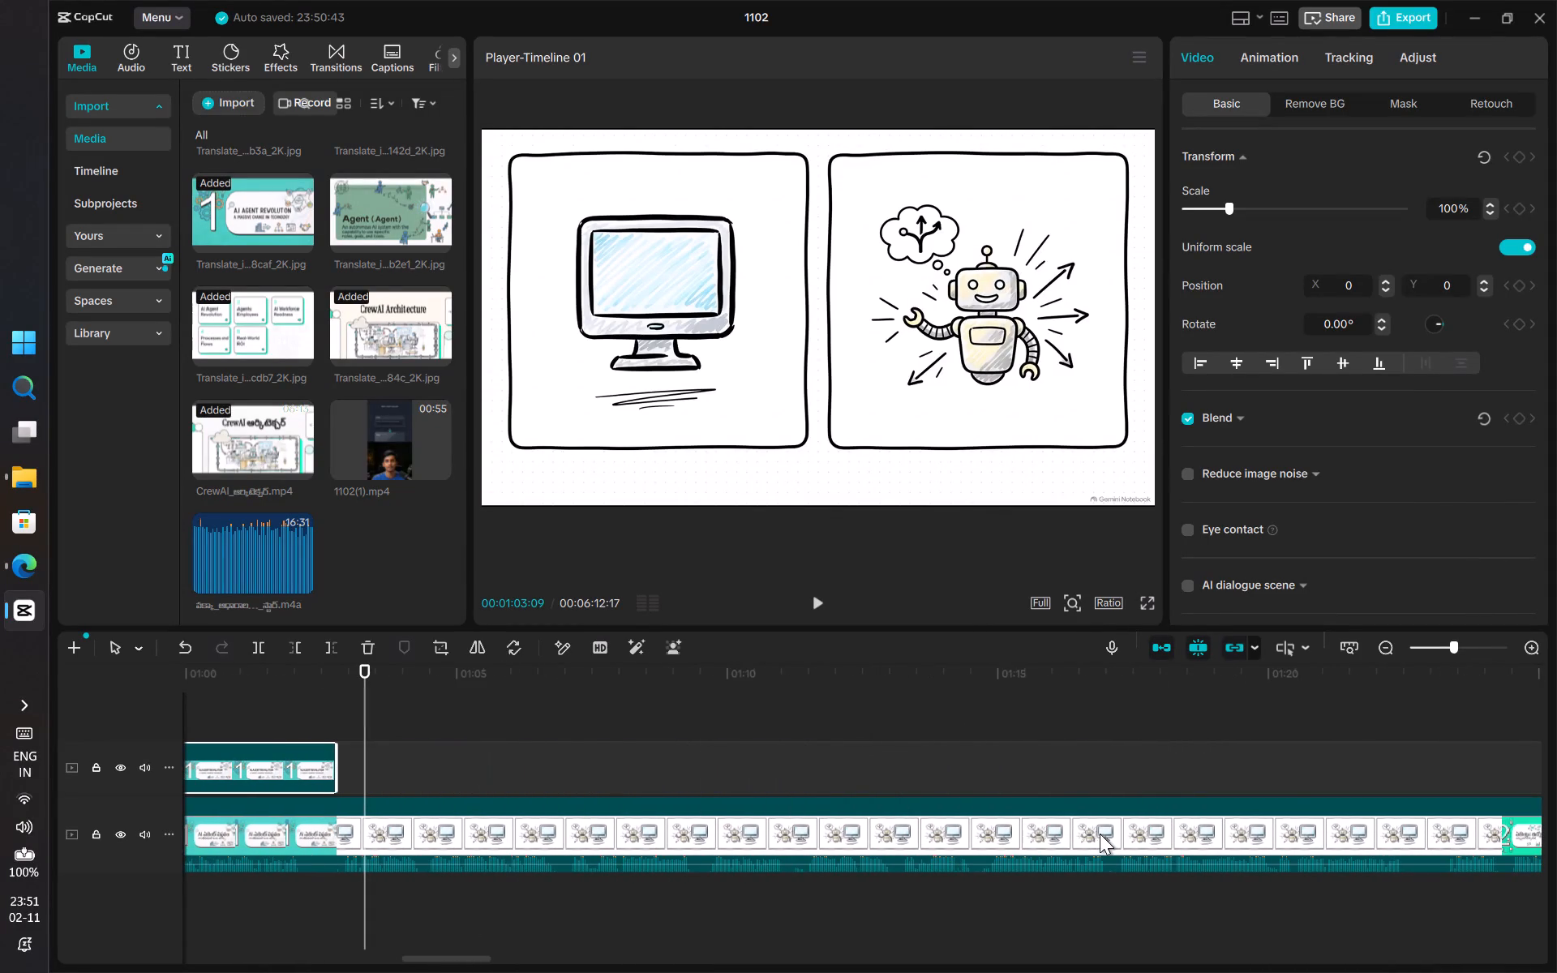
scroll(779, 825, "left", 2)
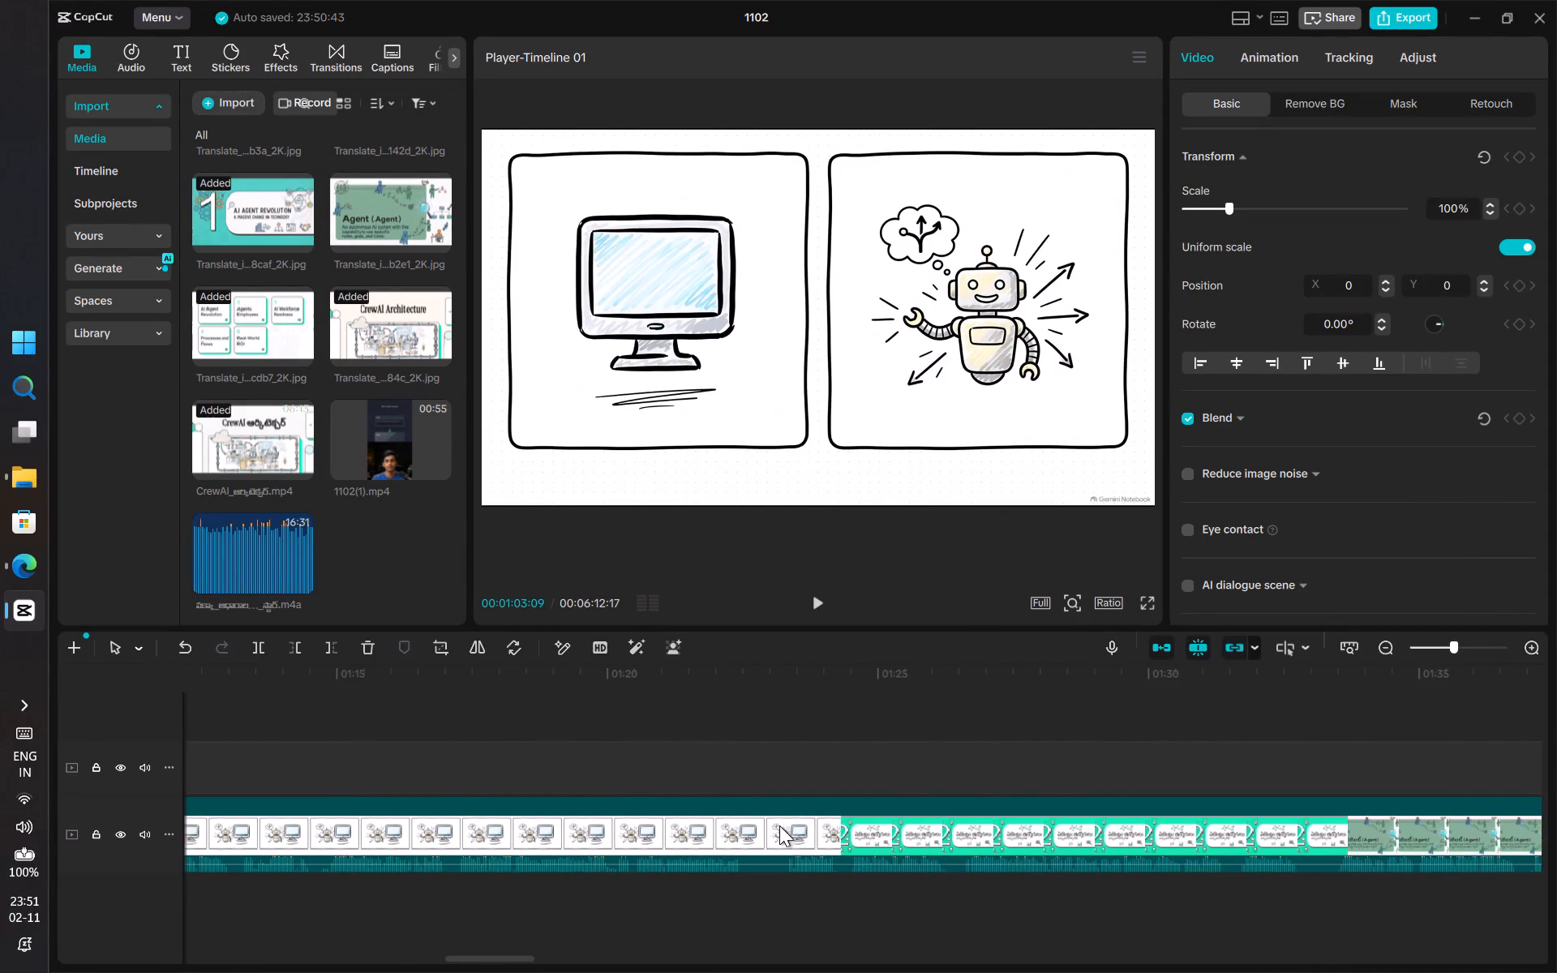
left_click(813, 771)
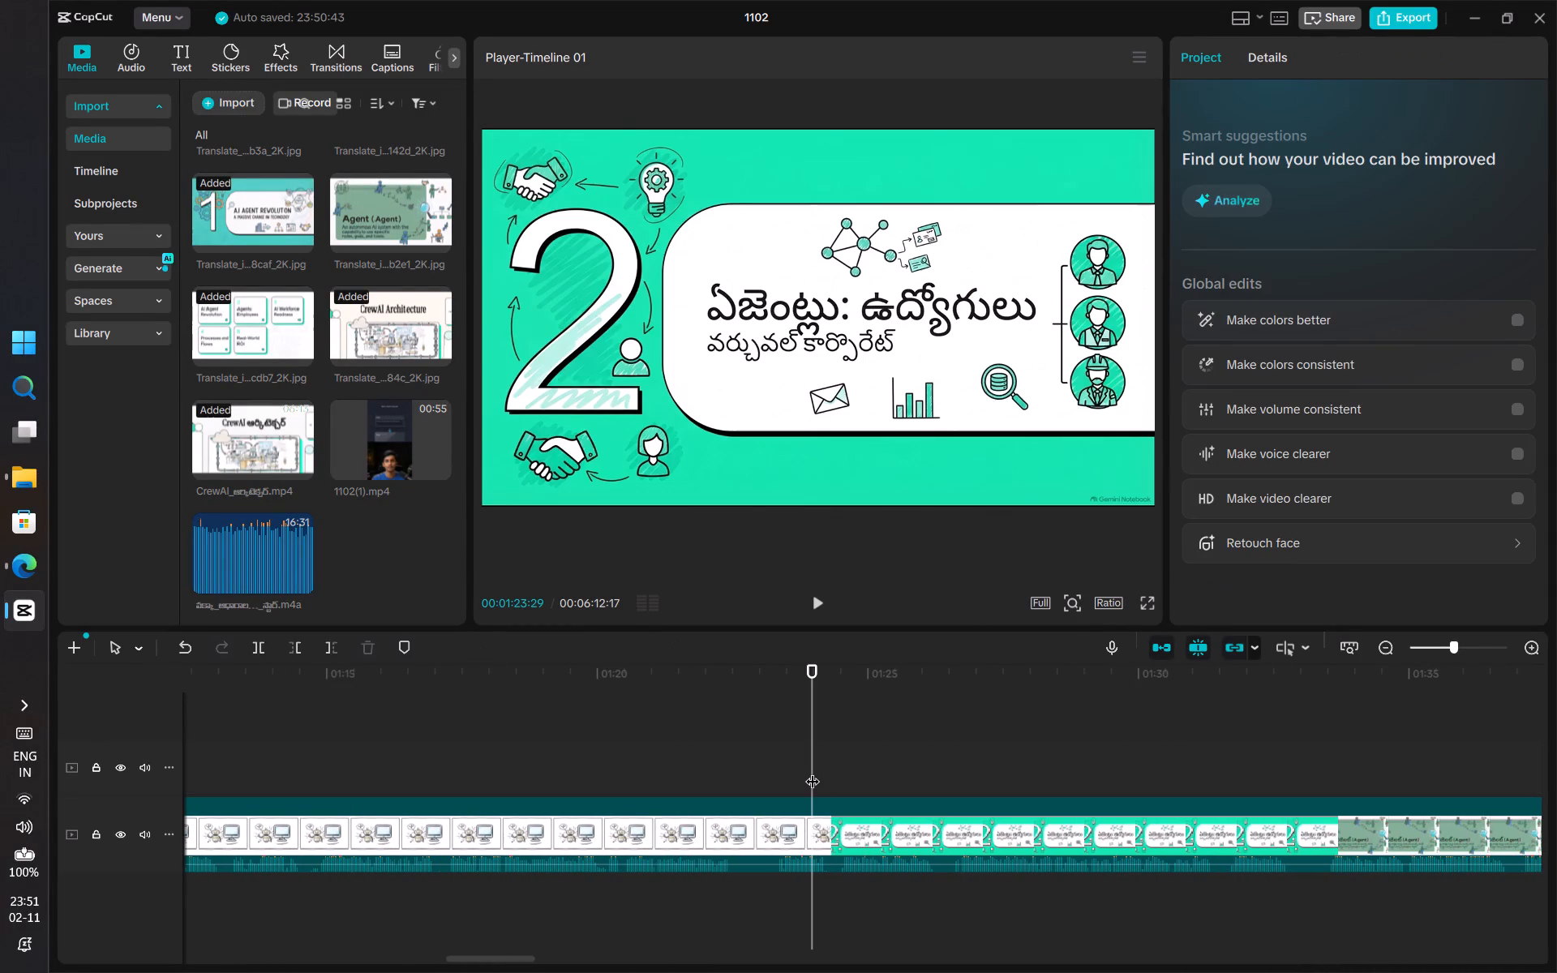
Look through the imported media for an English version of the section 2 slide.
scroll(357, 505, "up", 5)
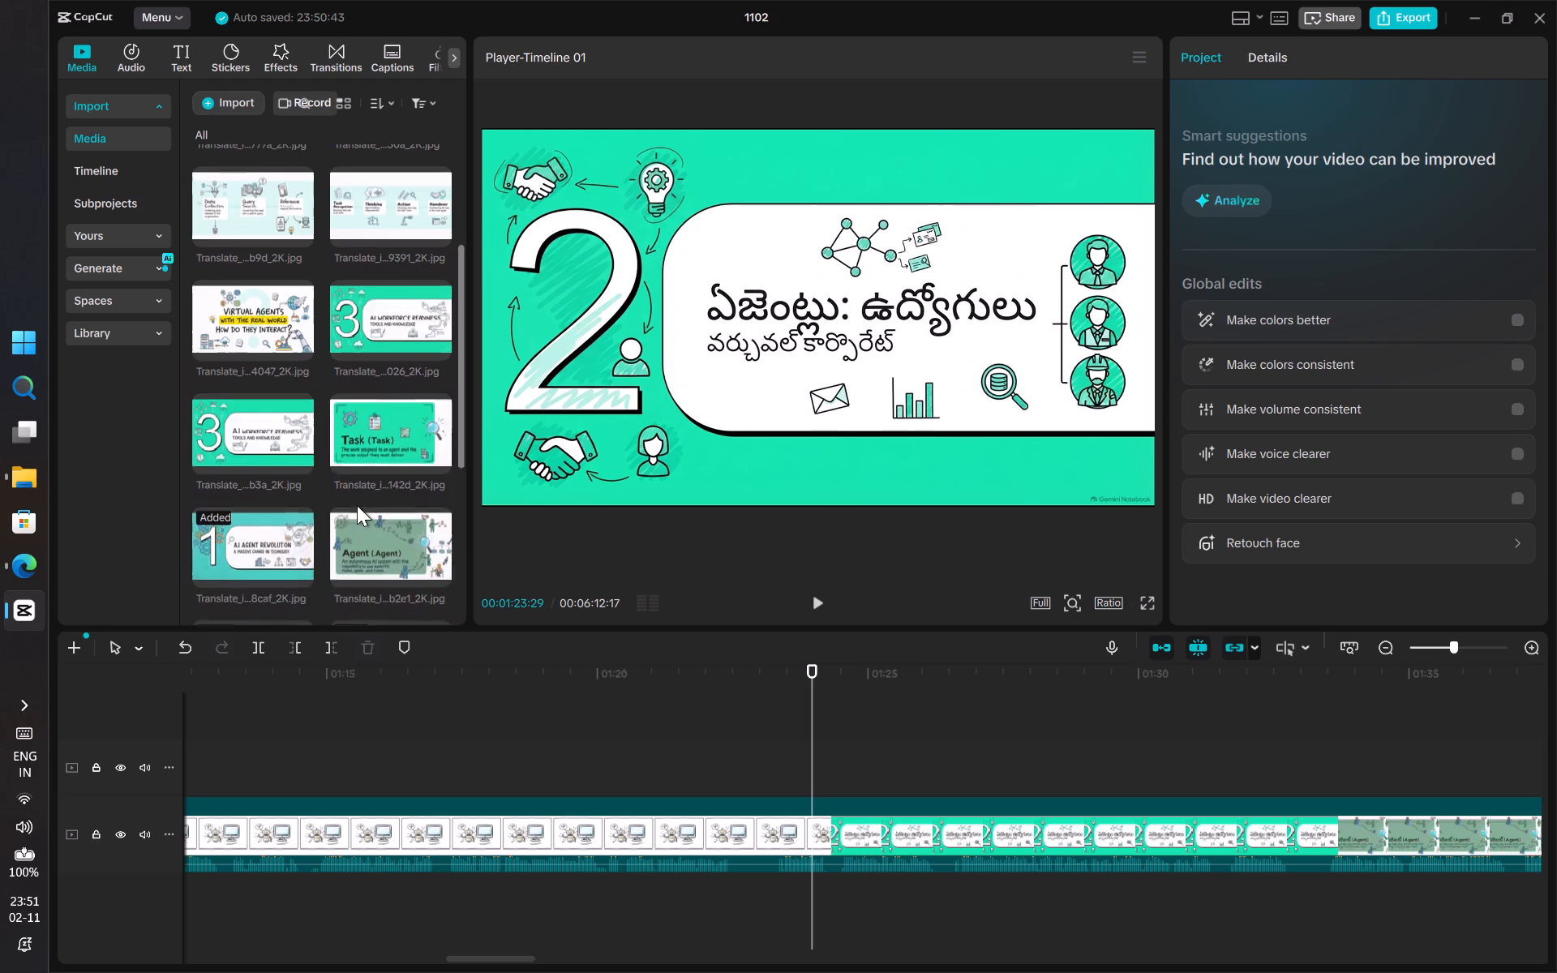
scroll(357, 505, "up", 2)
scroll(357, 505, "down", 1)
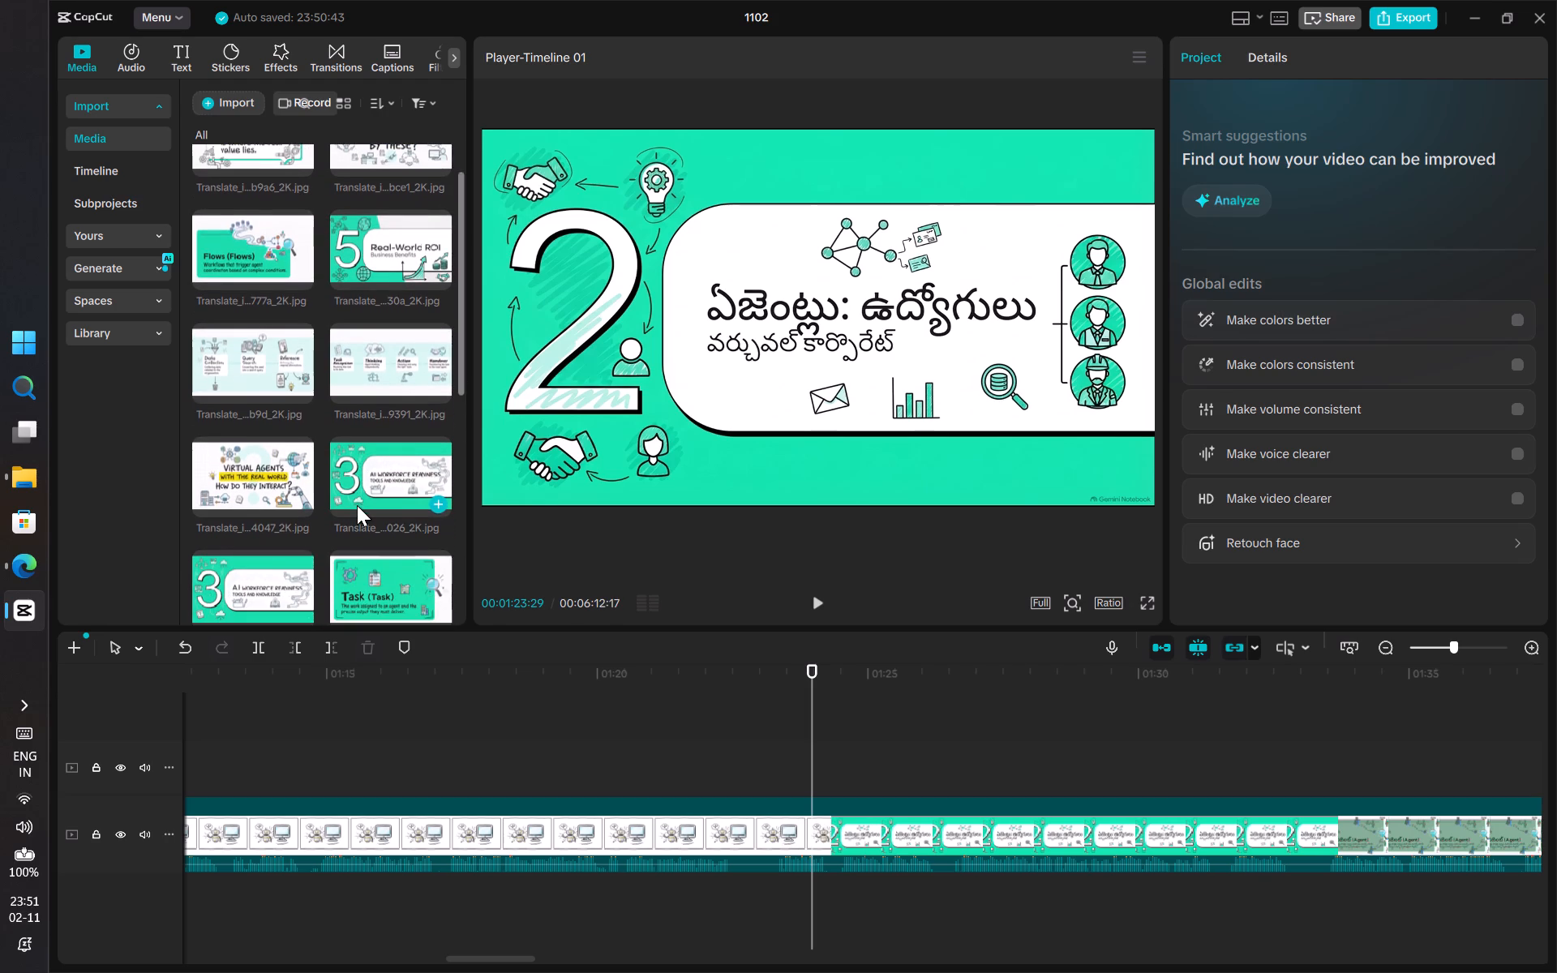
scroll(357, 505, "down", 2)
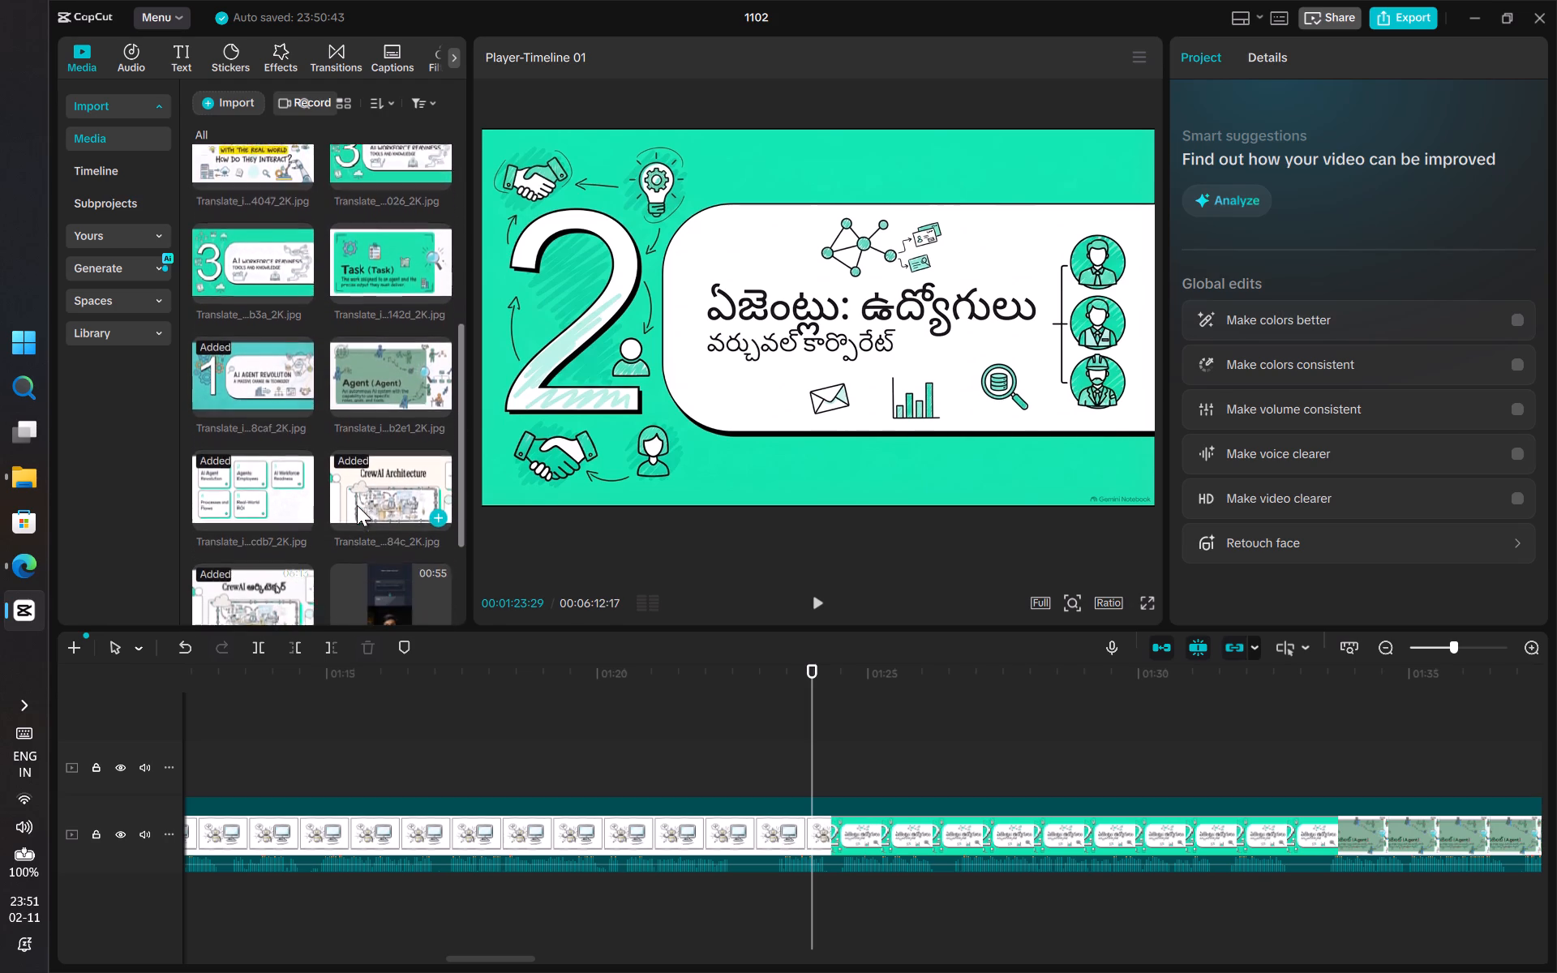
scroll(357, 505, "down", 2)
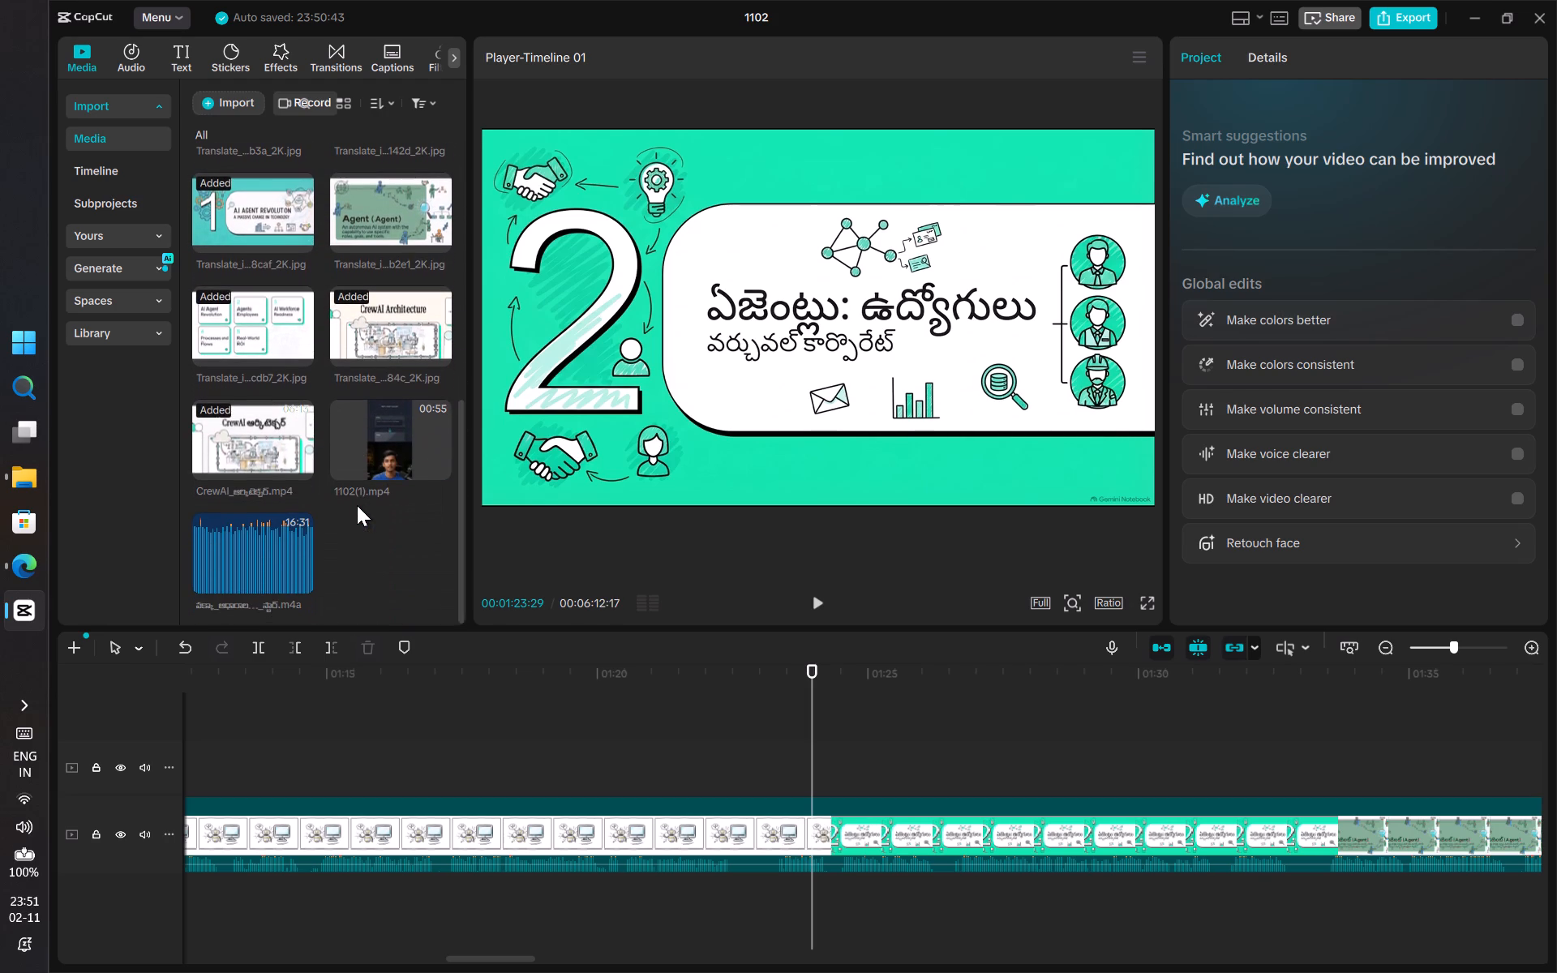
scroll(357, 505, "down", 1)
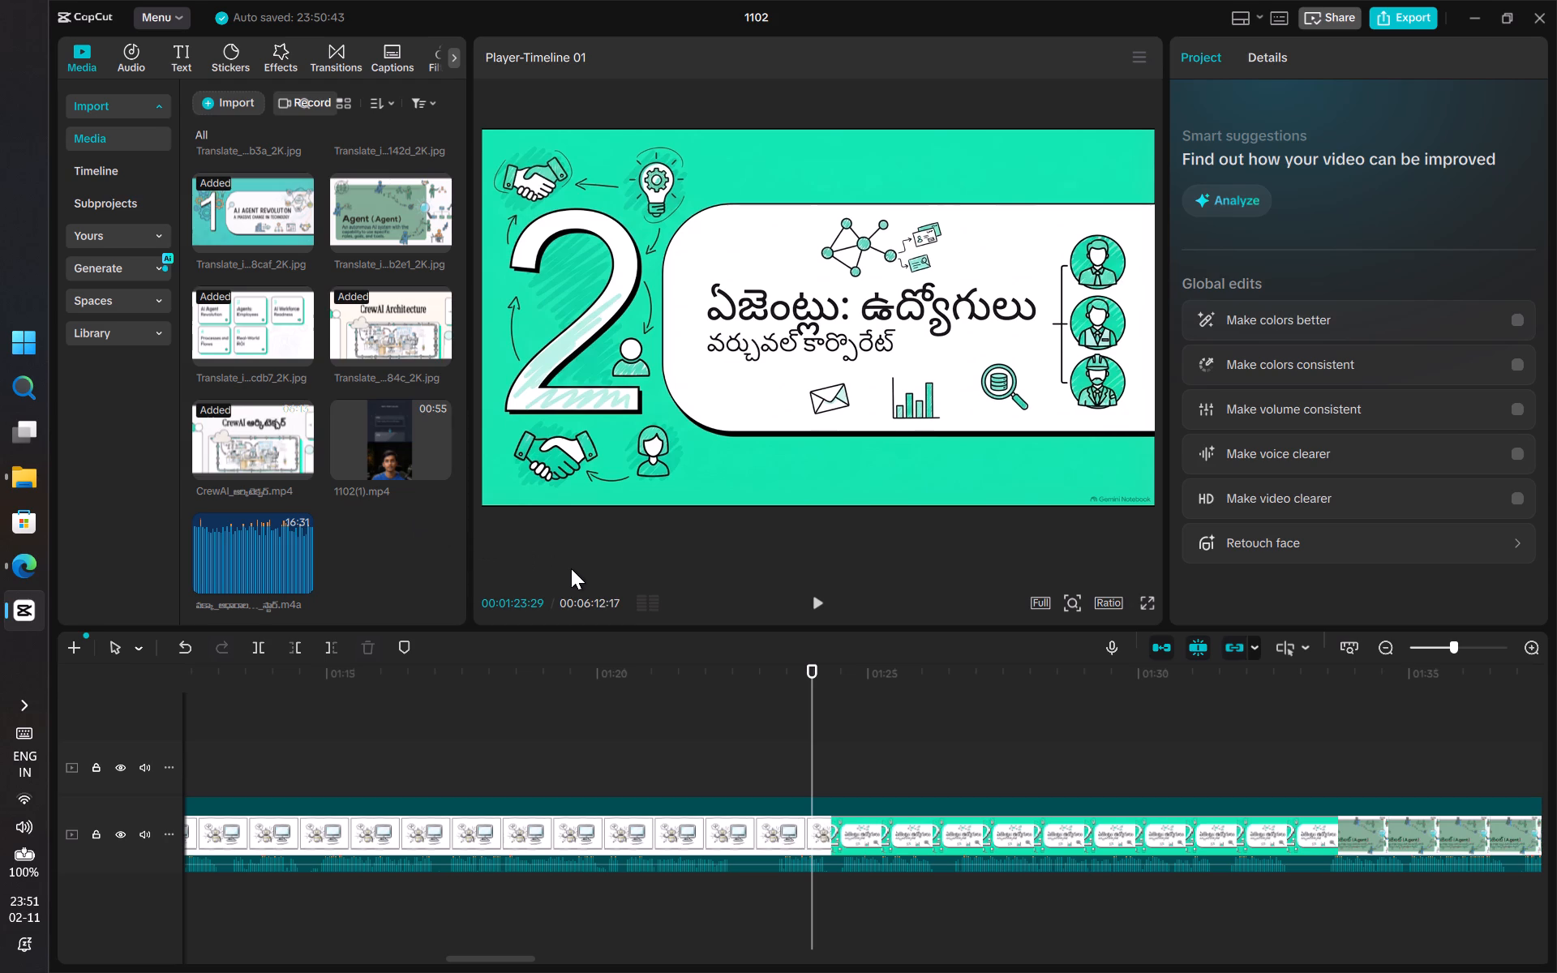
key("Print")
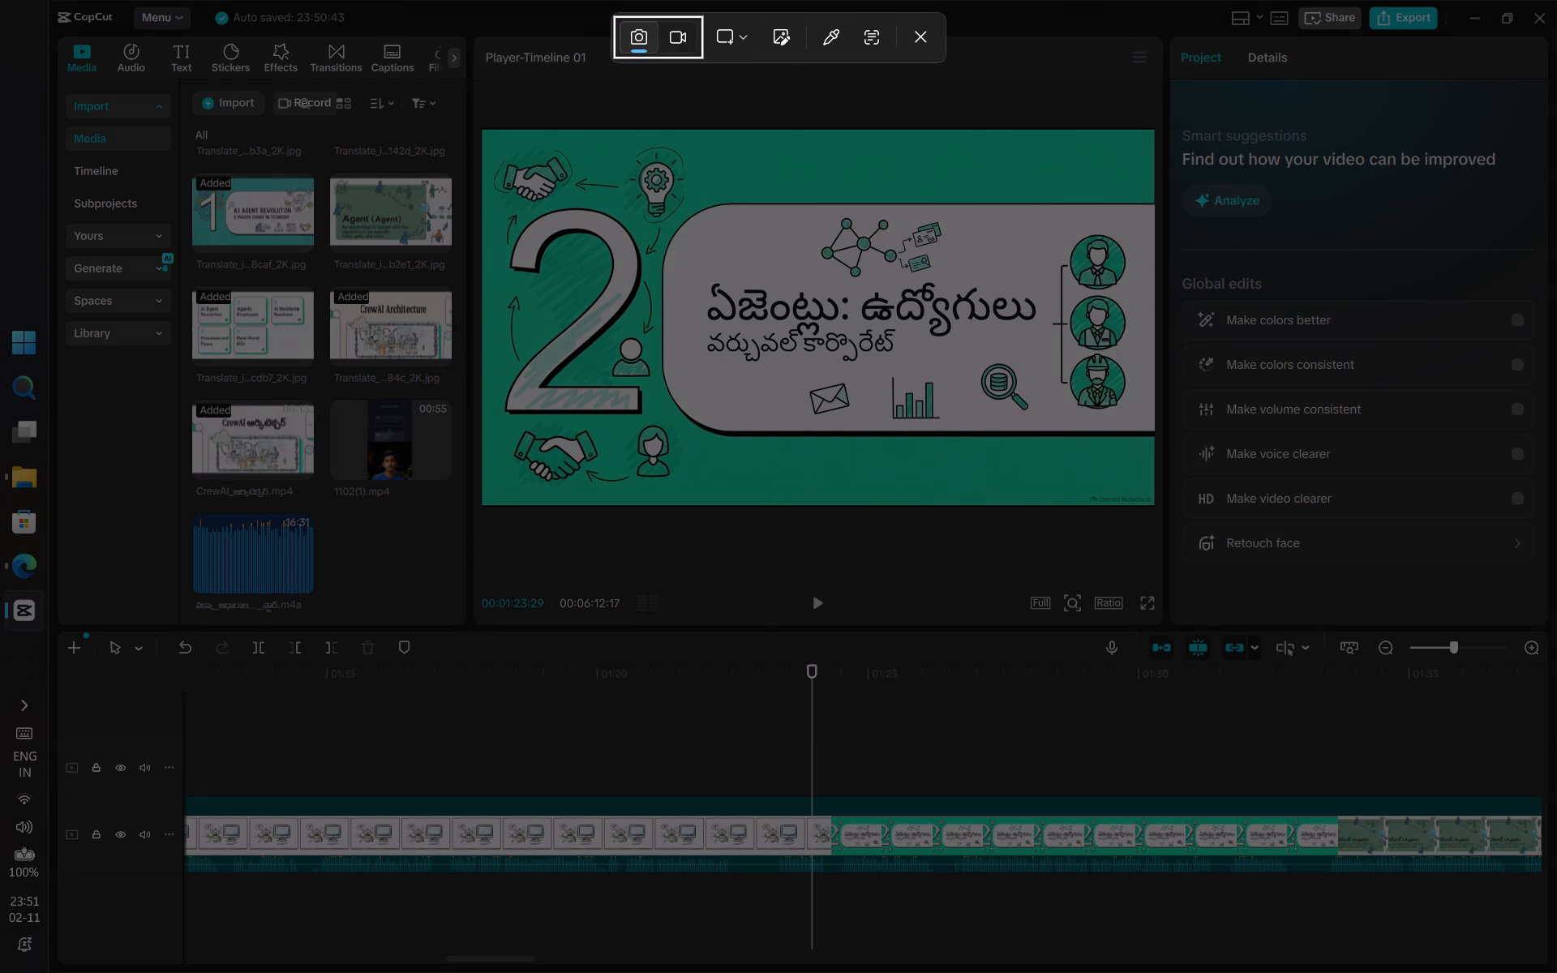
left_click_drag(482, 127, 1149, 510)
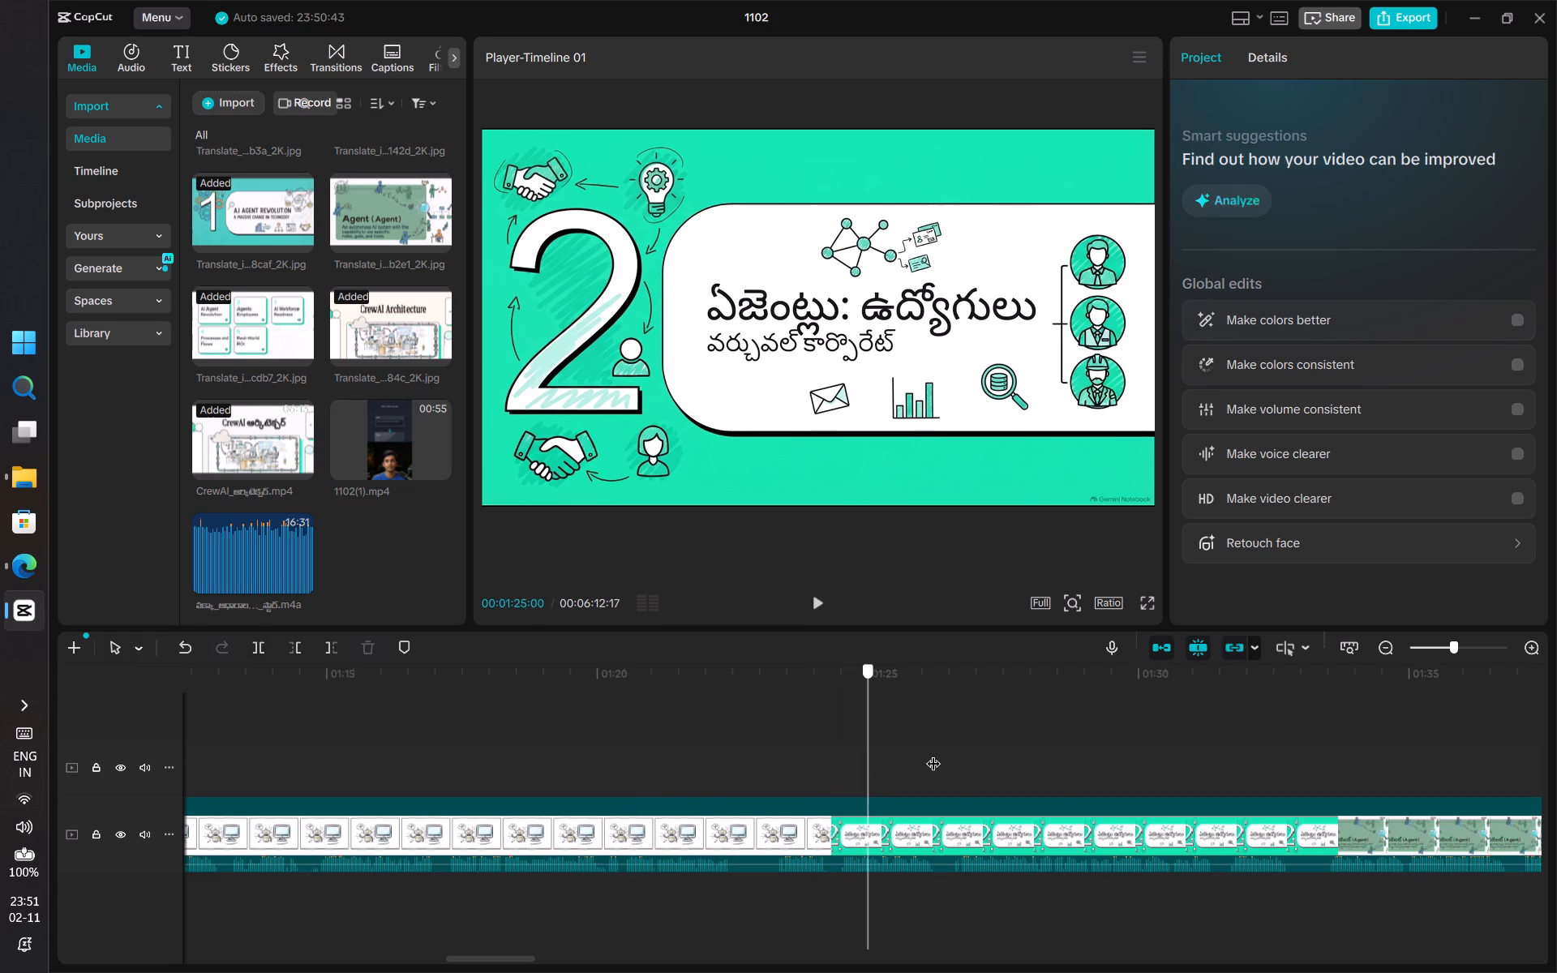
left_click_drag(933, 753, 1341, 761)
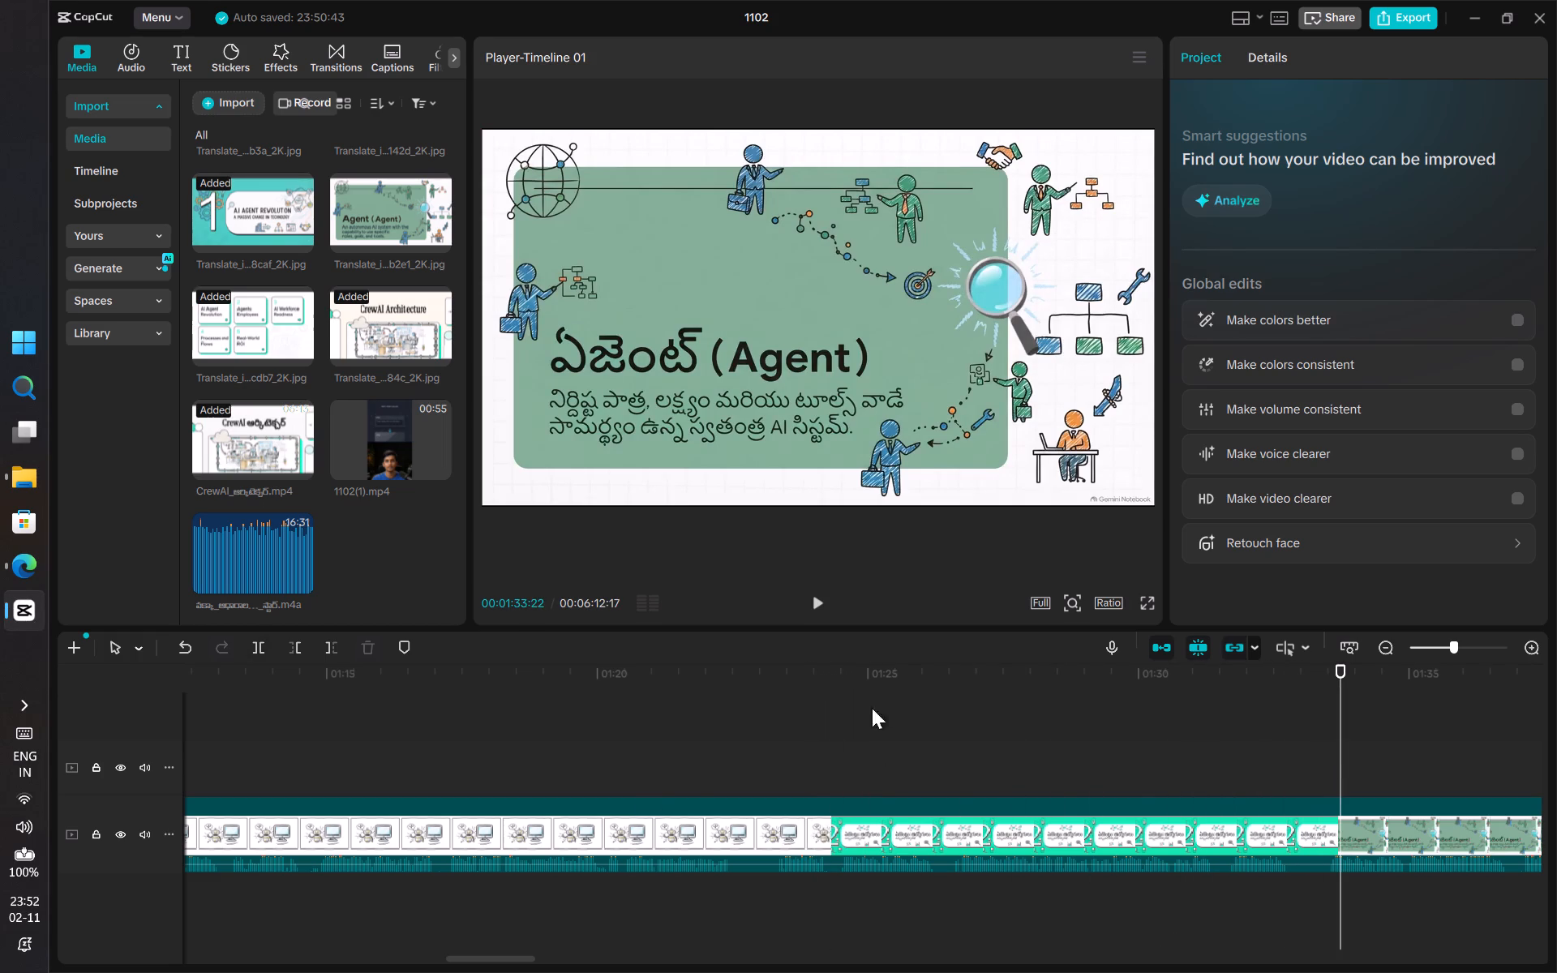
left_click_drag(373, 225, 602, 585)
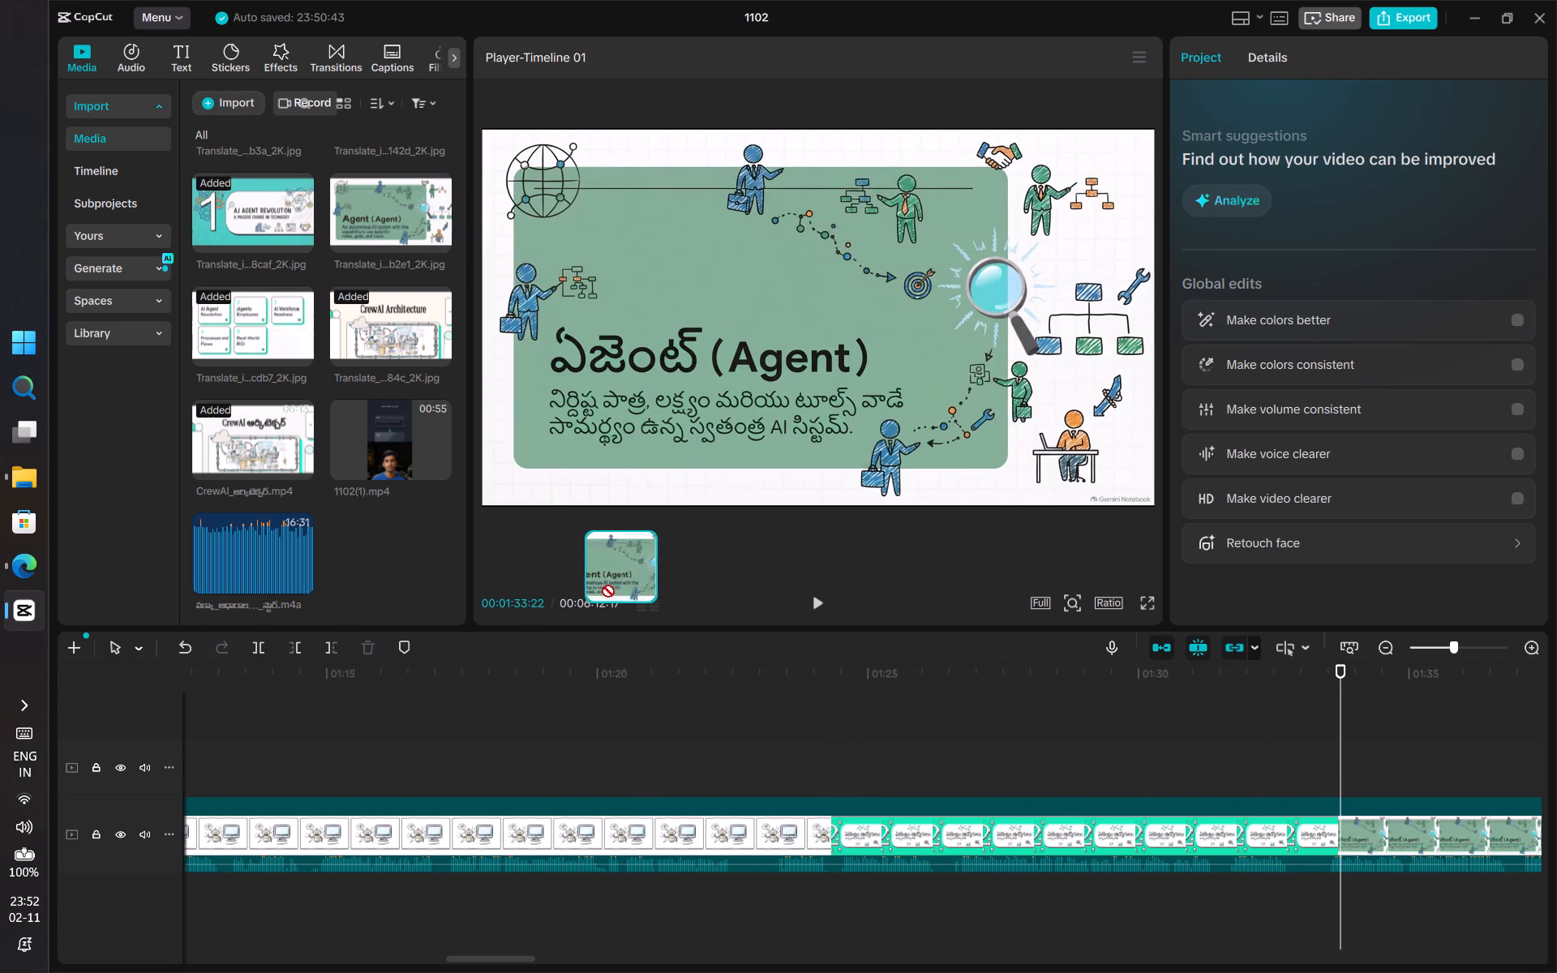
left_click_drag(602, 585, 1357, 764)
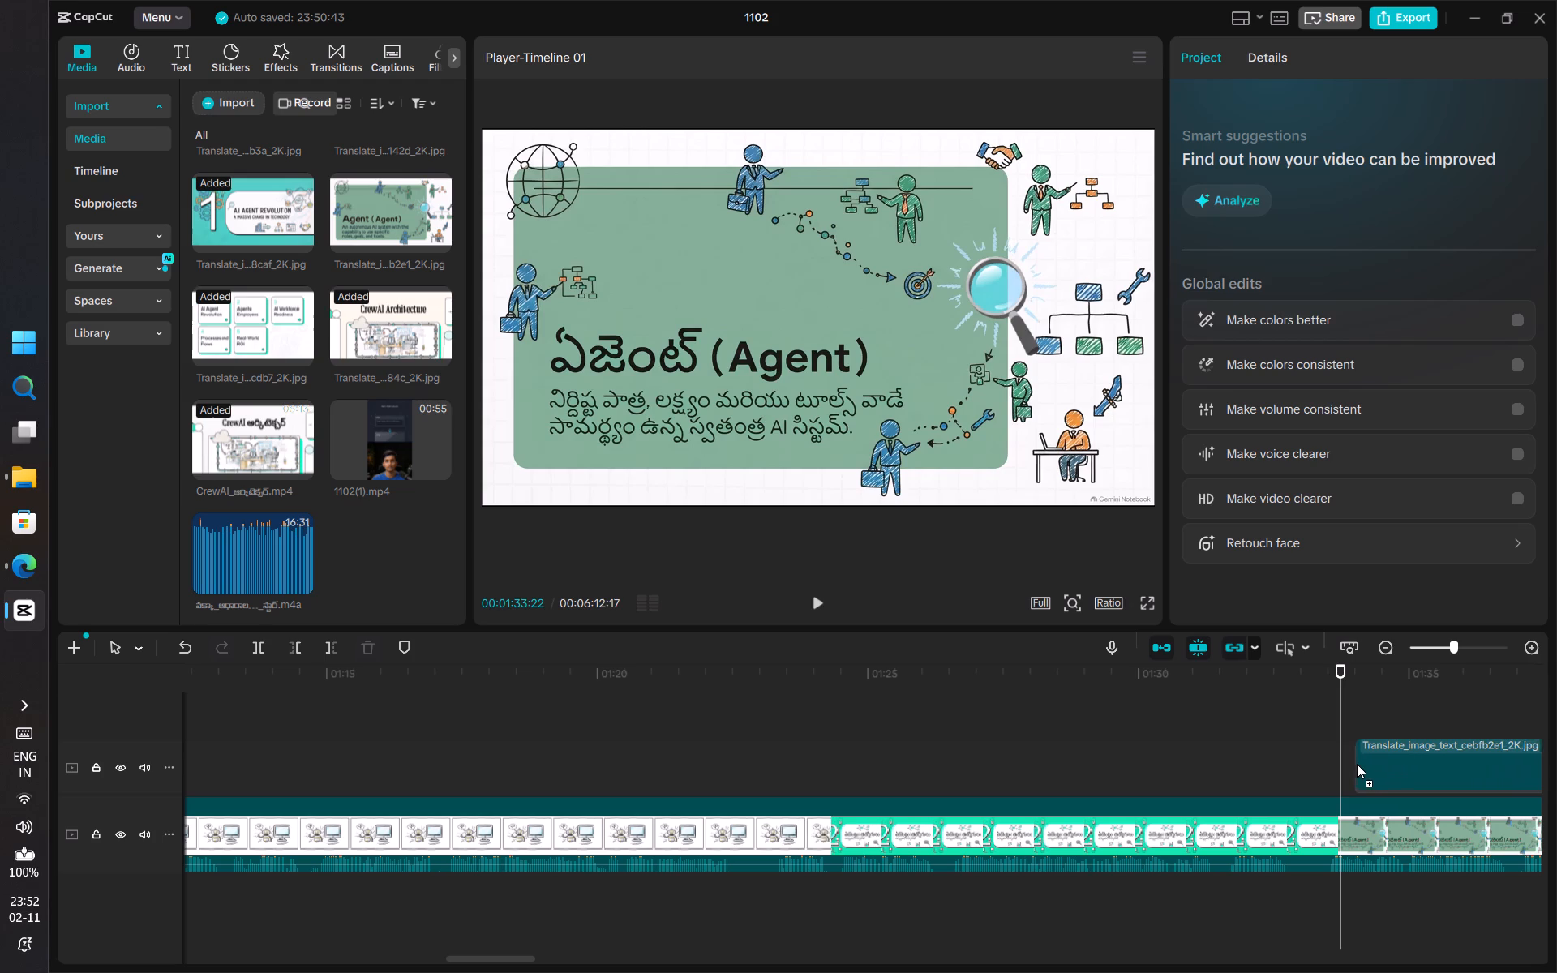
left_click_drag(1357, 764, 1334, 763)
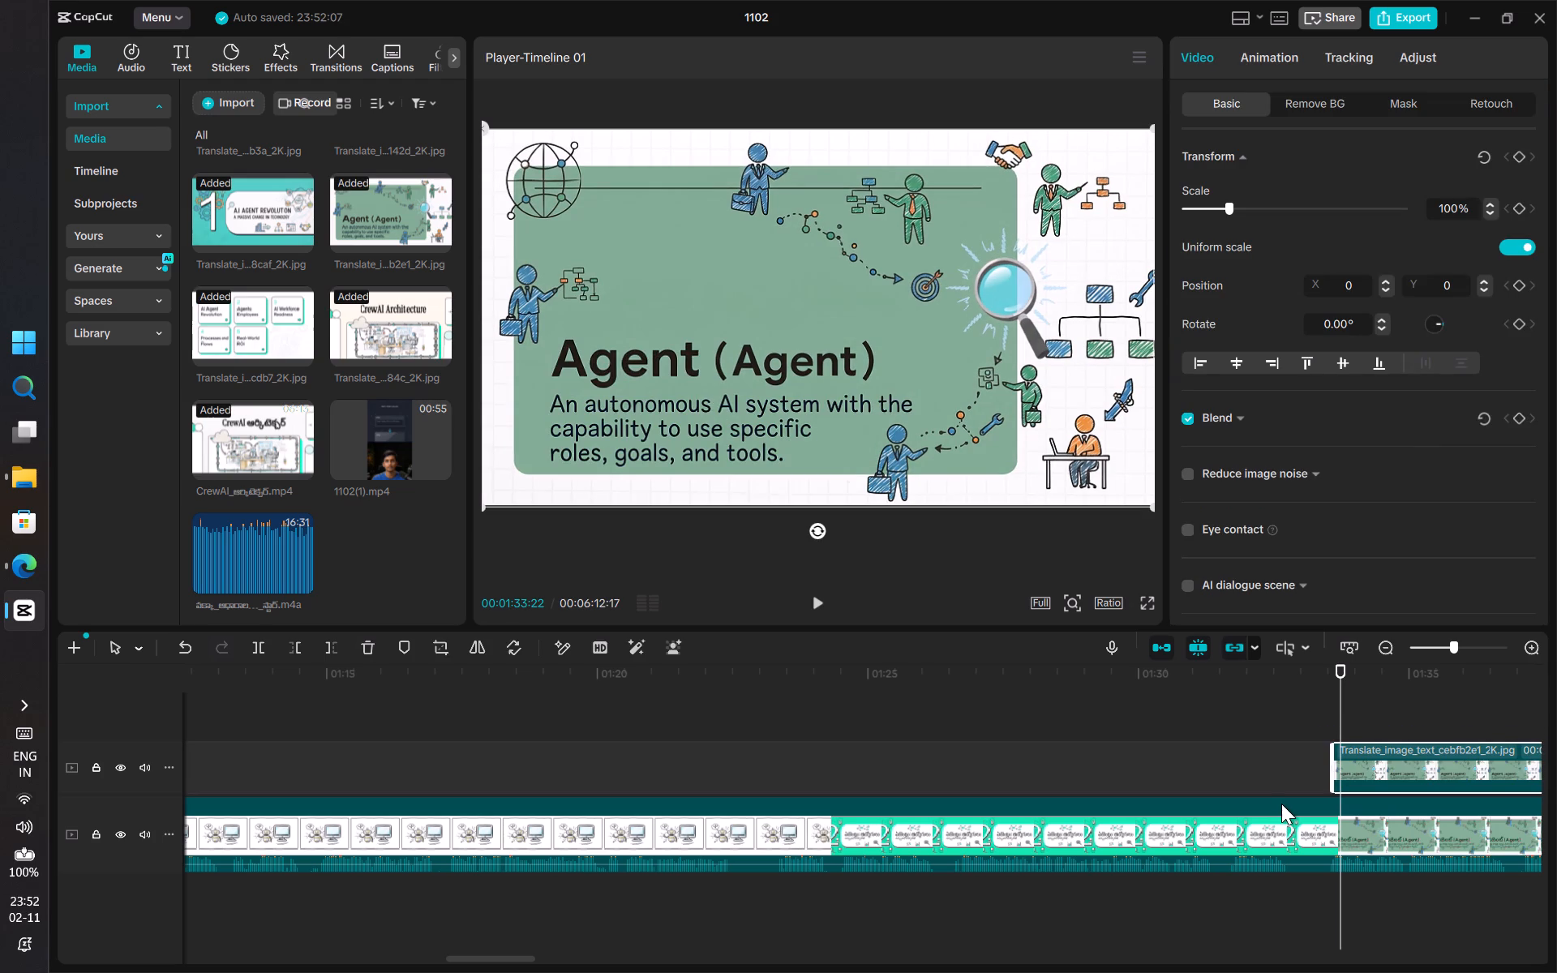
Extend the English Agent overlay to a duration of 00:00:16:23, covering the Telugu Agent slide.
scroll(1281, 804, "left", 3)
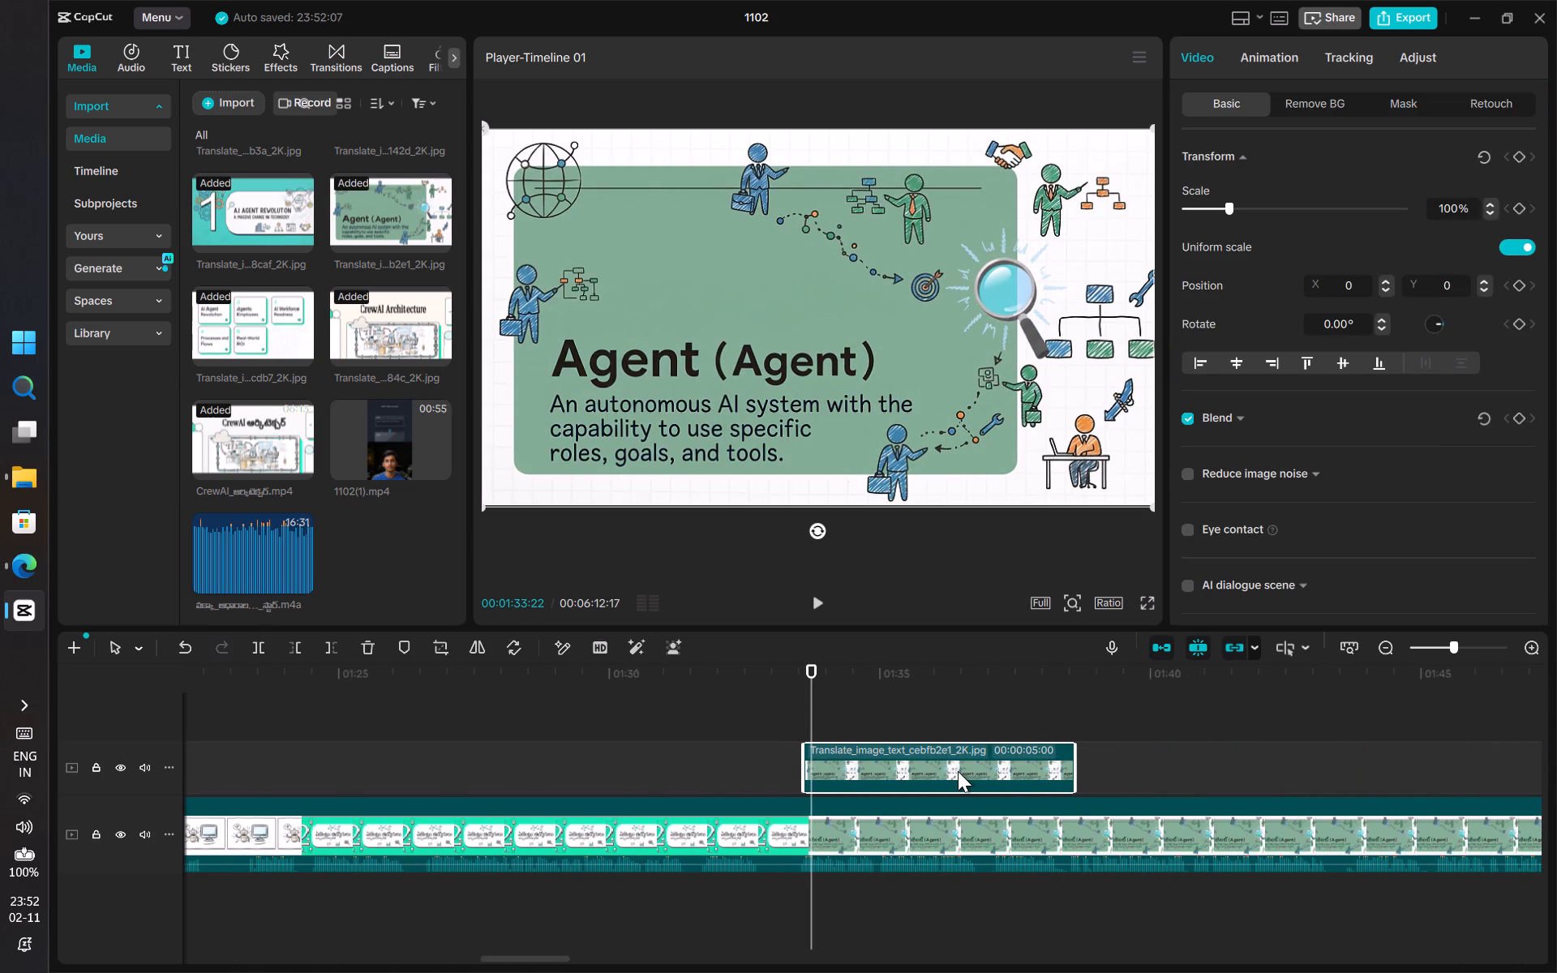
scroll(1058, 827, "left", 1)
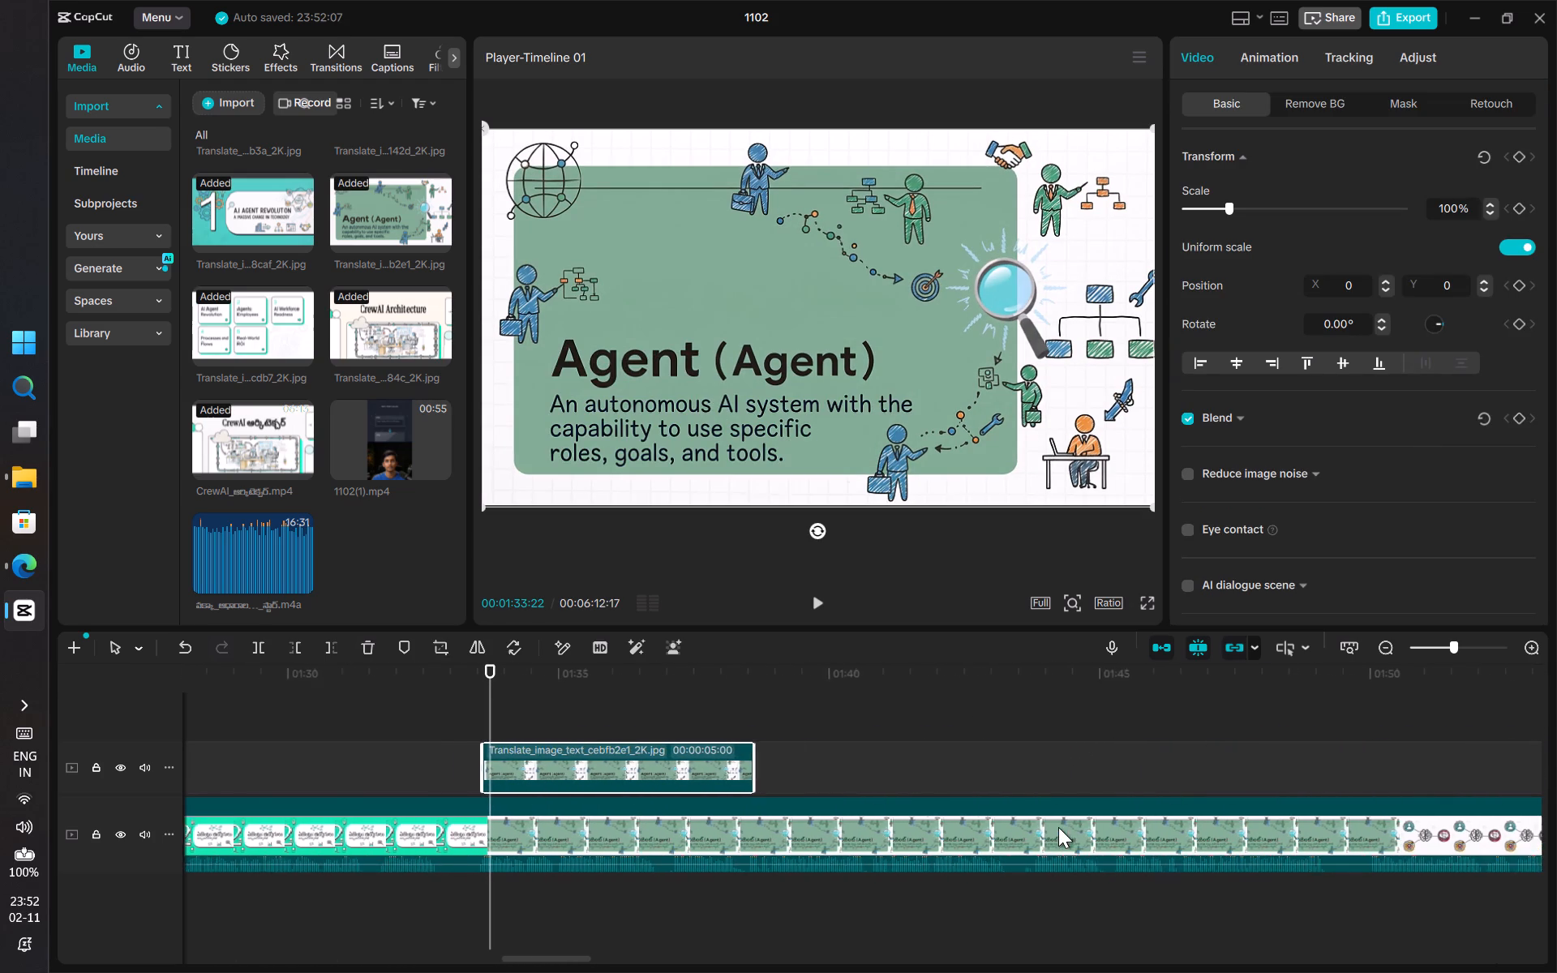
scroll(1058, 827, "left", 1)
left_click_drag(560, 773, 1173, 795)
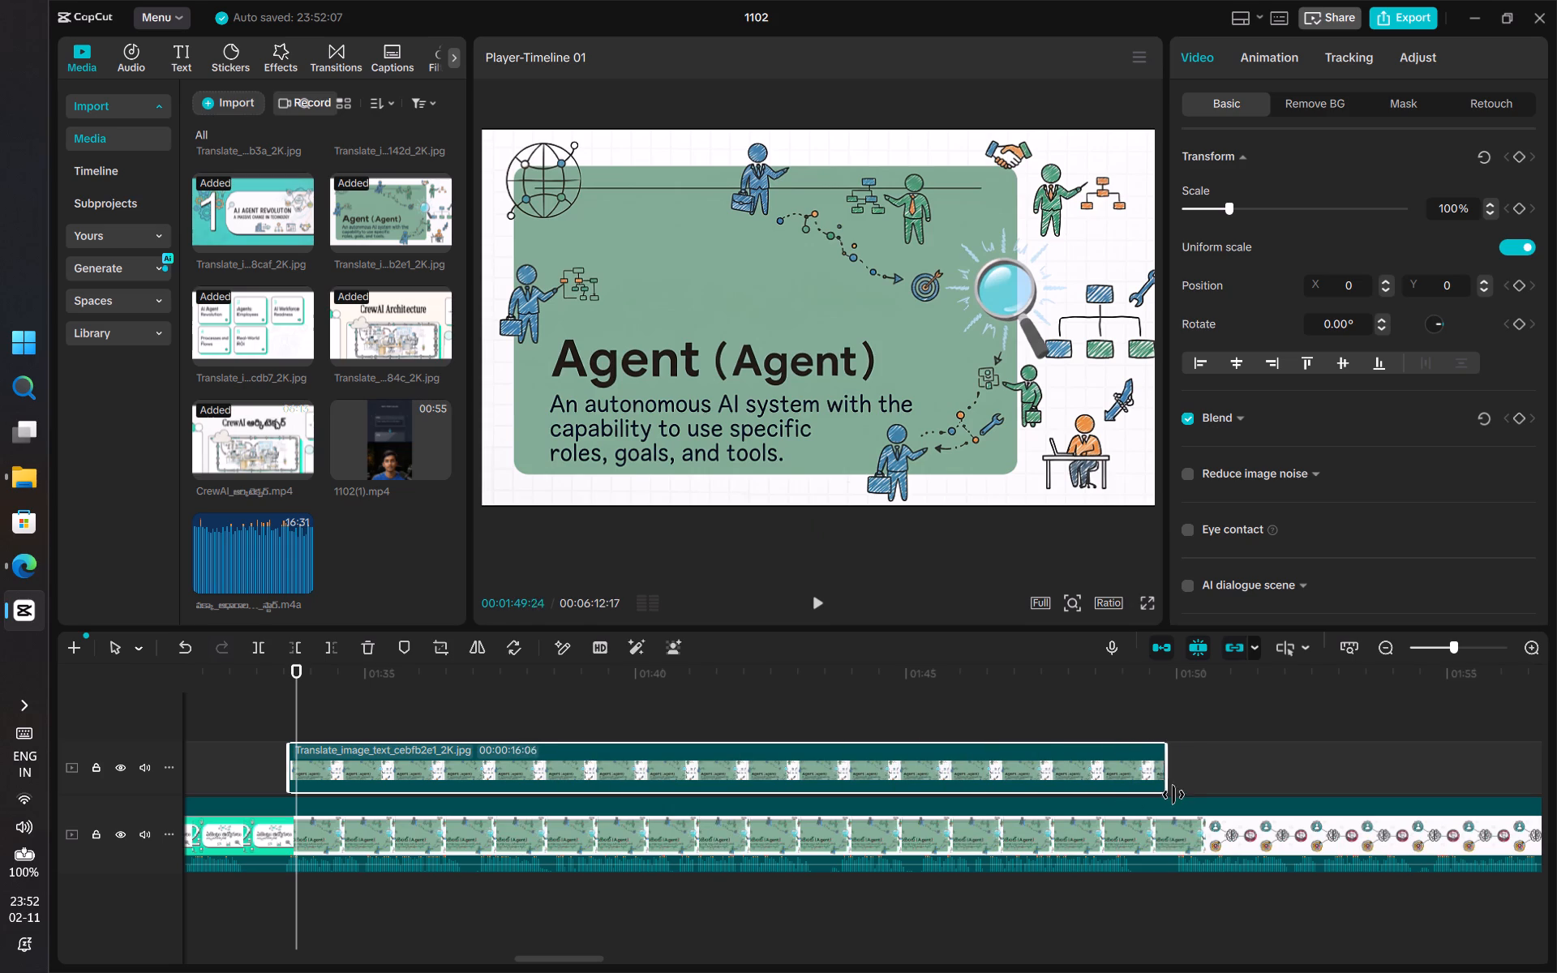
left_click_drag(1173, 795, 1199, 804)
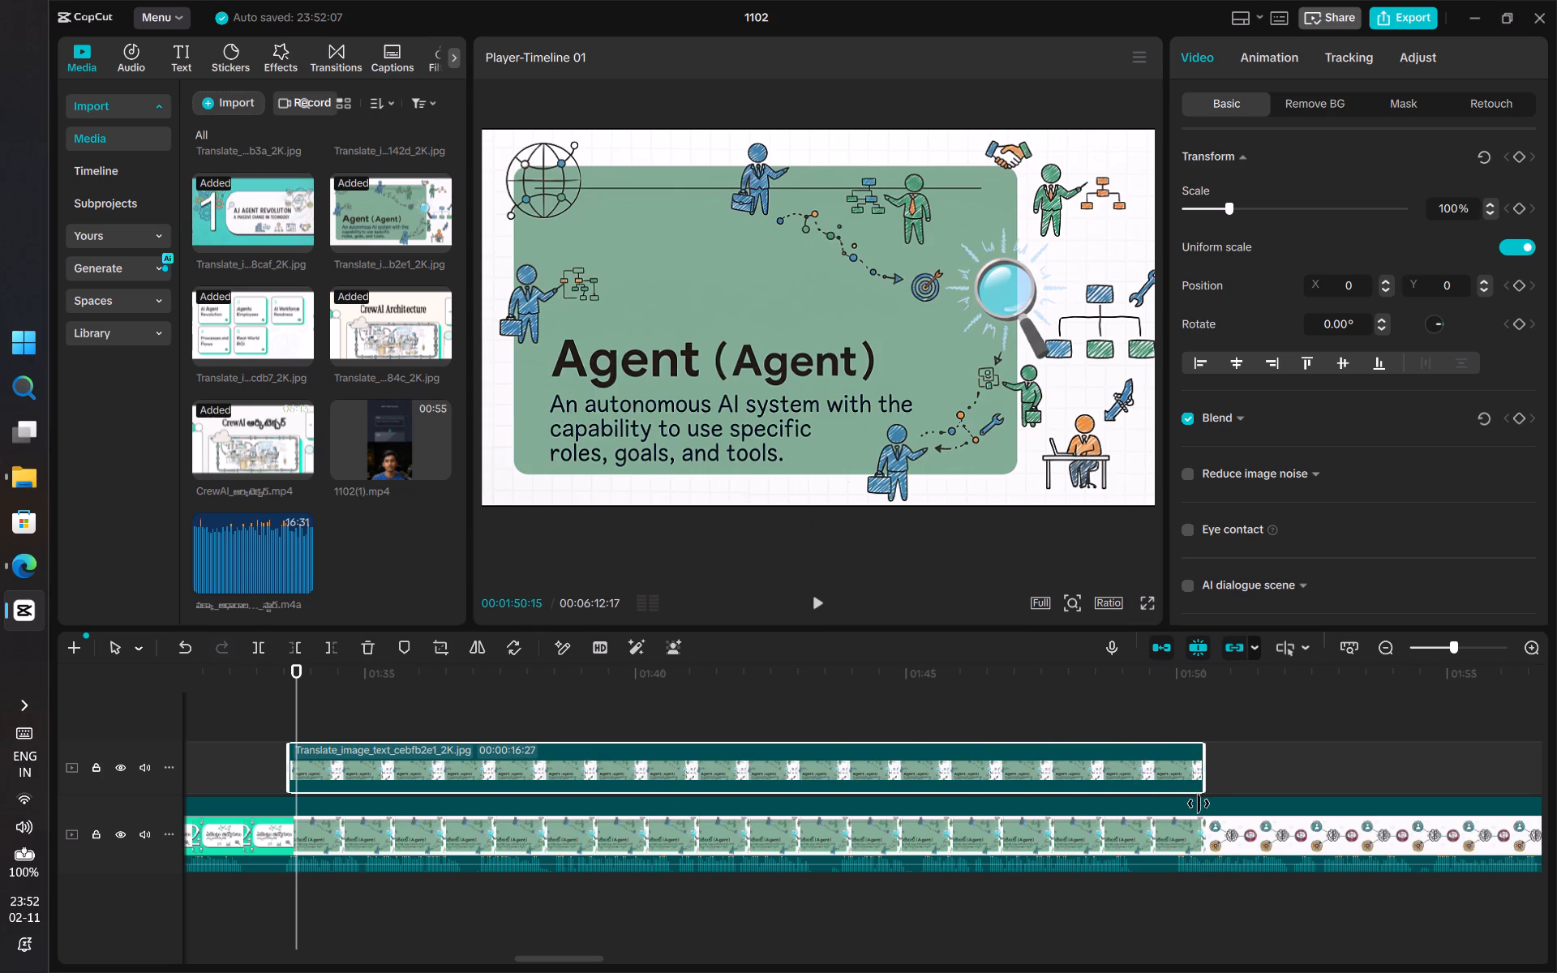
left_click_drag(1199, 804, 1191, 803)
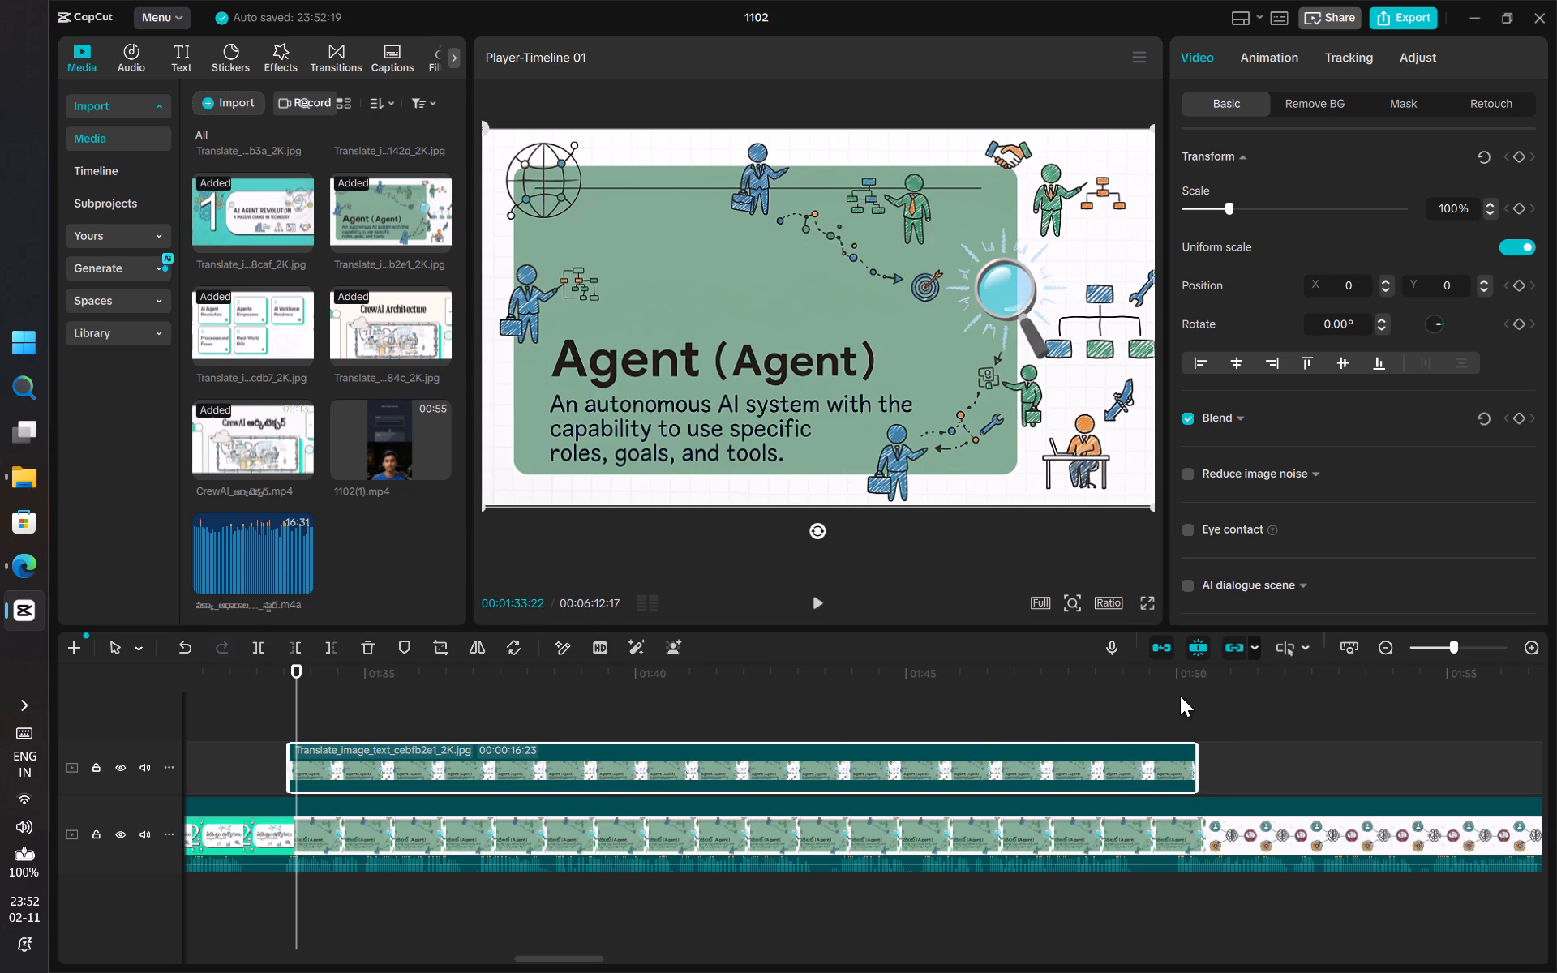
Play the video across the end of the Agent overlay to check the change to the brain diagram.
left_click(1228, 720)
left_click(1228, 720)
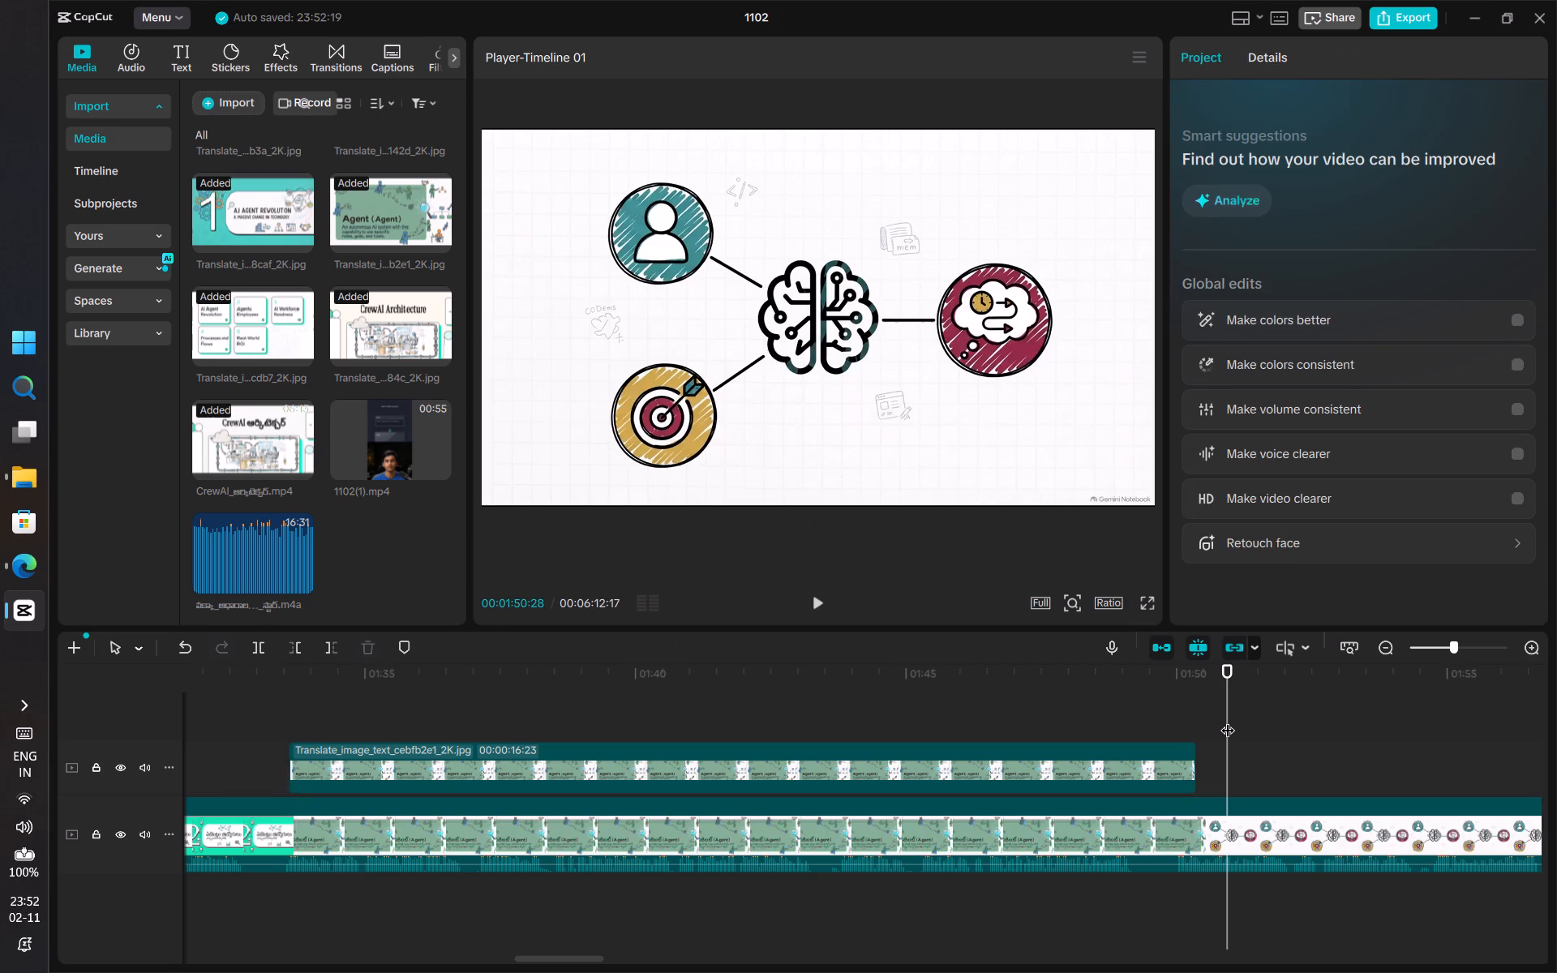
scroll(1130, 836, "down", 8, "ctrl")
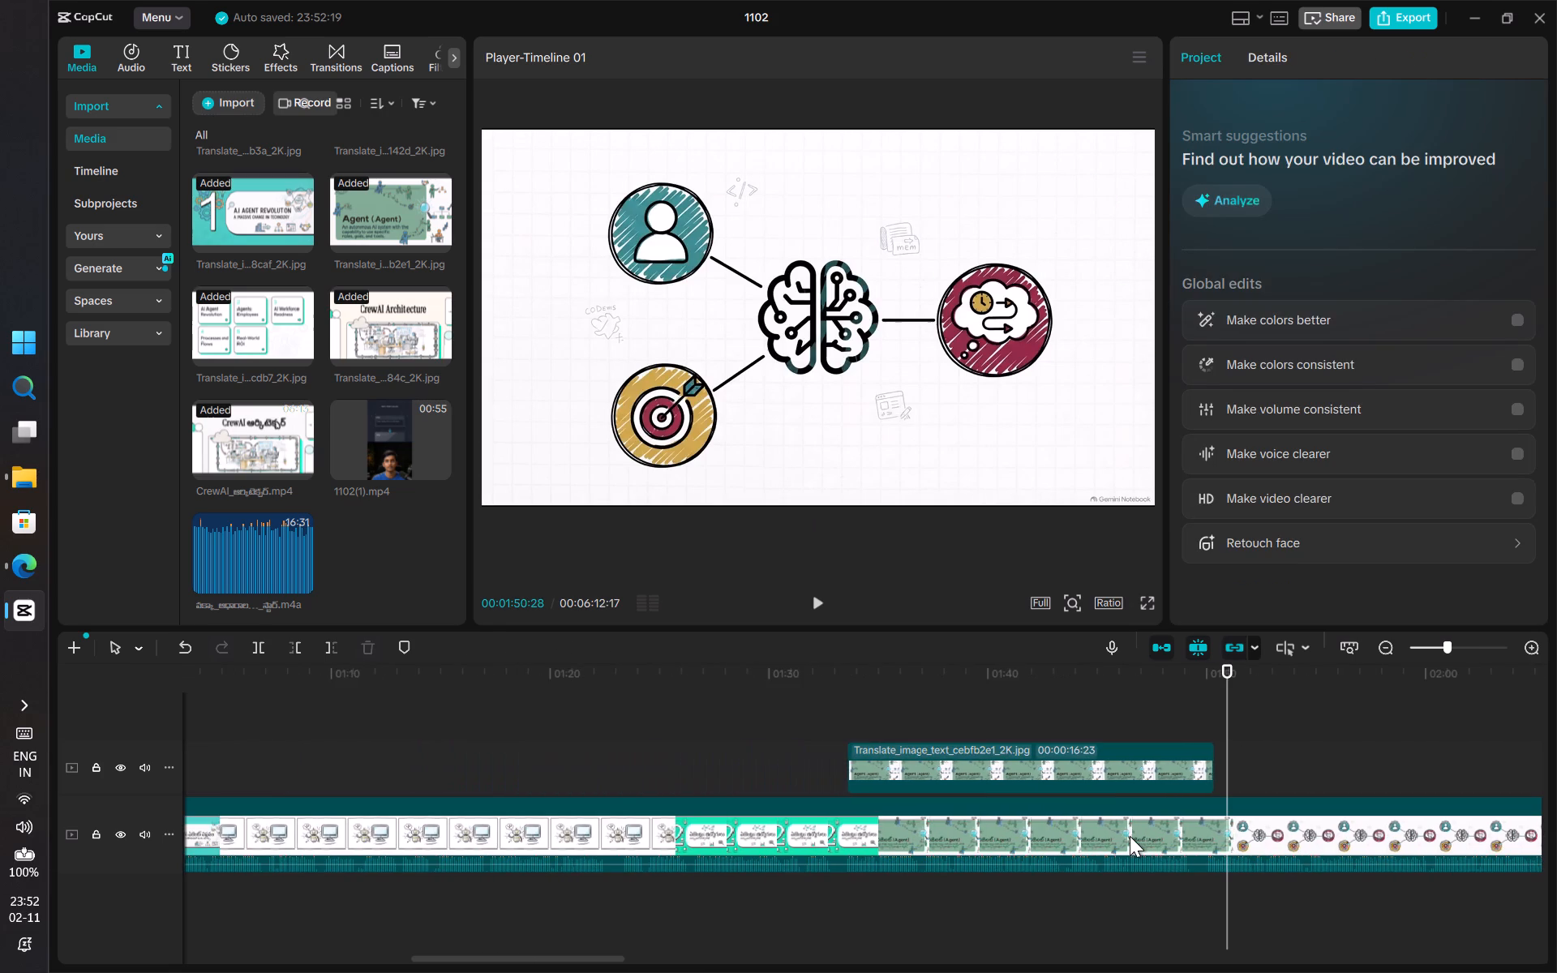
scroll(1130, 836, "left", 2)
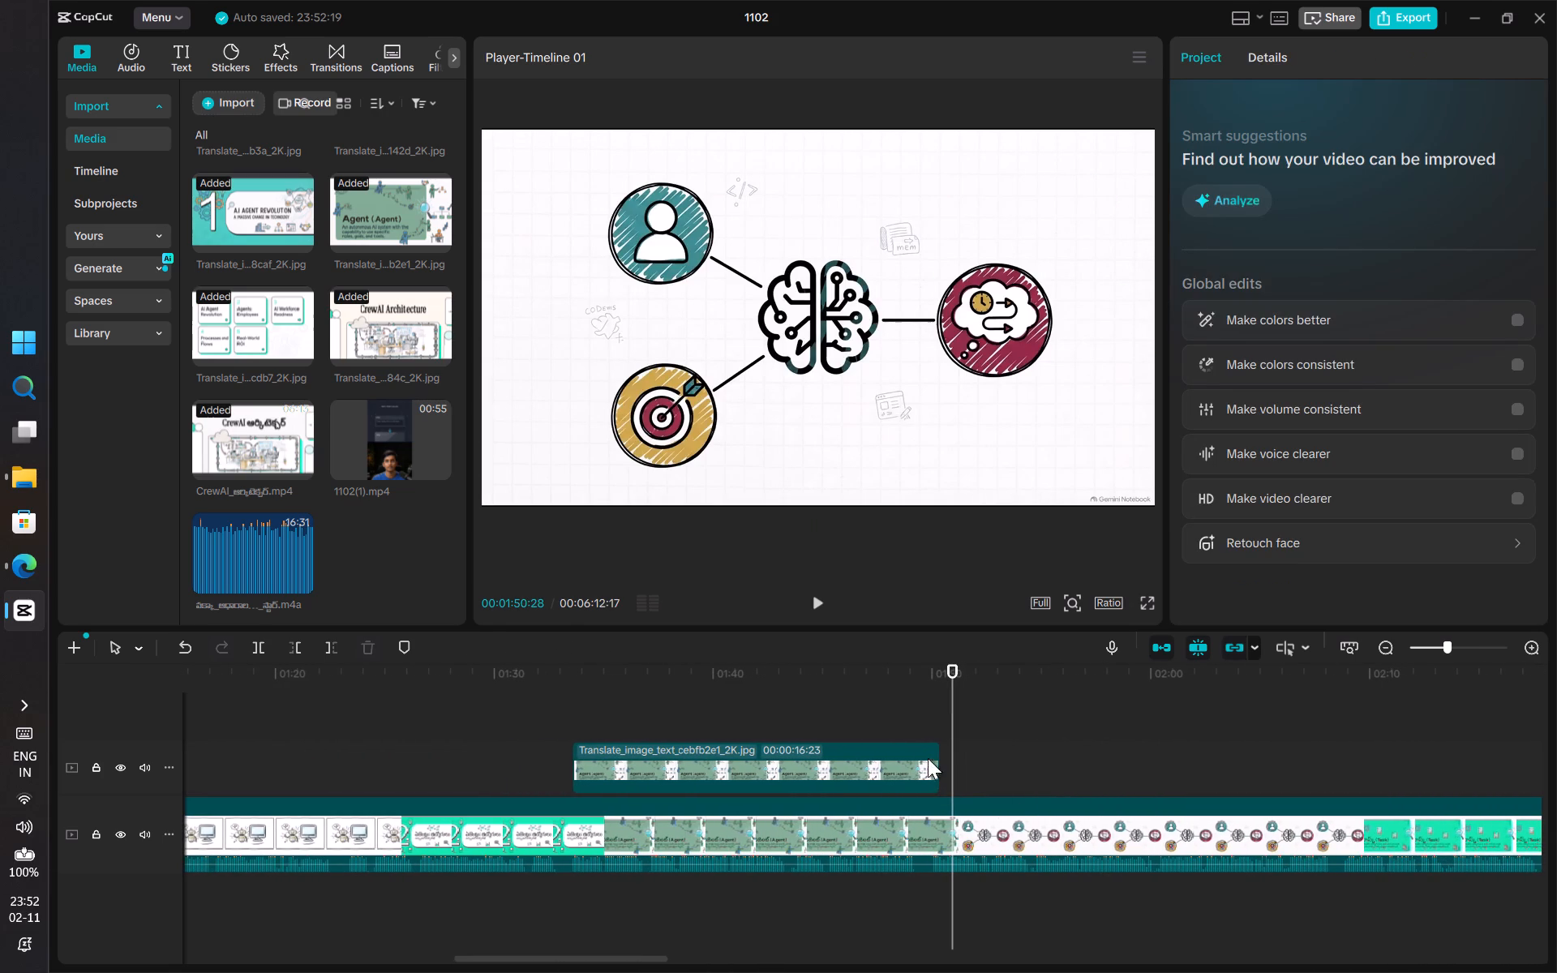
left_click_drag(949, 722, 933, 727)
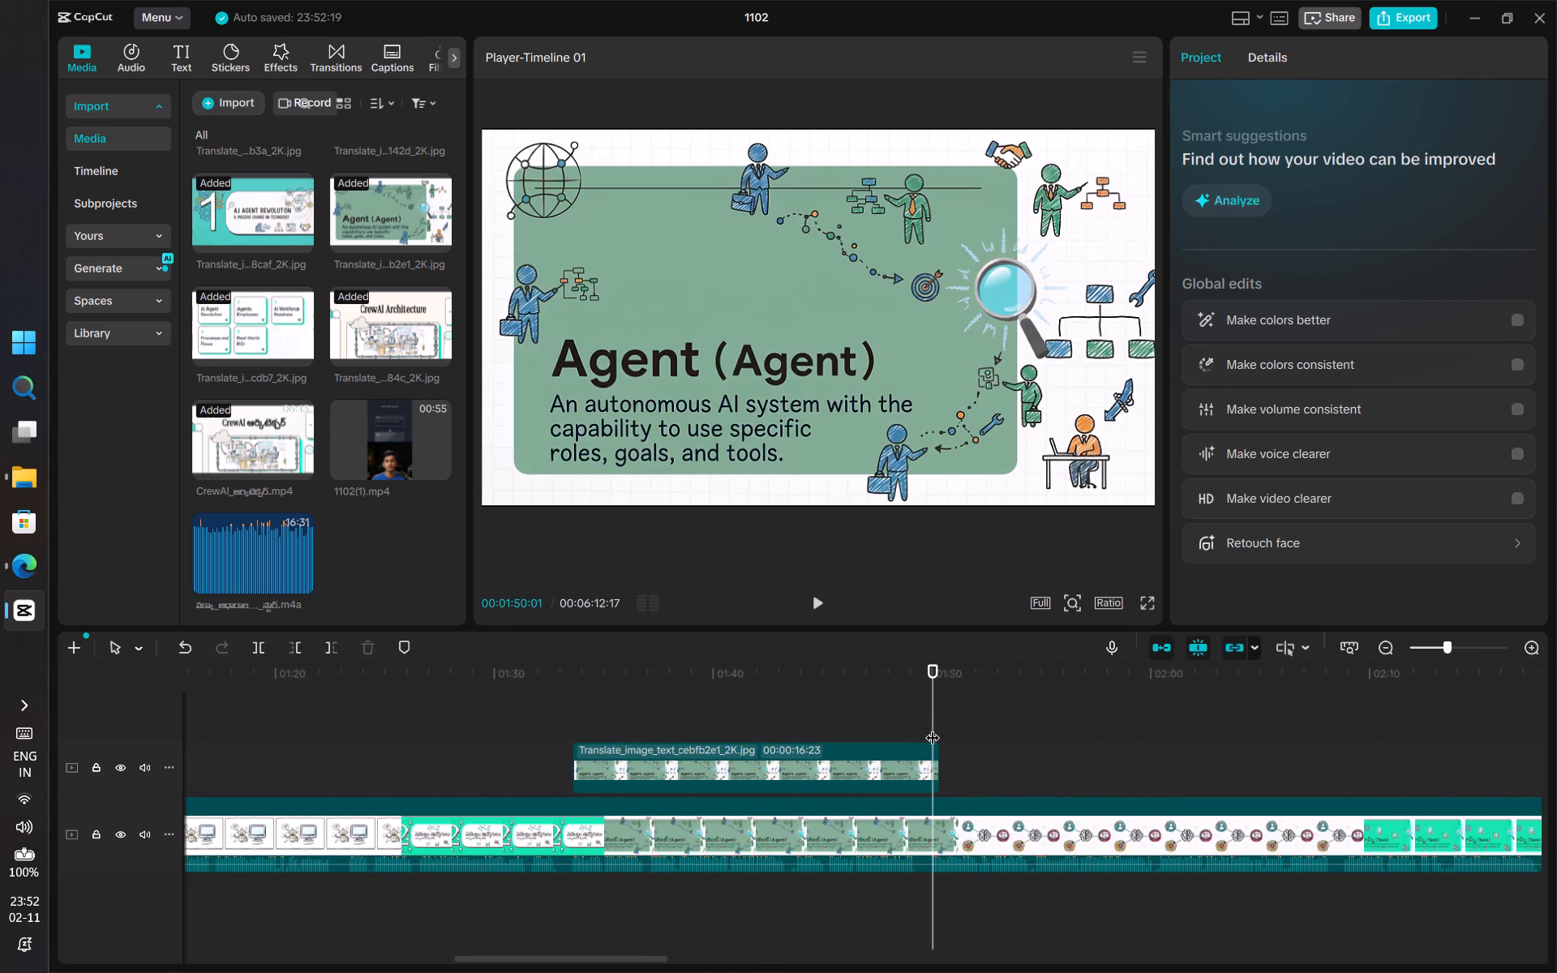
left_click(819, 603)
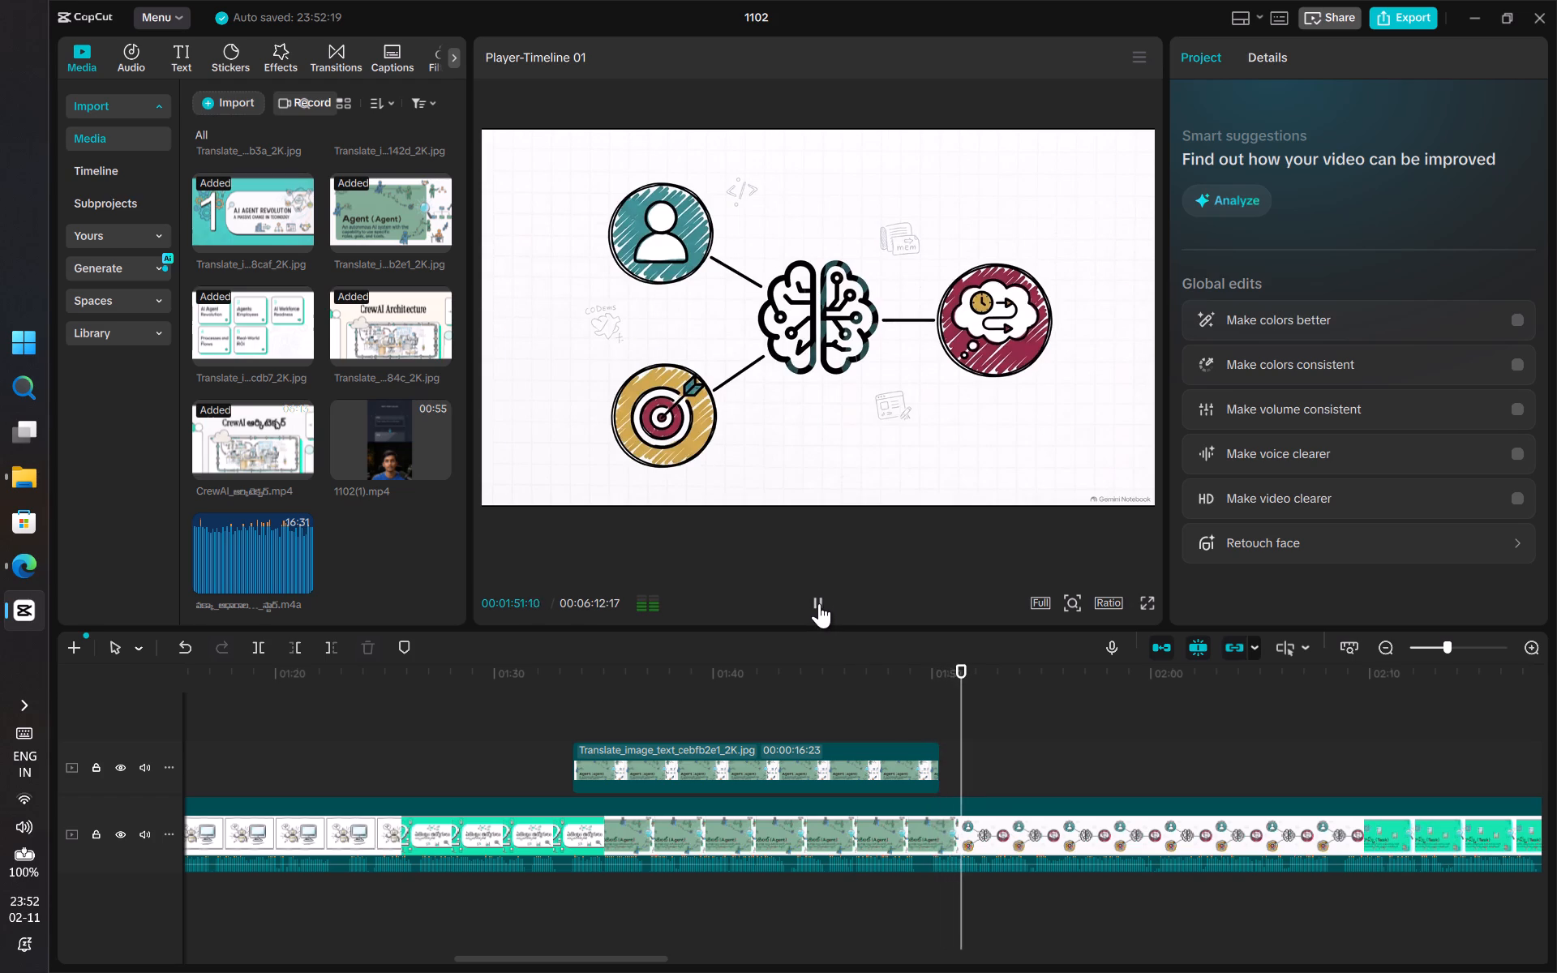
left_click(819, 603)
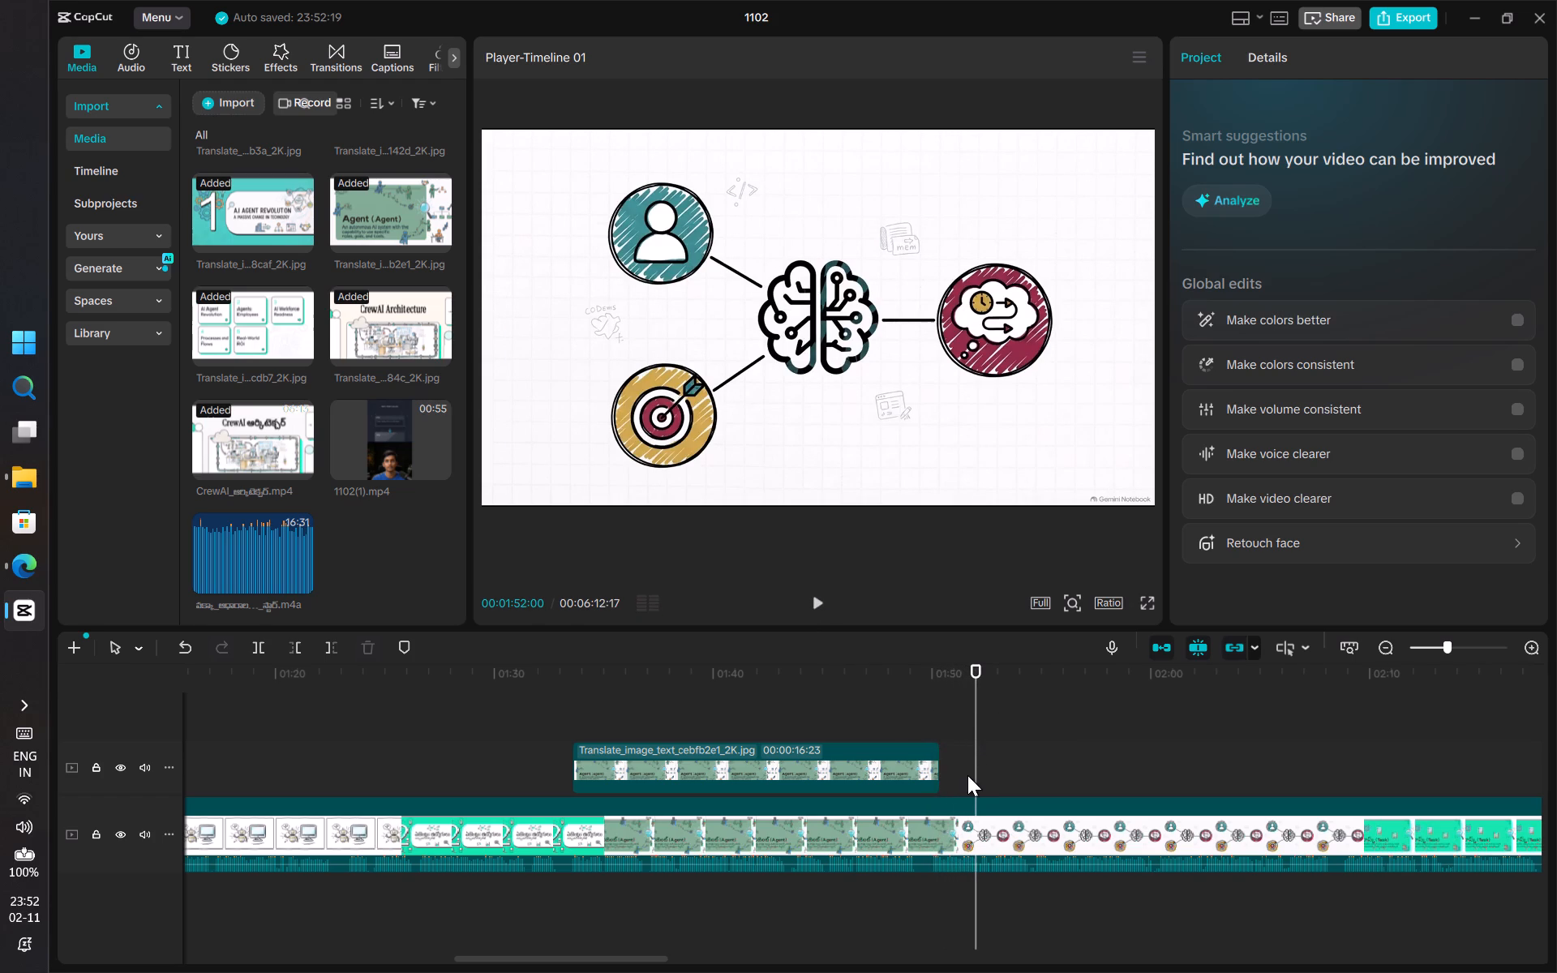
Retrim the end of the Agent overlay to 00:01:50:10, for a duration of 00:00:16:22.
left_click(924, 748)
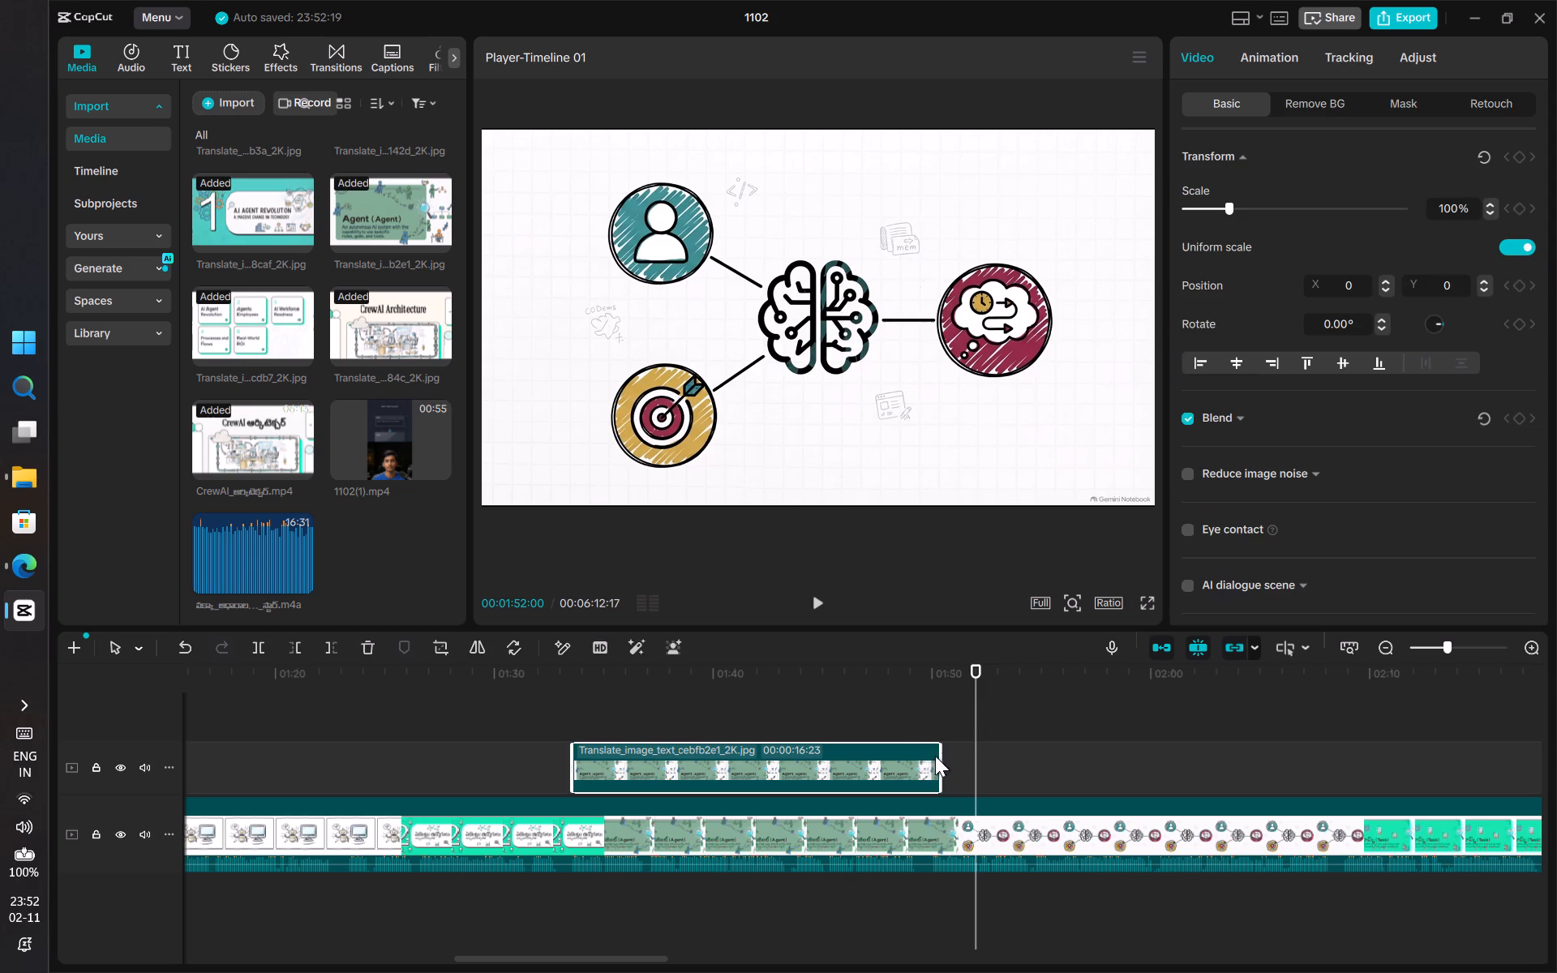
left_click_drag(937, 761, 919, 759)
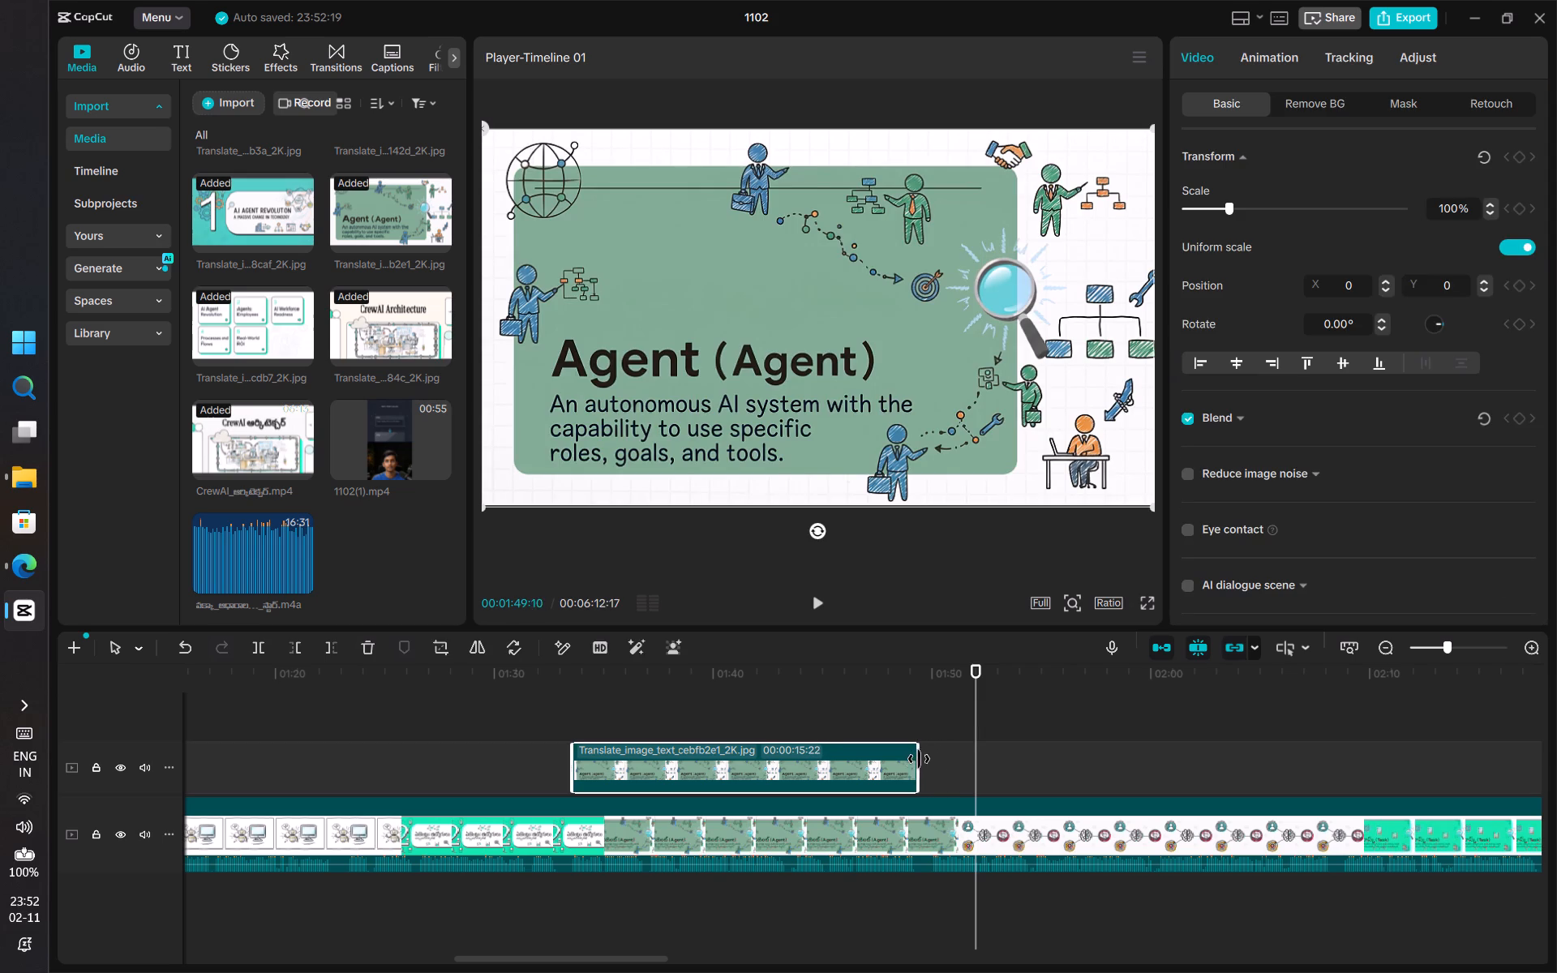
left_click_drag(919, 759, 921, 759)
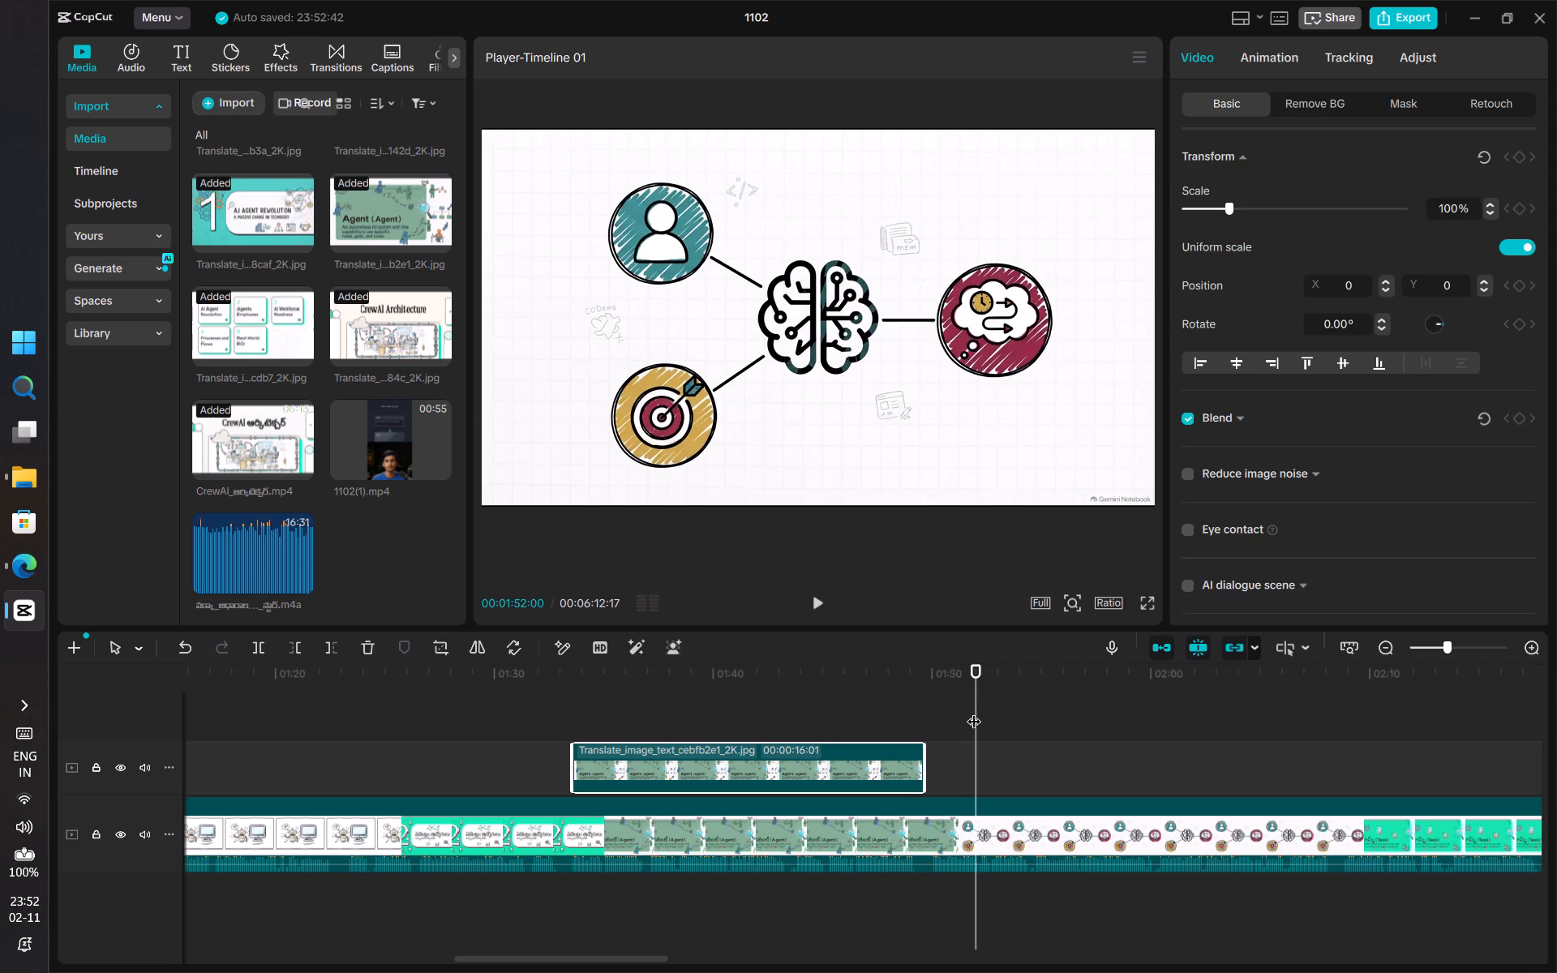
left_click_drag(974, 711, 928, 717)
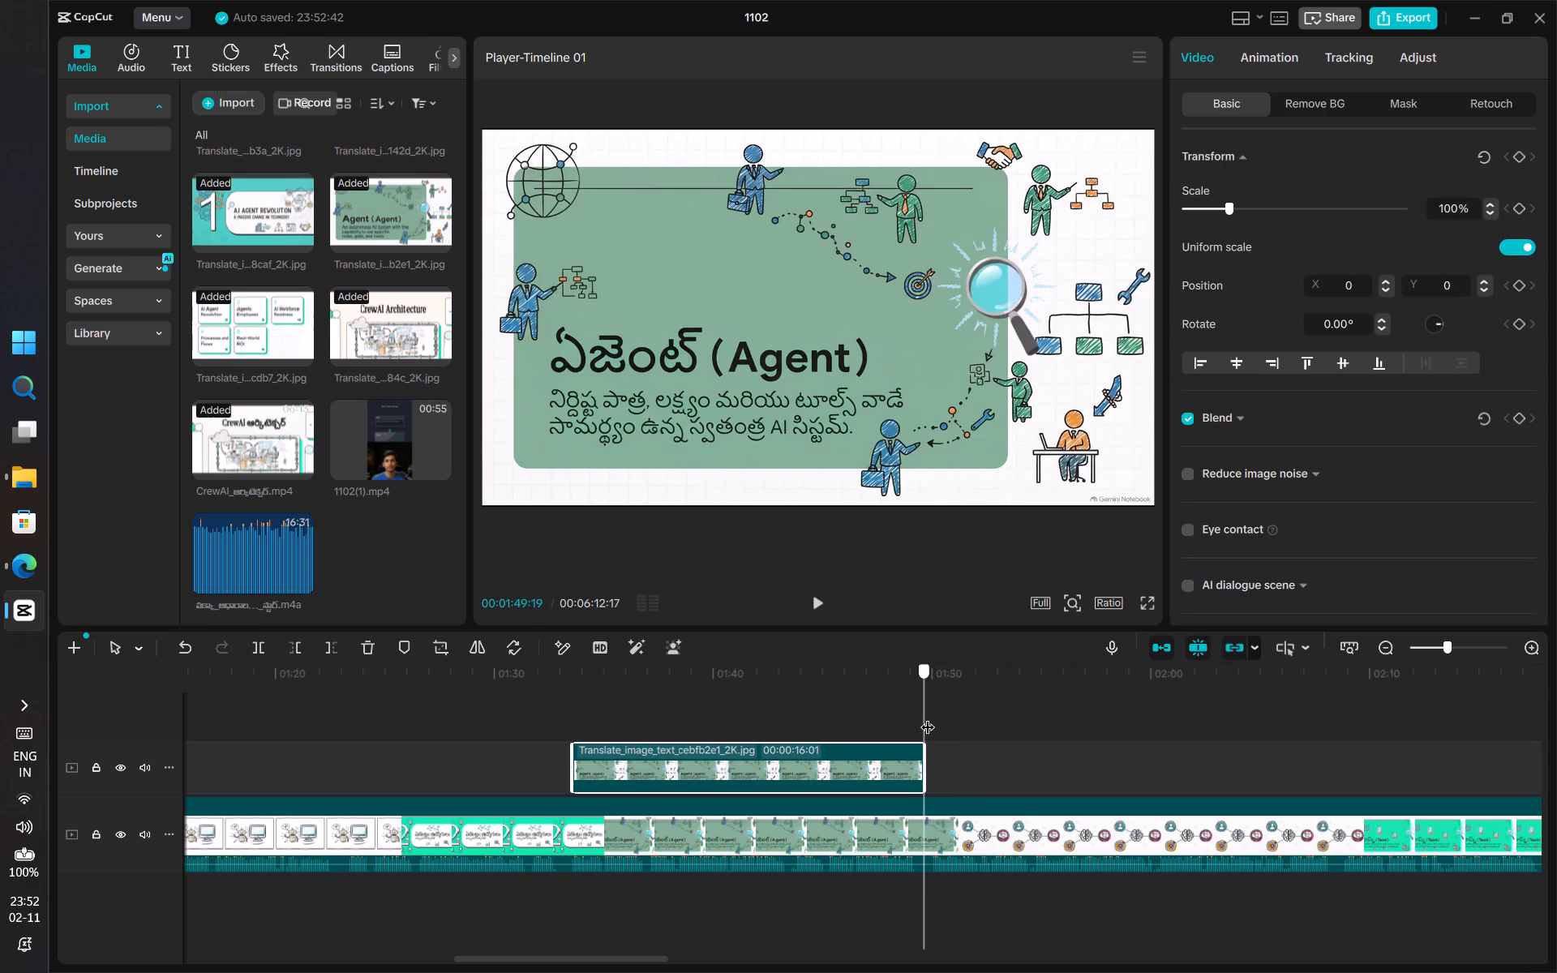
left_click_drag(928, 717, 939, 722)
left_click(926, 754)
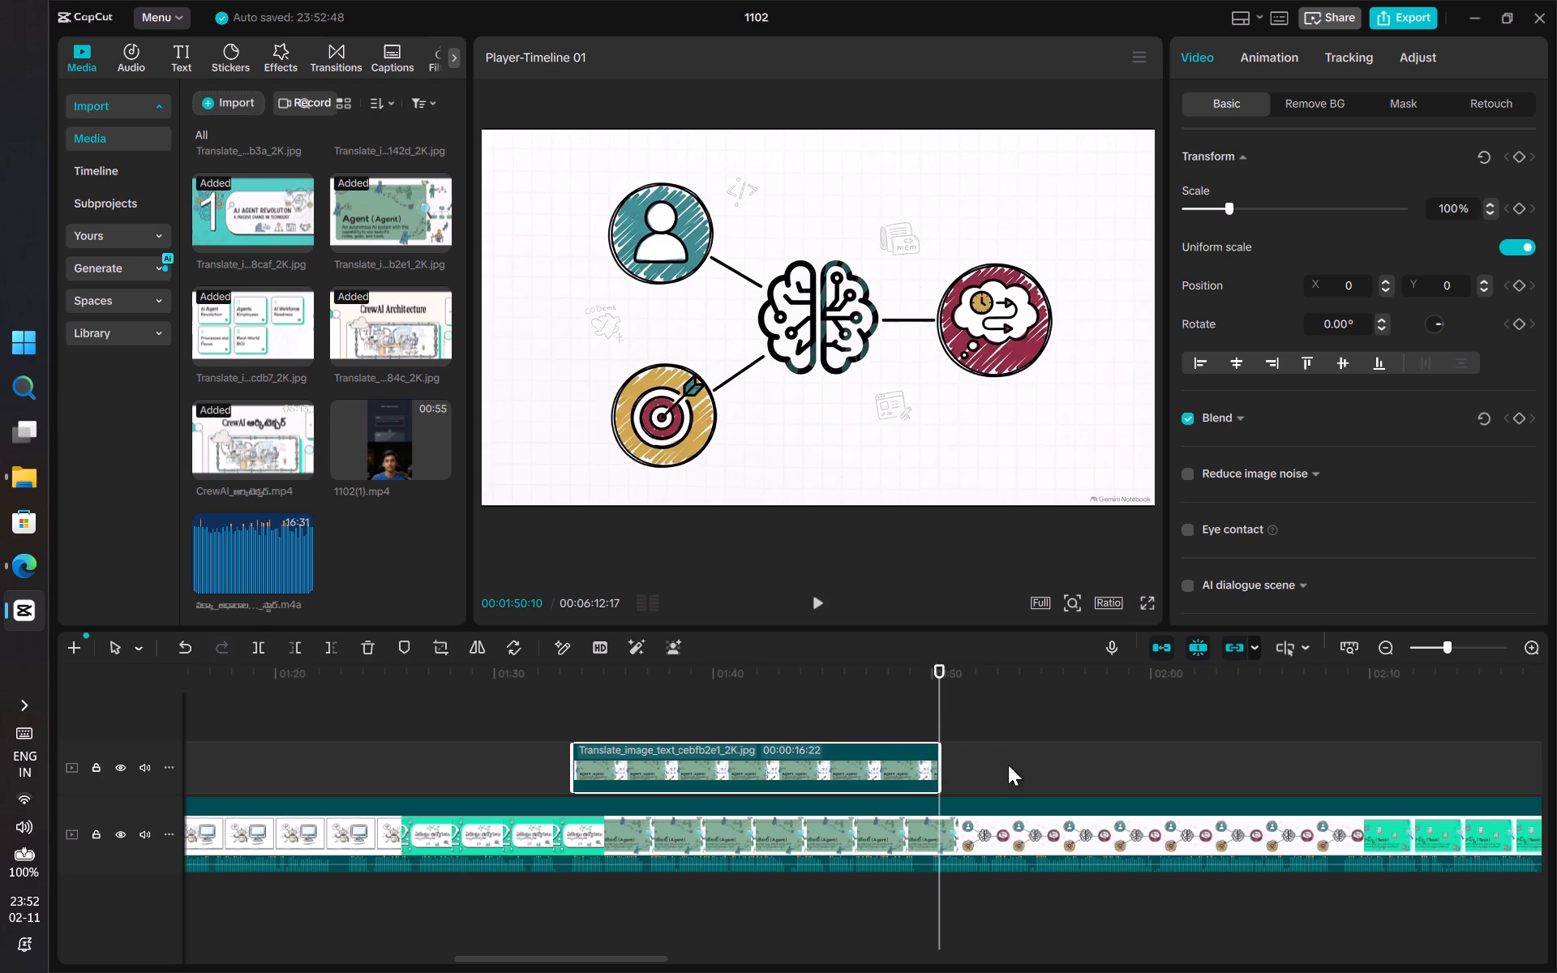
Place the English Task slide on the overlay track above the start of the Telugu Task slide, just before 00:02:10:03.
scroll(1046, 811, "left", 2)
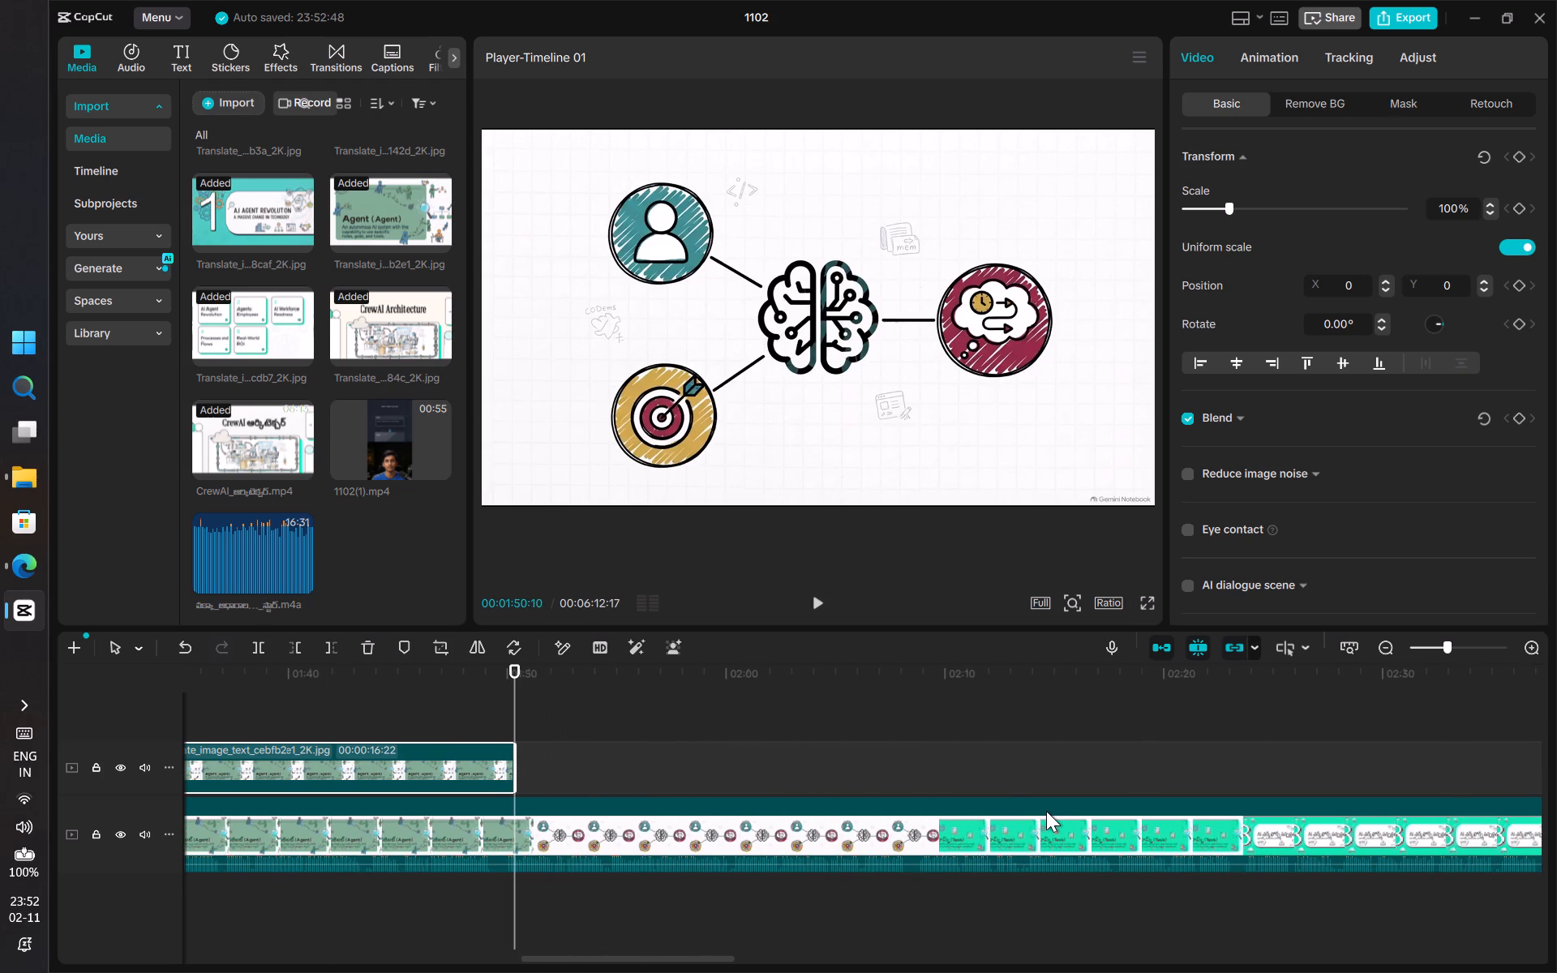
left_click(947, 738)
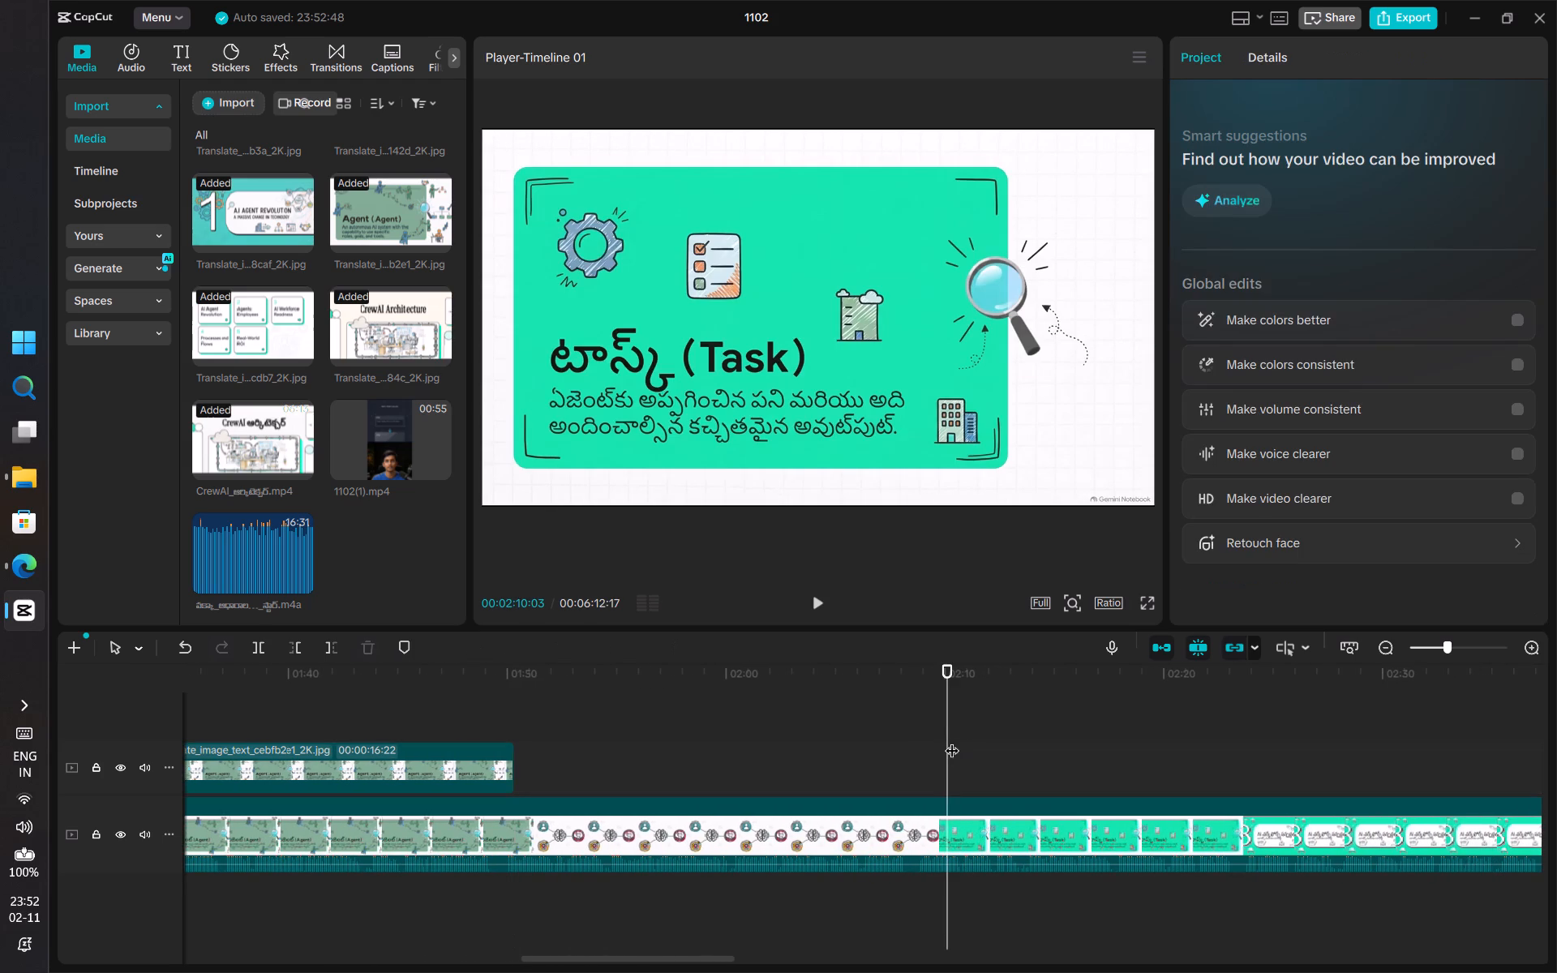
scroll(407, 470, "up", 2)
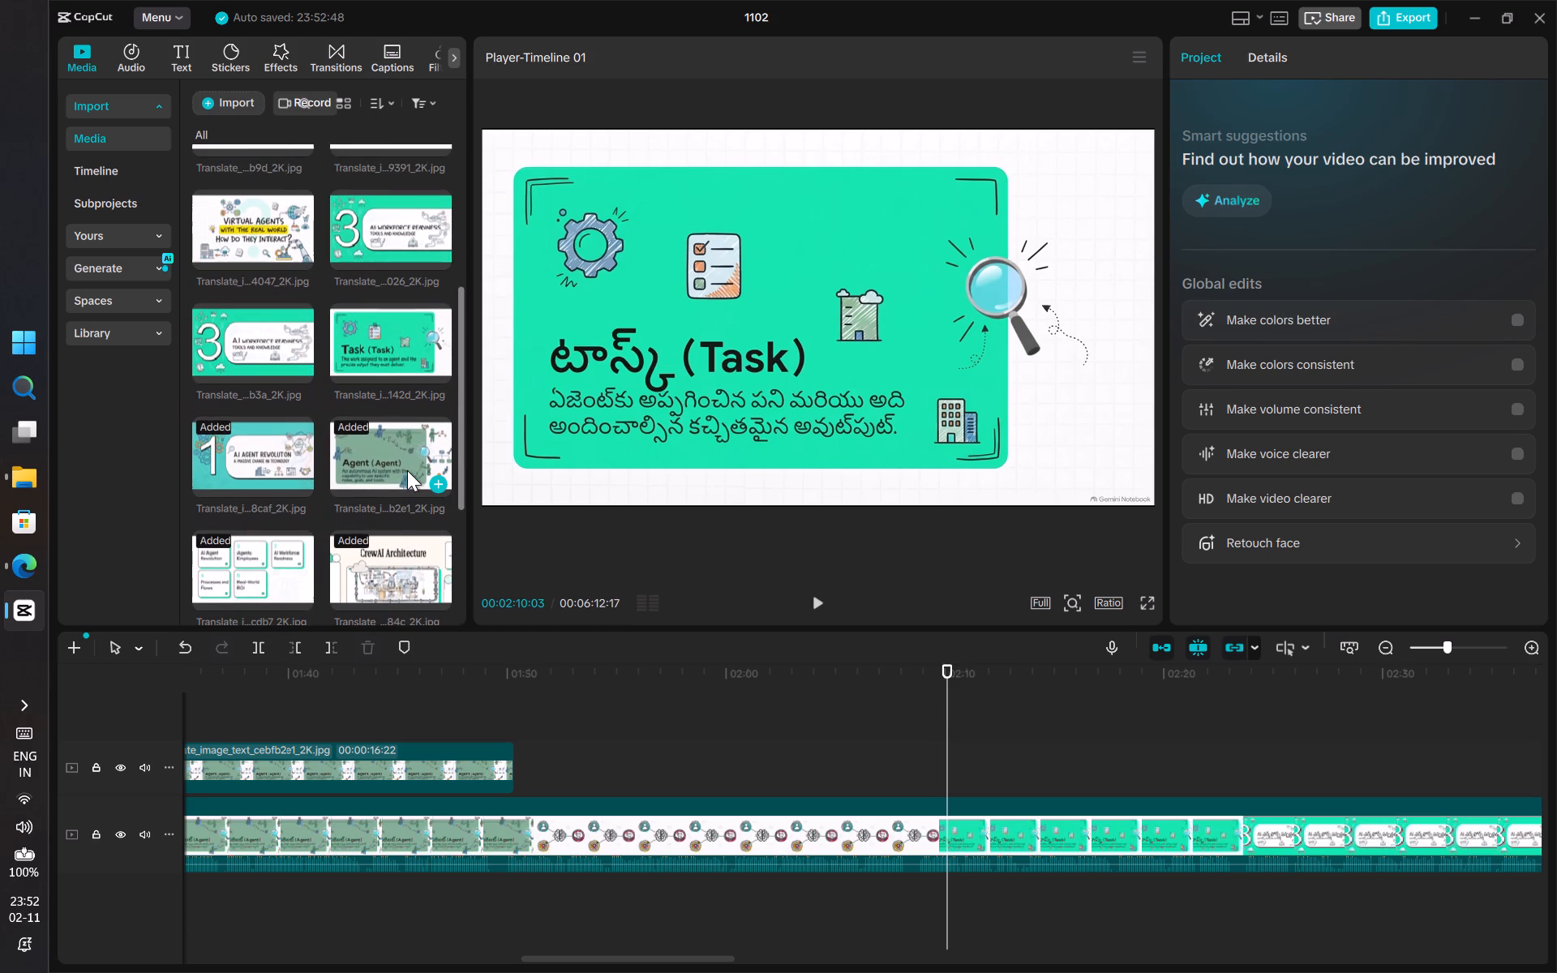
left_click_drag(400, 338, 676, 624)
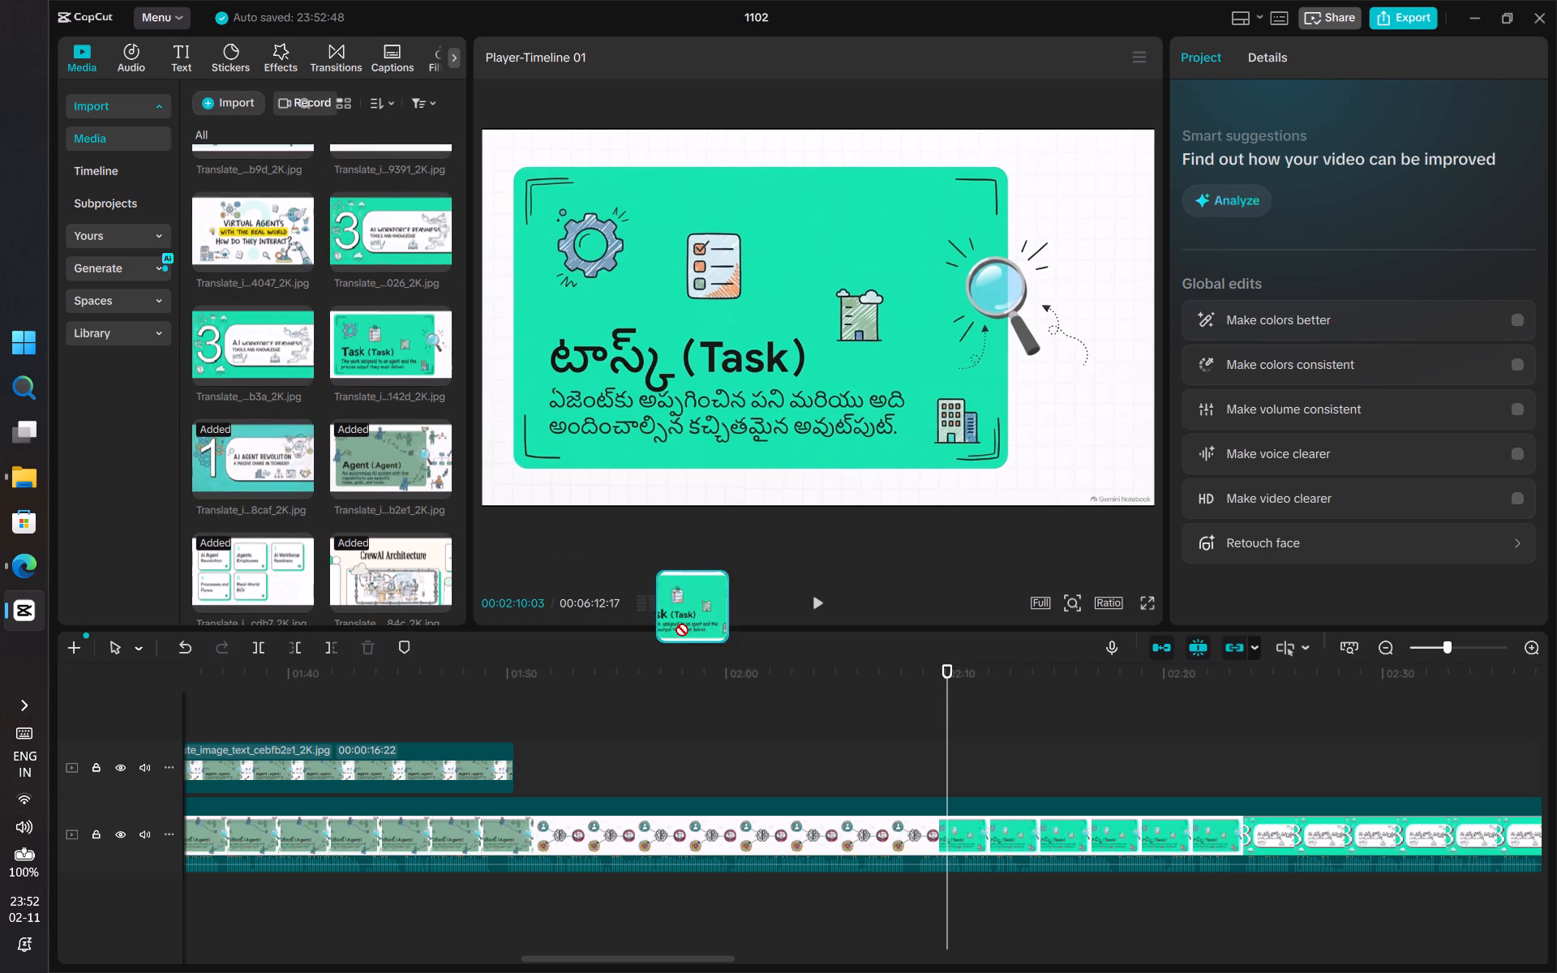
left_click_drag(676, 624, 928, 774)
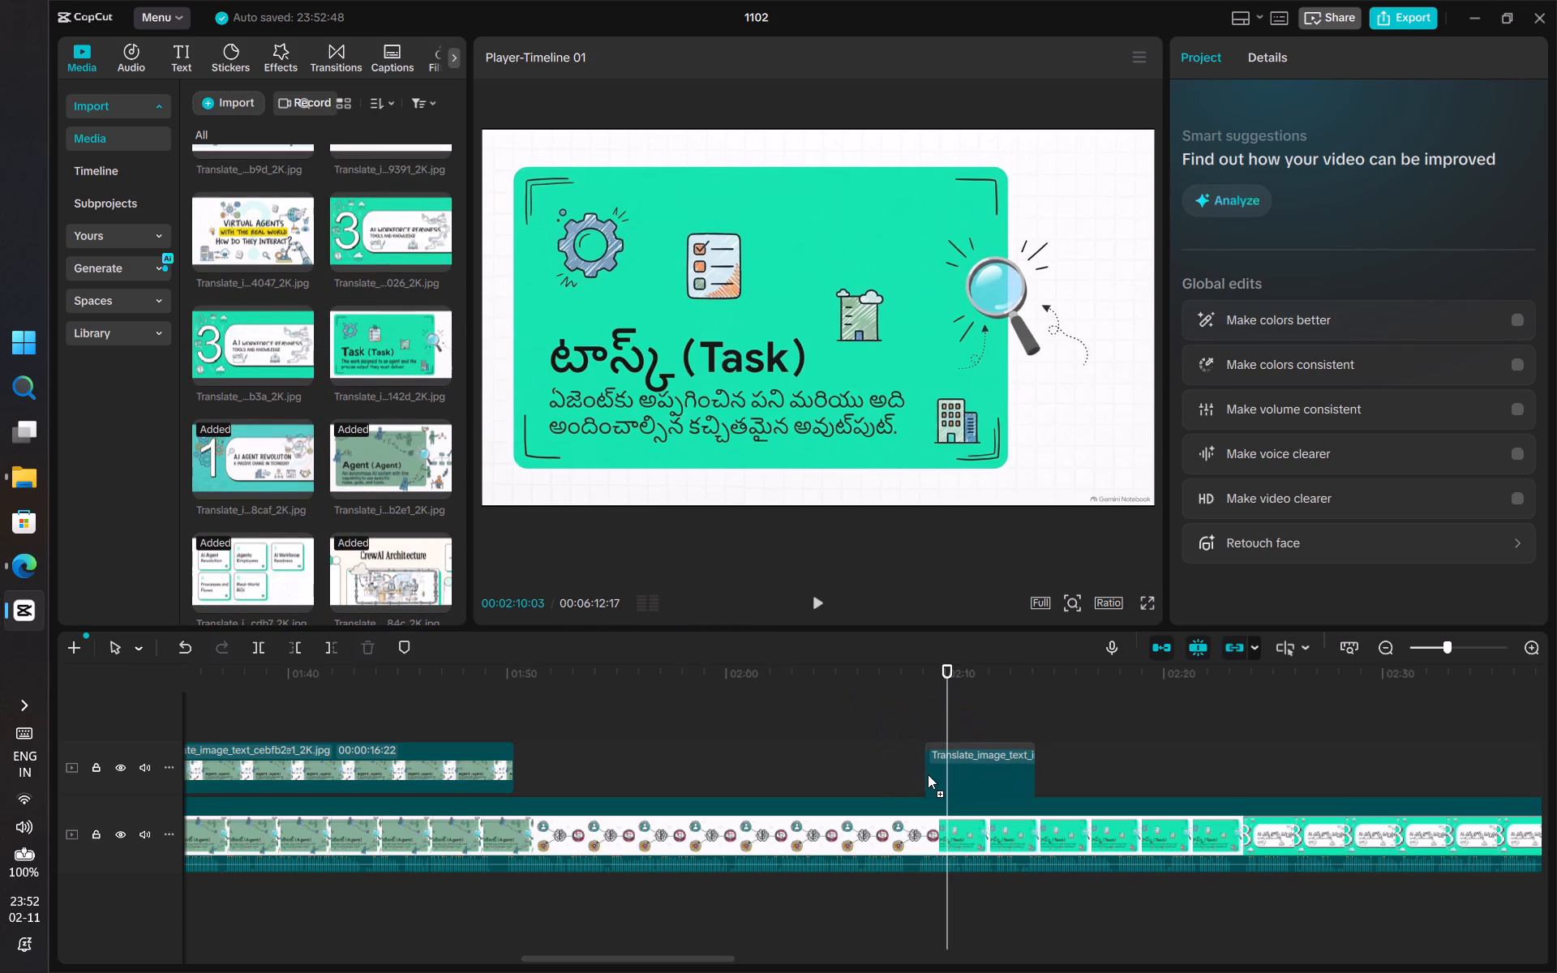
left_click_drag(928, 774, 929, 774)
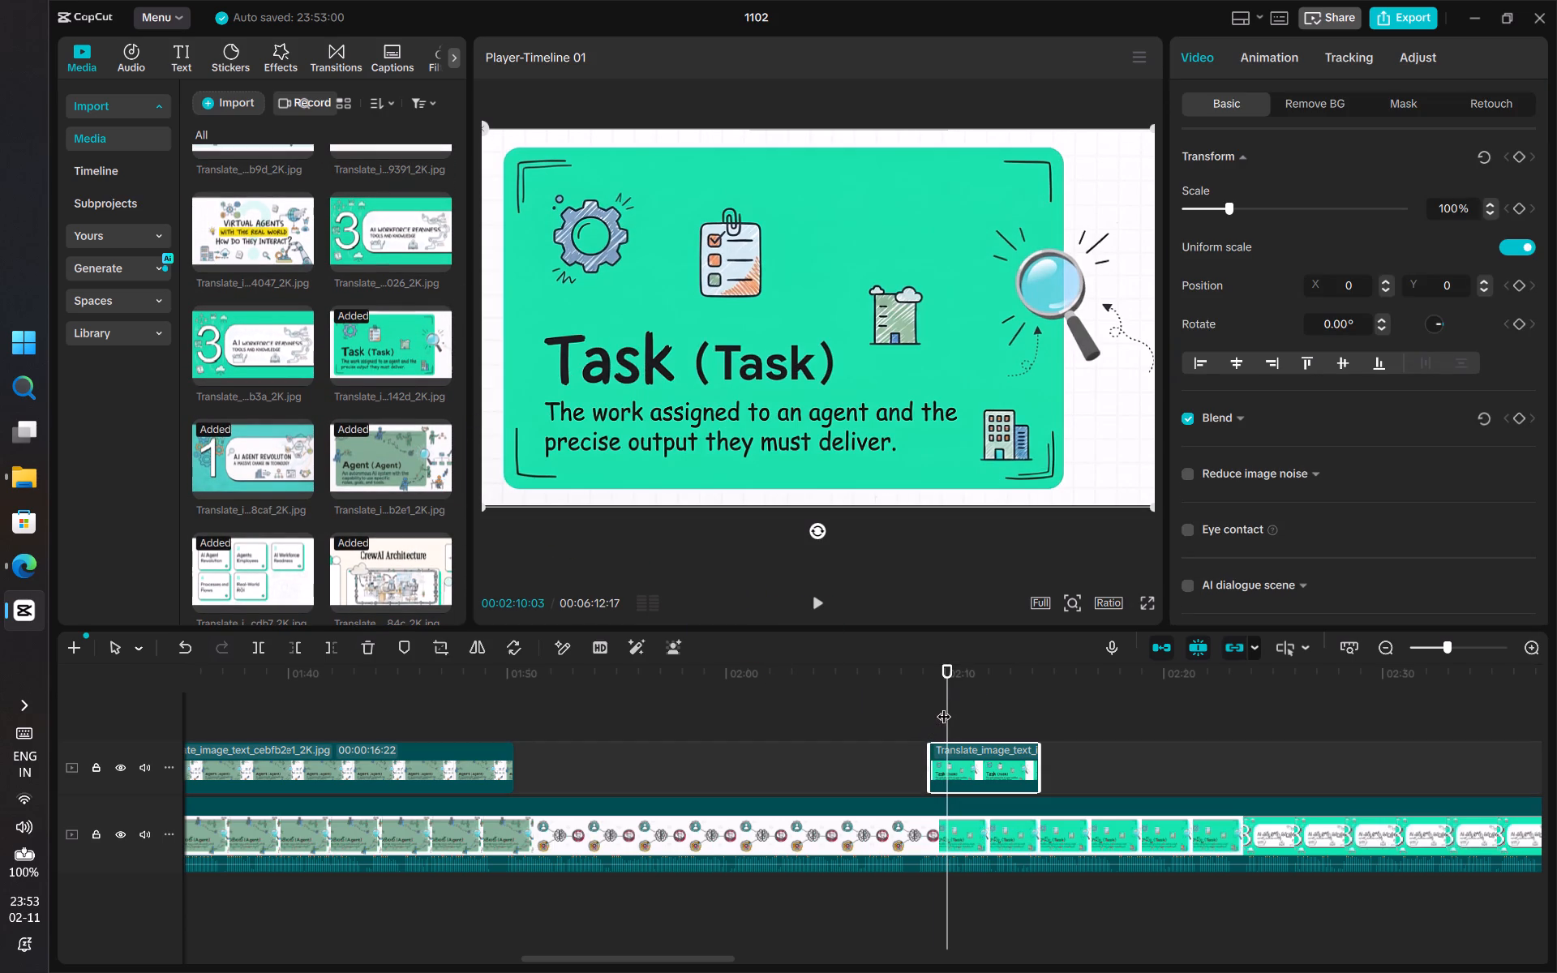
Extend the start of the English Task overlay back to 00:02:08:18, where the brain diagram changes to the Telugu Task slide.
key("Left")
key("Left")
key("Left")
key("Left")
key("Left")
key("Left")
key("Left")
key("Left")
key("Left")
key("Left")
key("Left")
key("Left")
key("Left")
key("Left")
key("Left")
key("Left")
key("Left")
key("Left")
key("Left")
key("Left")
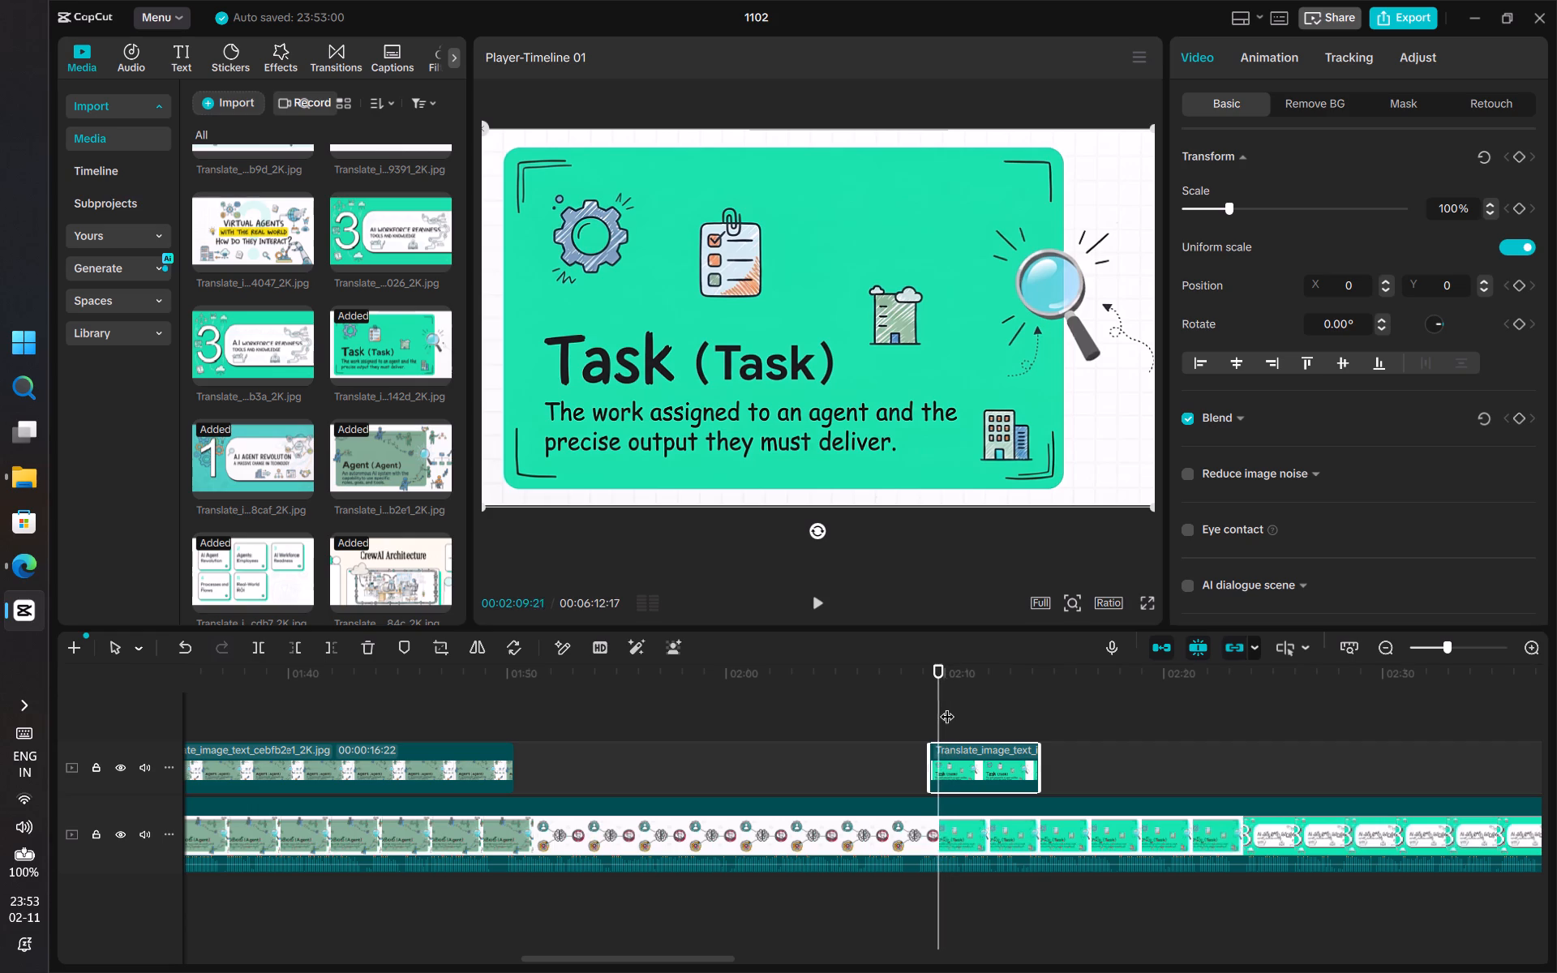
key("Left")
key("Left")
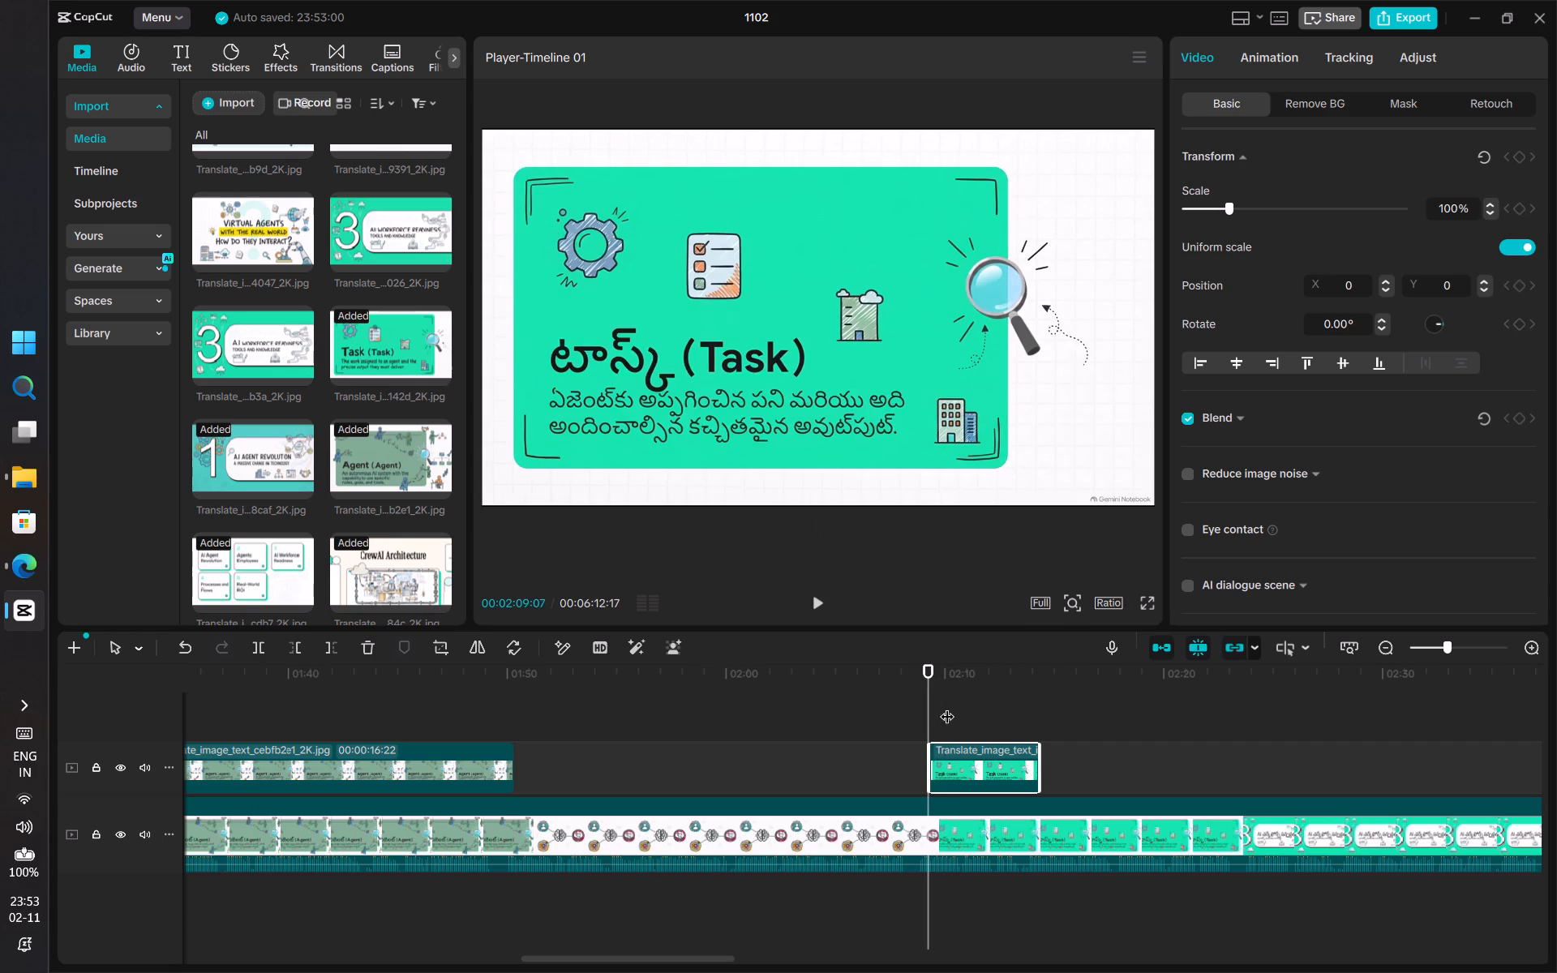
key("Left")
key("Left")
key("Left")
key("Left")
key("Left")
key("Left")
key("Left")
key("Left")
key("Left")
key("Left")
key("Left")
key("Left")
key("Left")
key("Left")
key("Left")
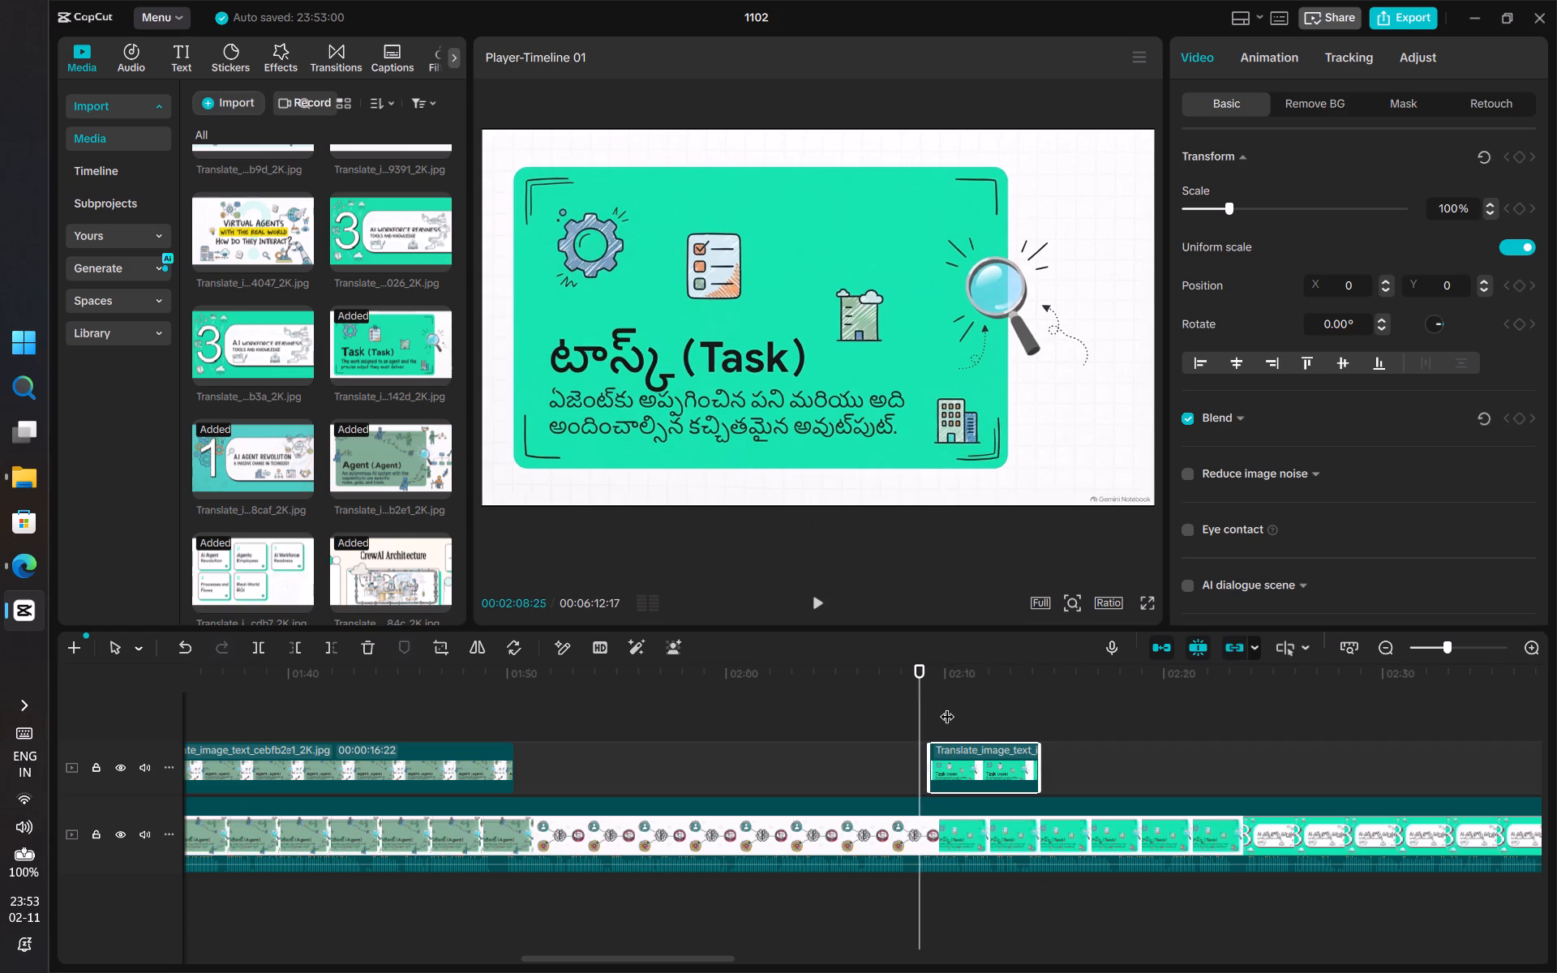
key("Left")
key("Left")
key("Left")
key("Left")
key("Left")
key("Right")
key("Right")
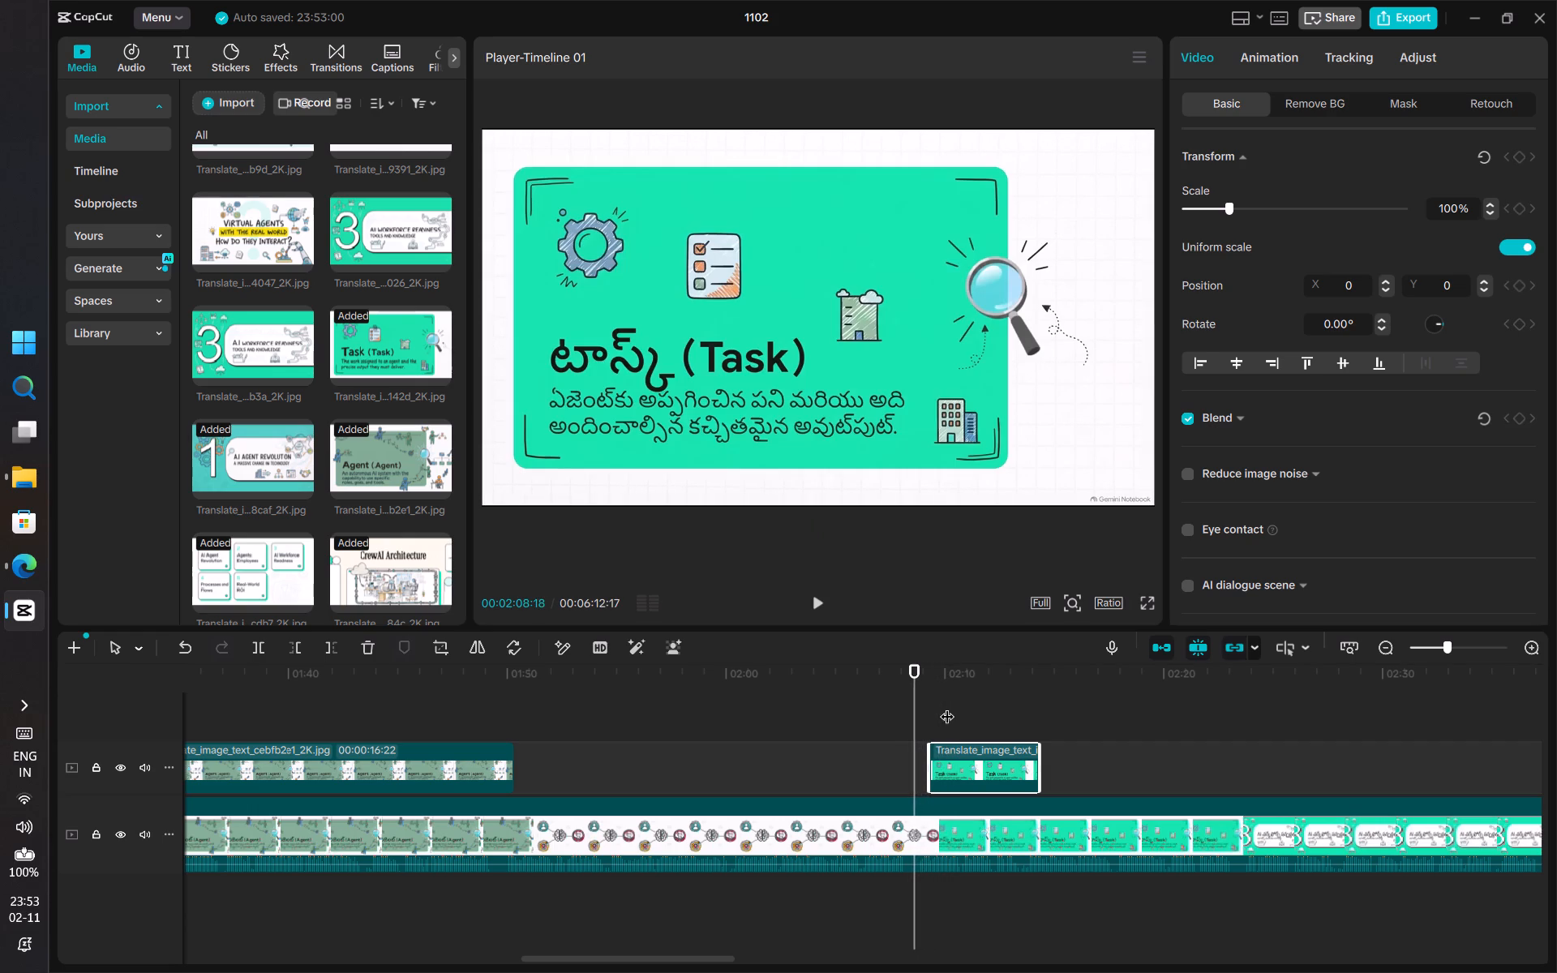
key("Right")
key("Left")
key("Left")
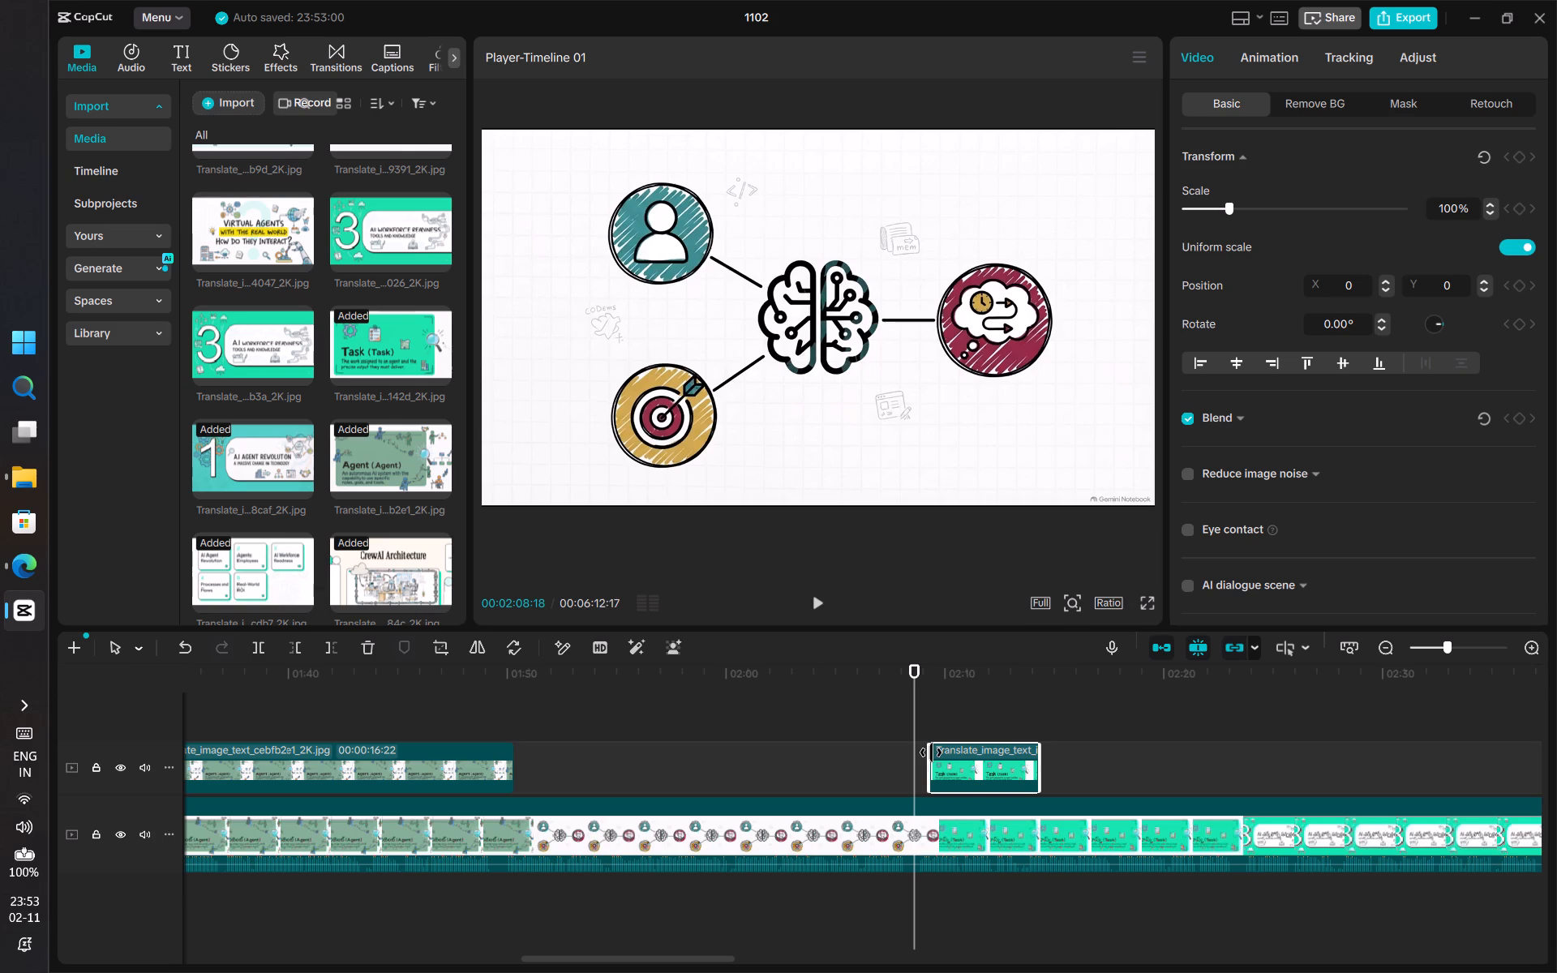
left_click_drag(931, 752, 915, 757)
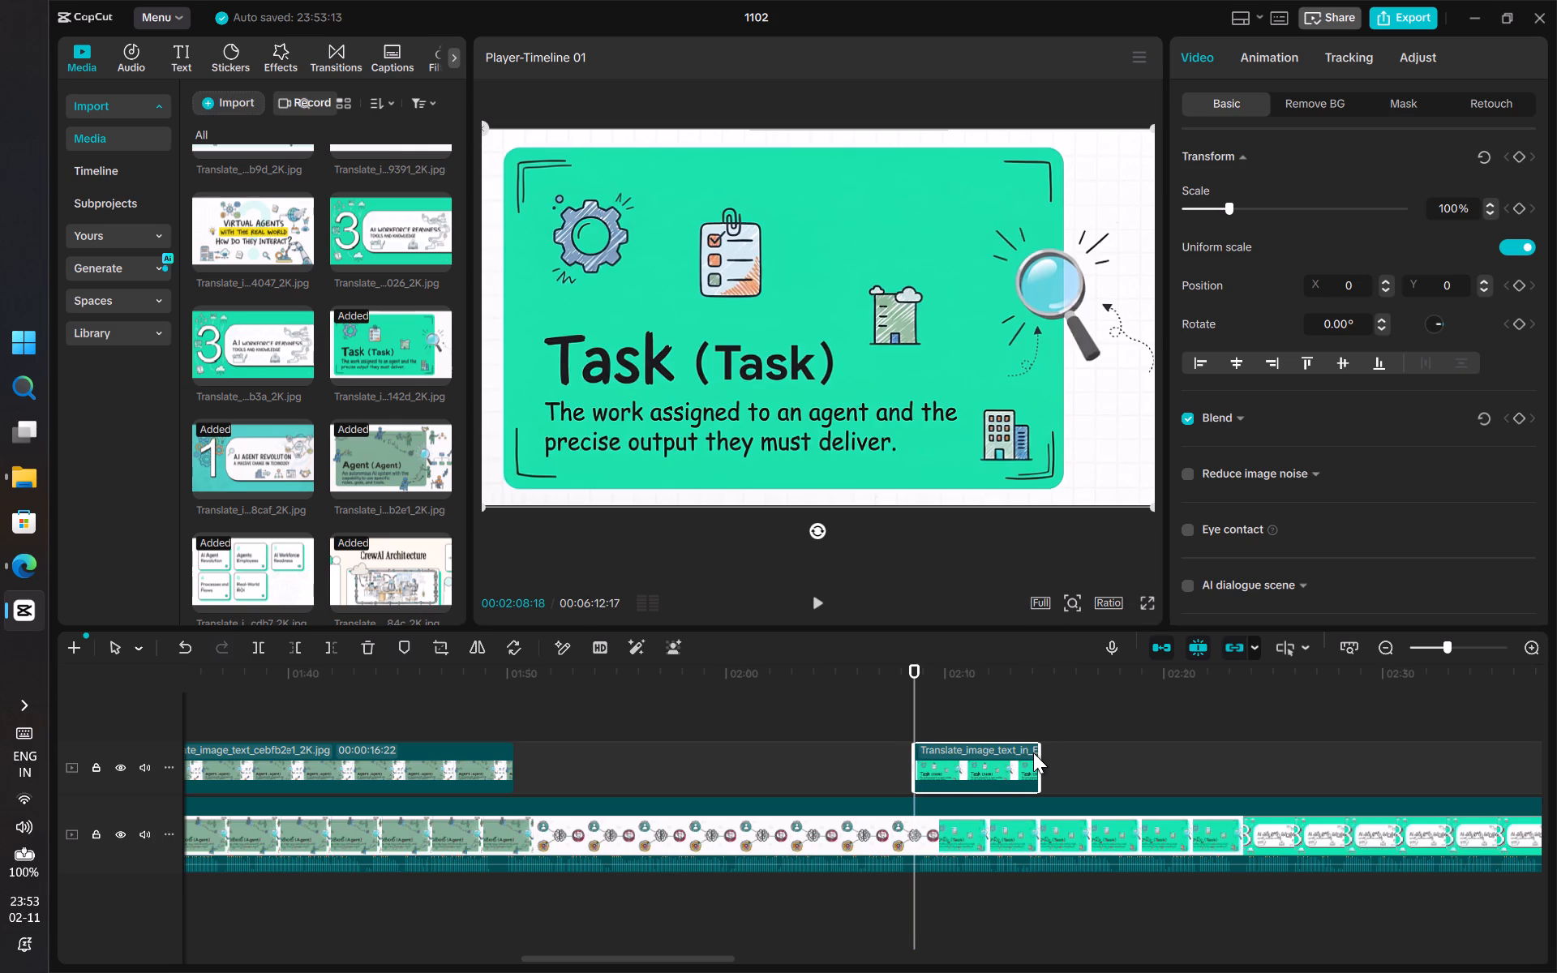
Extend the end of the English Task overlay to a duration of 00:00:15:02, near the end of the Telugu Task slide.
left_click_drag(1044, 759, 1281, 760)
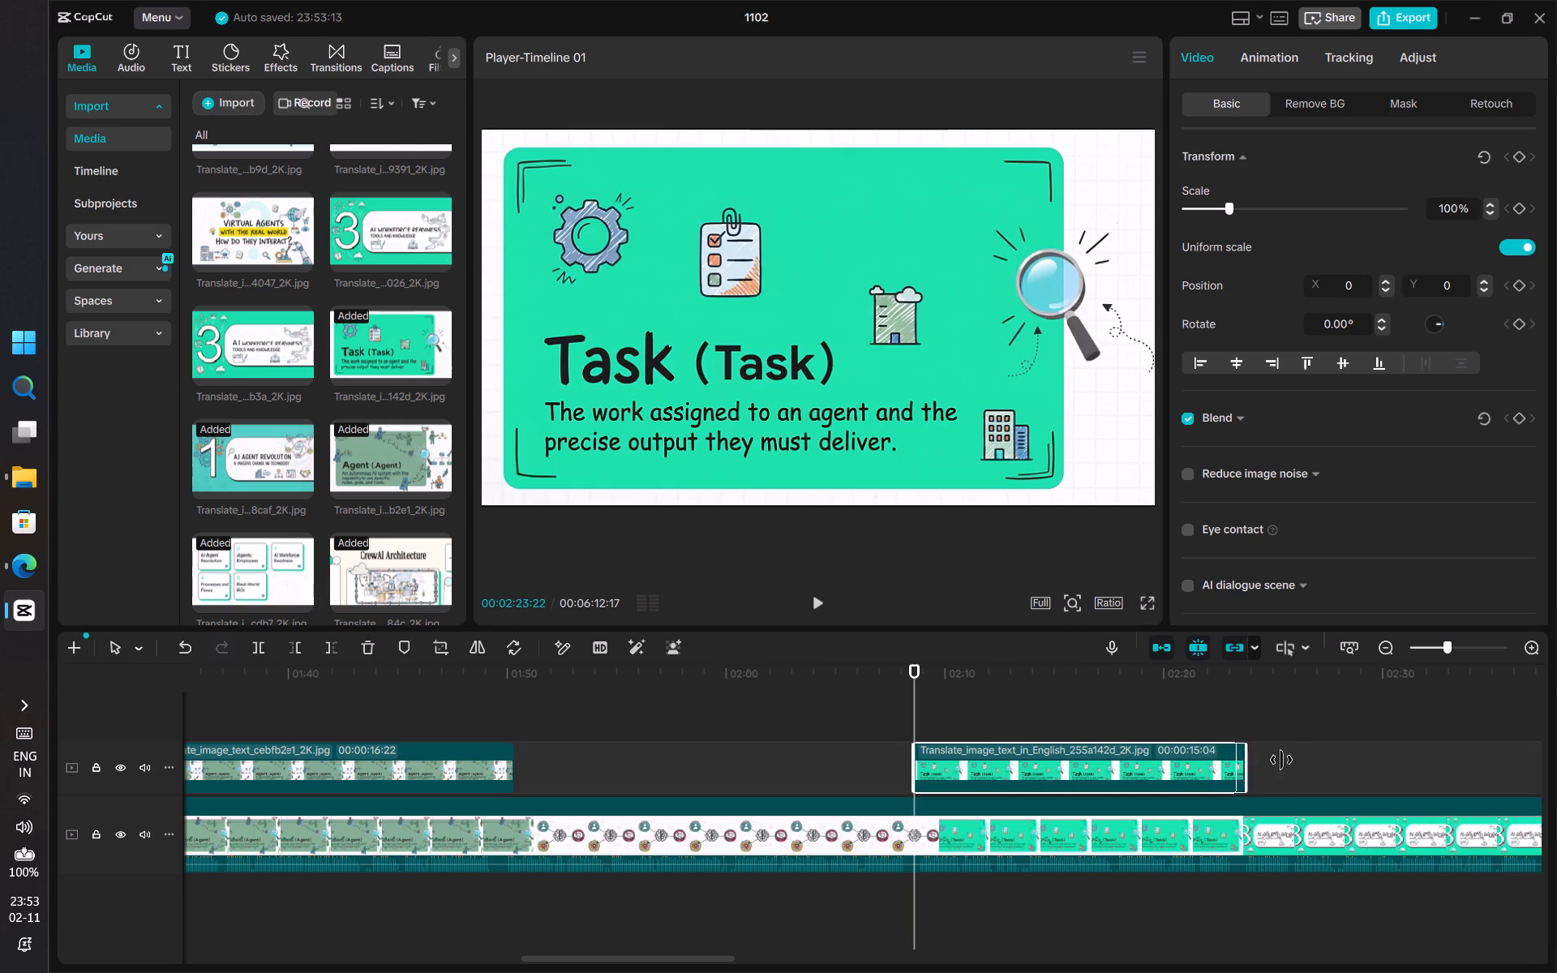
left_click_drag(1281, 760, 1361, 756)
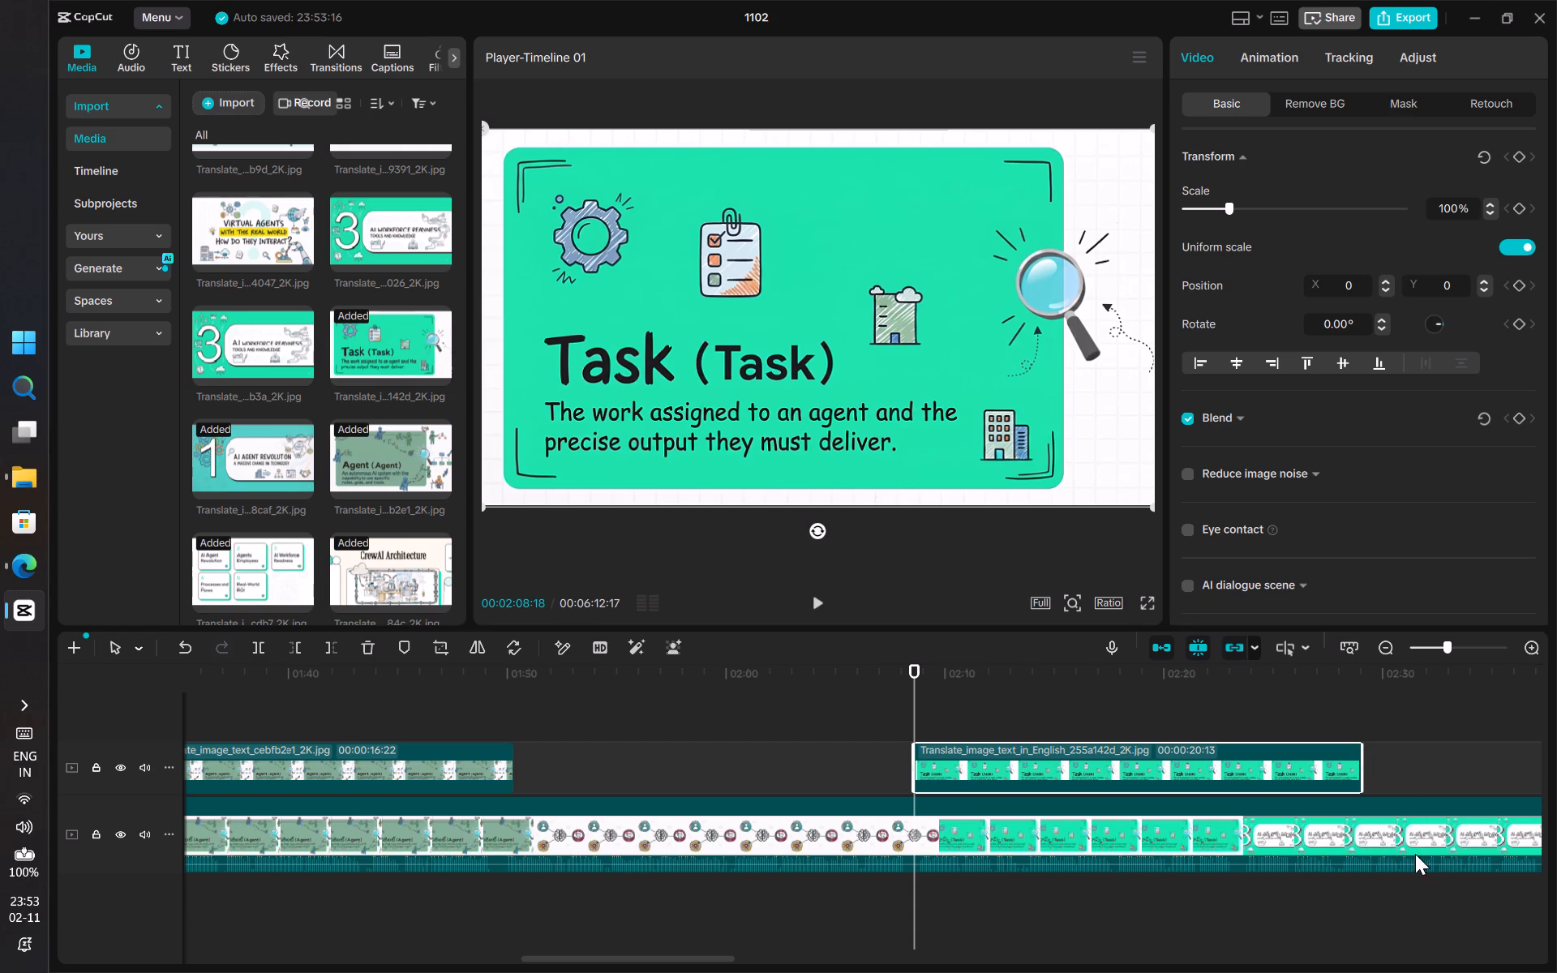
scroll(1330, 843, "up", 4, "ctrl")
scroll(1330, 843, "left", 2)
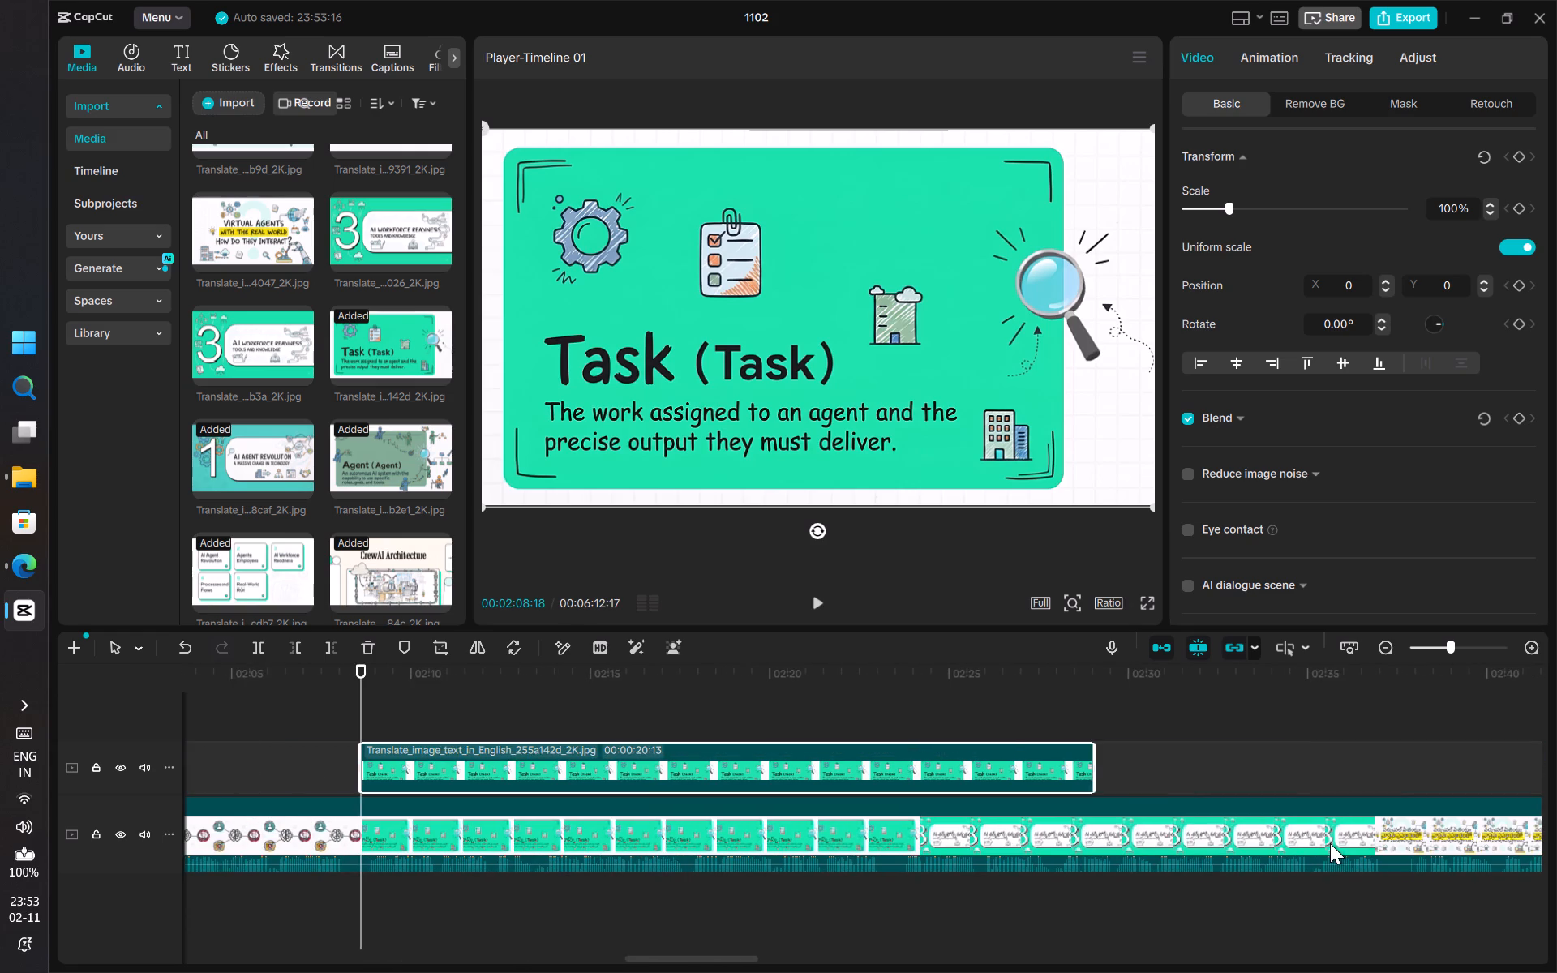
scroll(1330, 843, "left", 1)
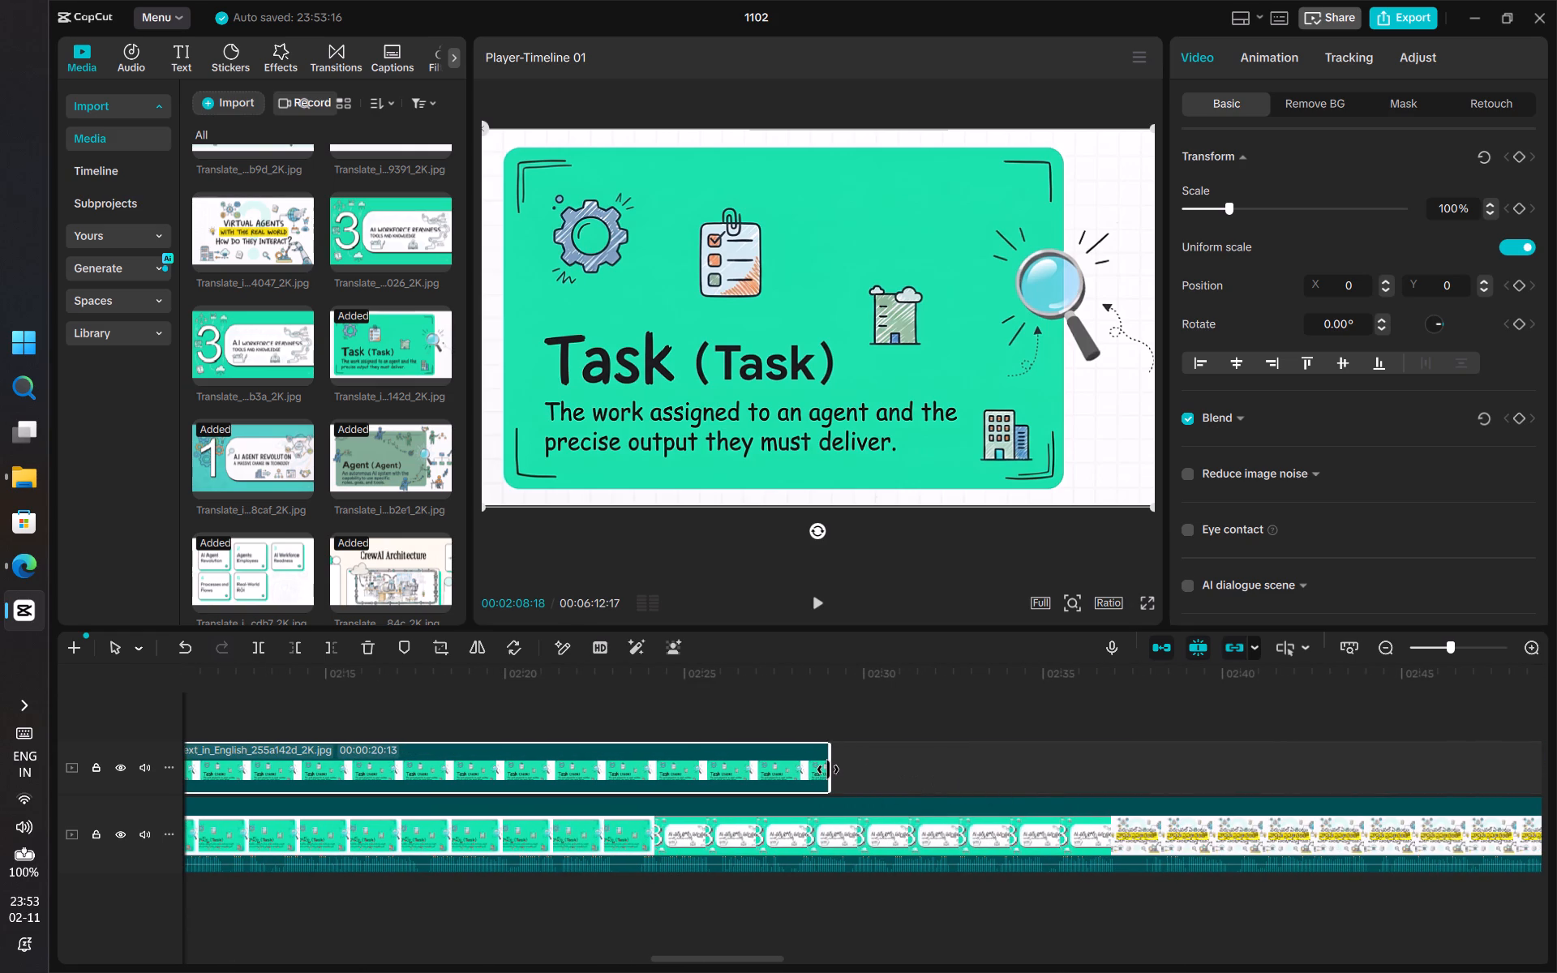
left_click_drag(828, 769, 637, 782)
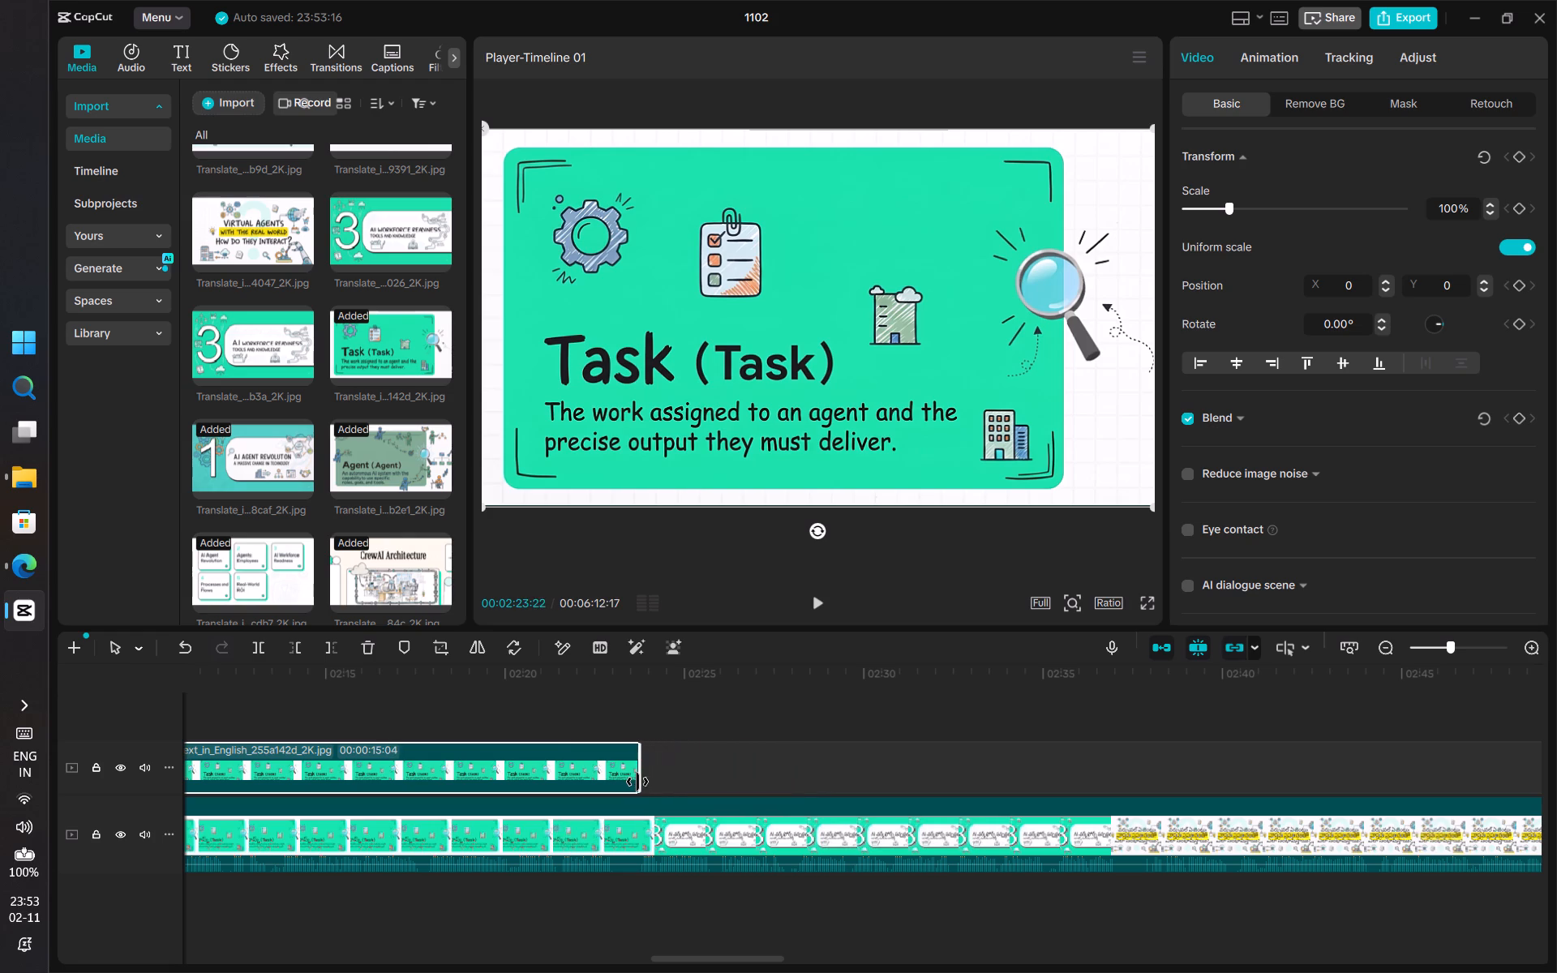
left_click_drag(637, 782, 636, 782)
Retrim the end of the Task overlay to 00:02:23:11, the last part of the Telugu Task slide, for a duration of 00:00:14:23.
left_click(650, 735)
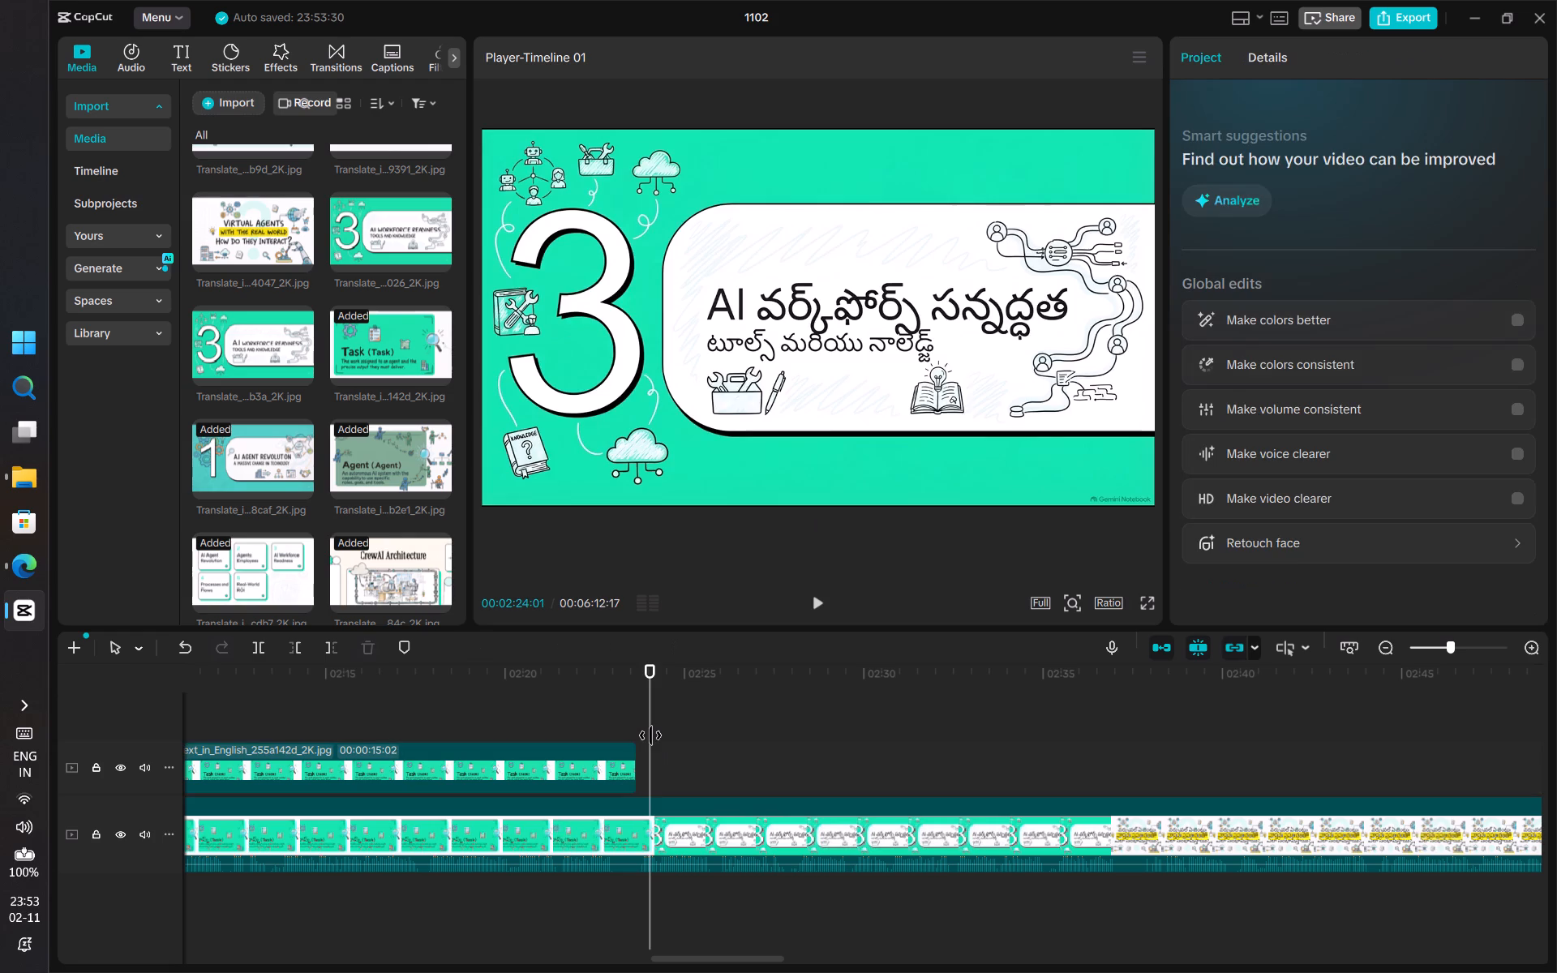
left_click_drag(651, 731, 643, 731)
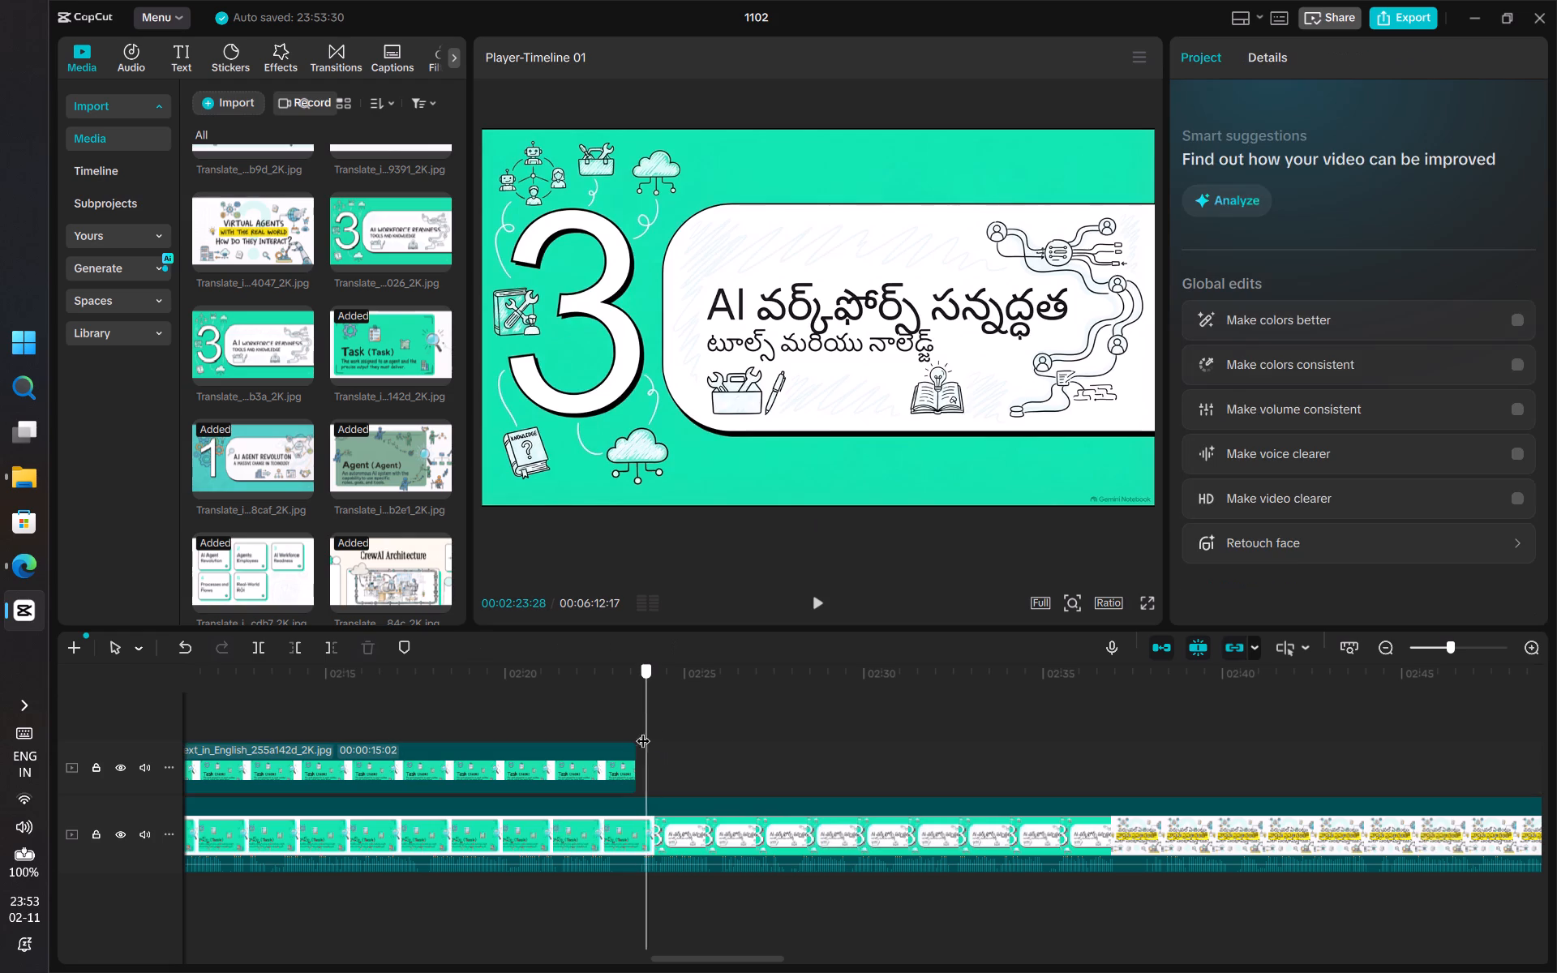
left_click_drag(643, 731, 639, 735)
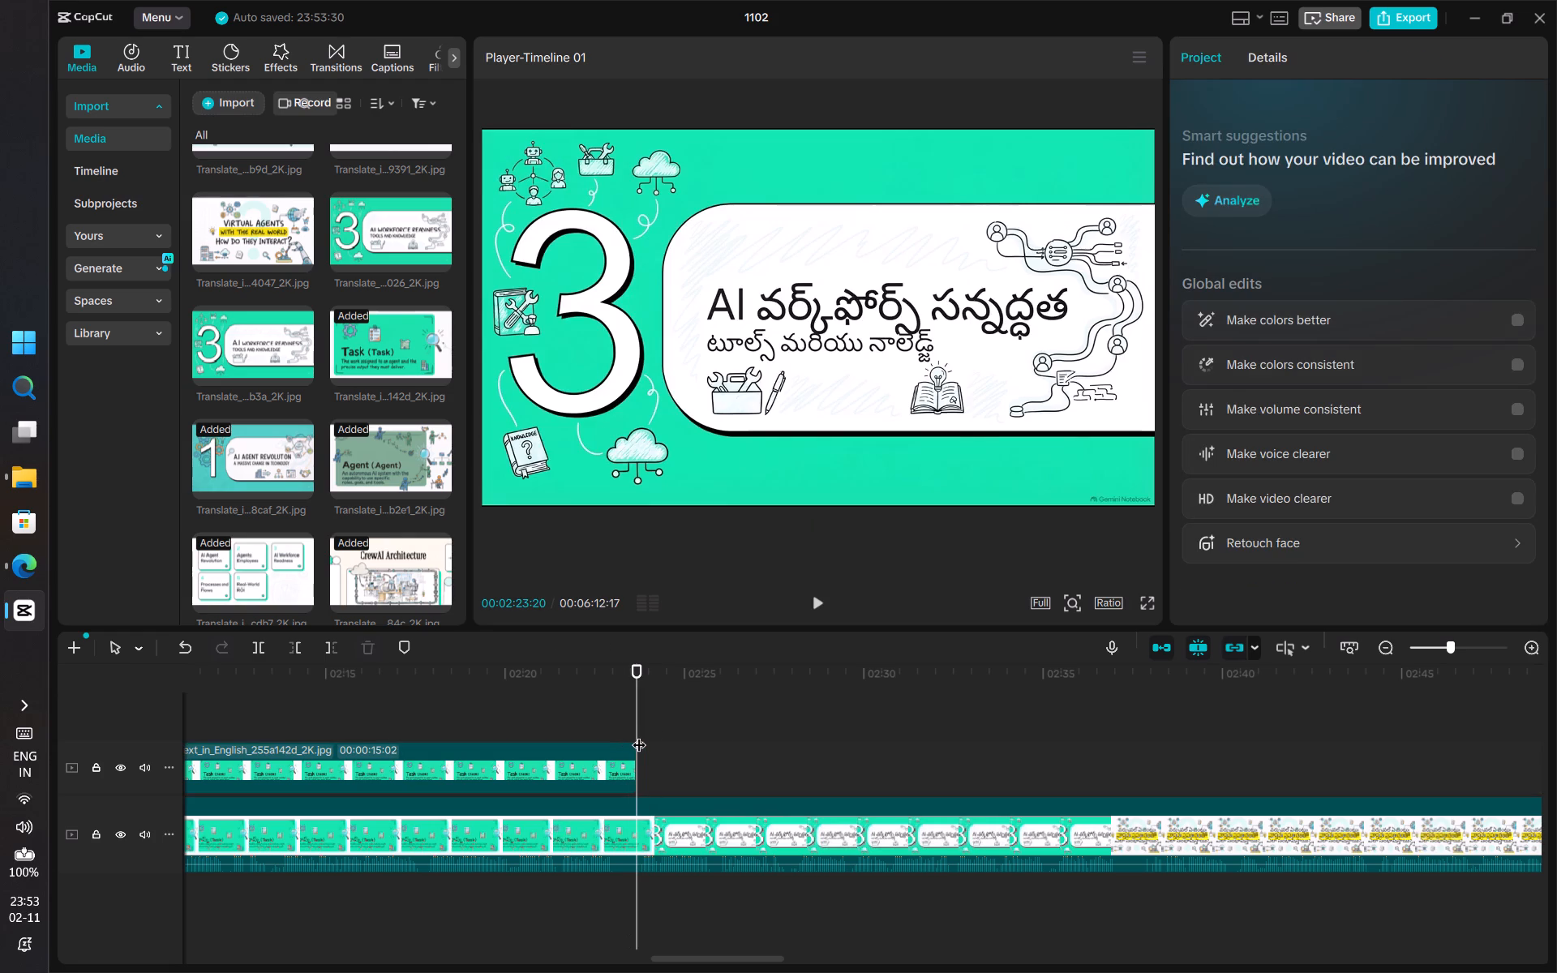
left_click(626, 750)
left_click_drag(640, 757, 609, 761)
left_click_drag(635, 702, 616, 704)
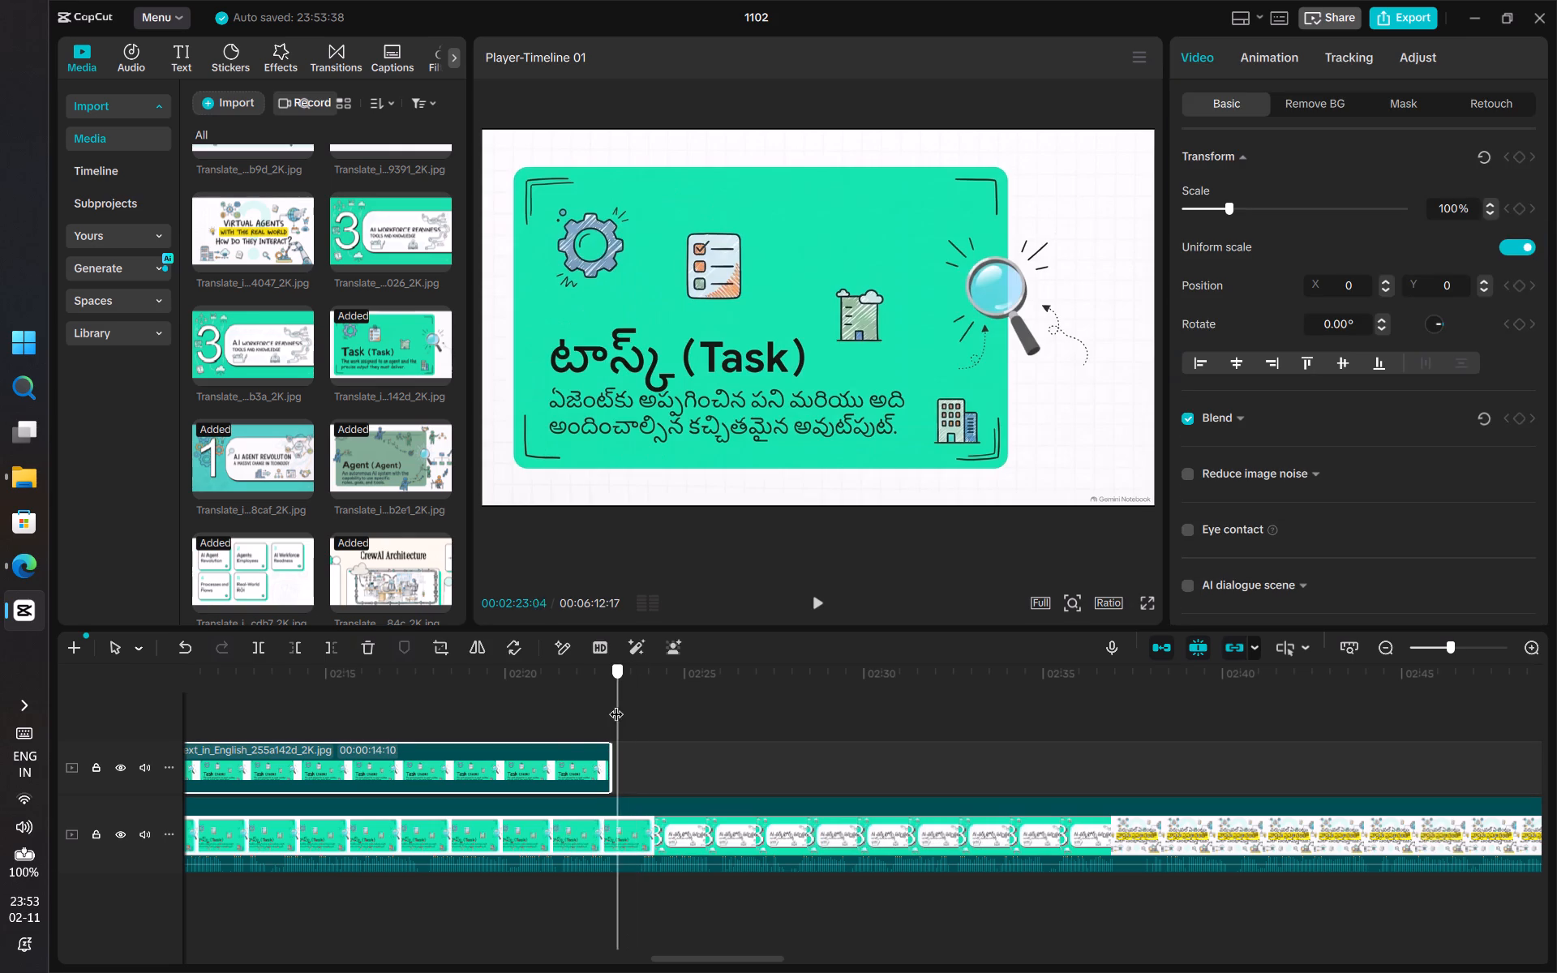
left_click_drag(616, 704, 627, 711)
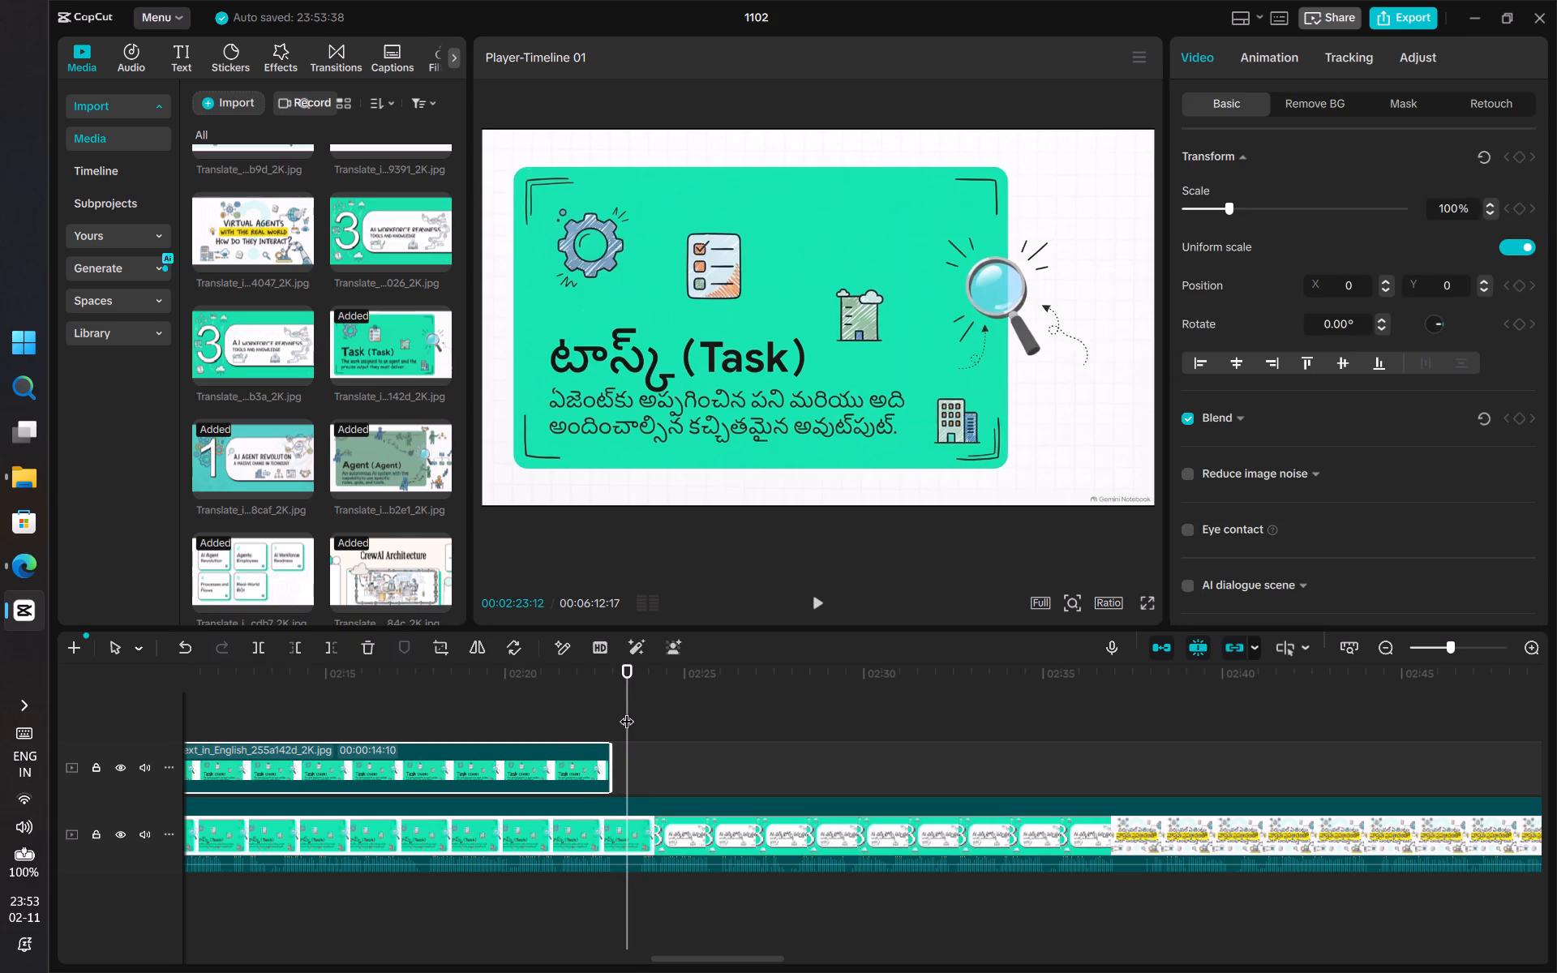
key("Left")
left_click_drag(613, 750, 623, 751)
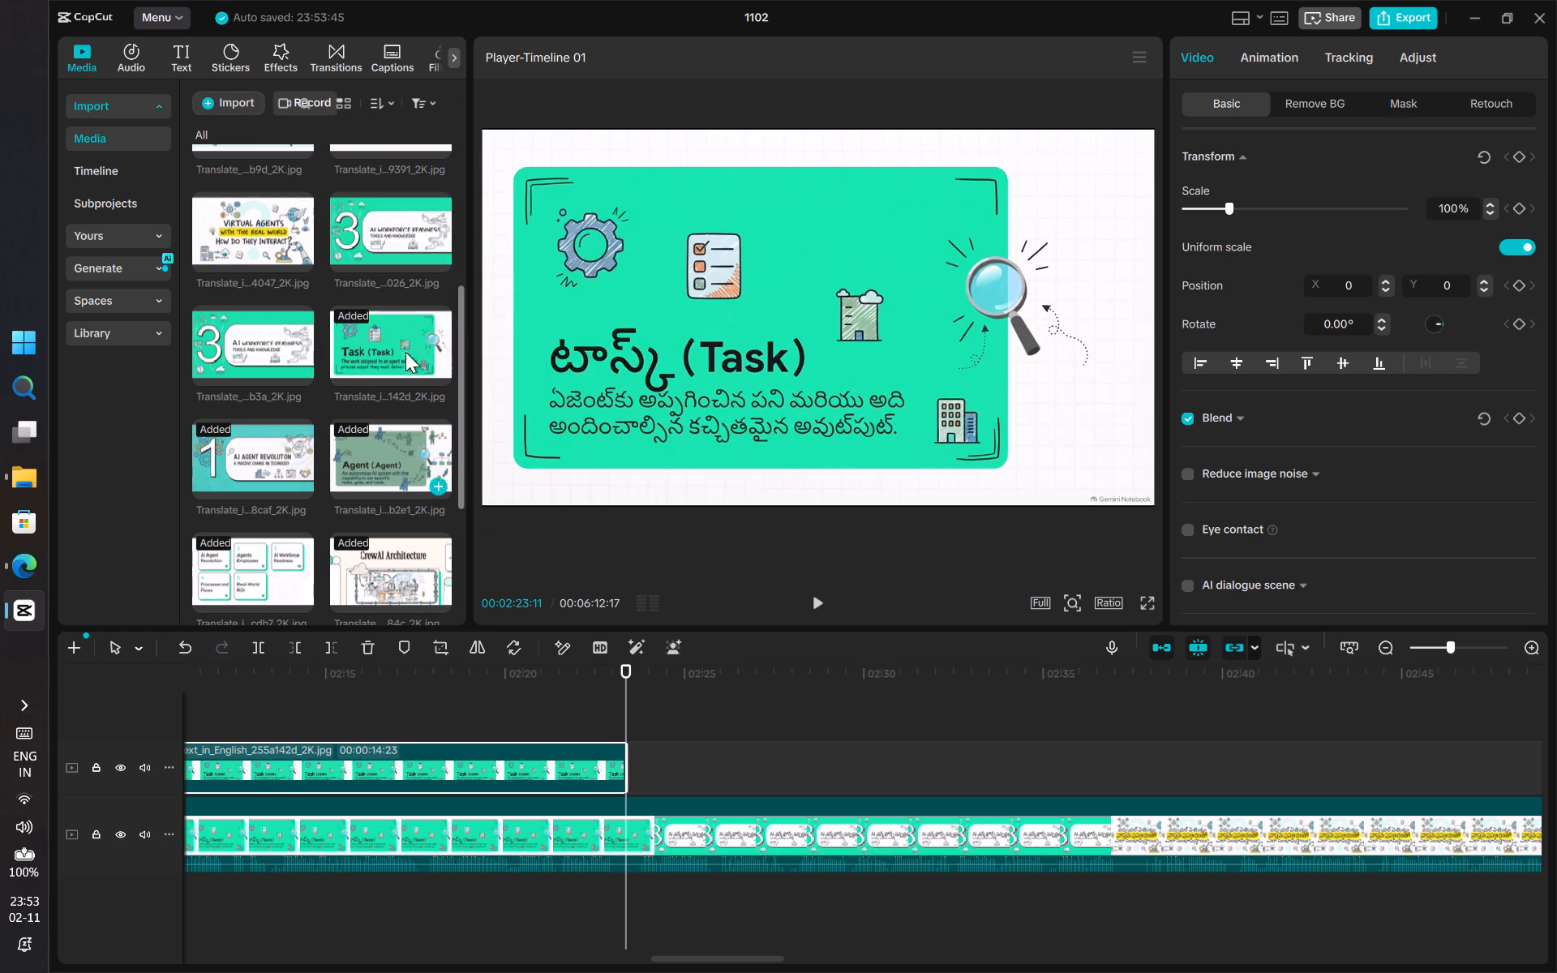
Place the English "3 AI Workforce Readiness" slide directly after the Task overlay and extend it to a duration of 00:00:13:15.
left_click_drag(268, 342, 624, 764)
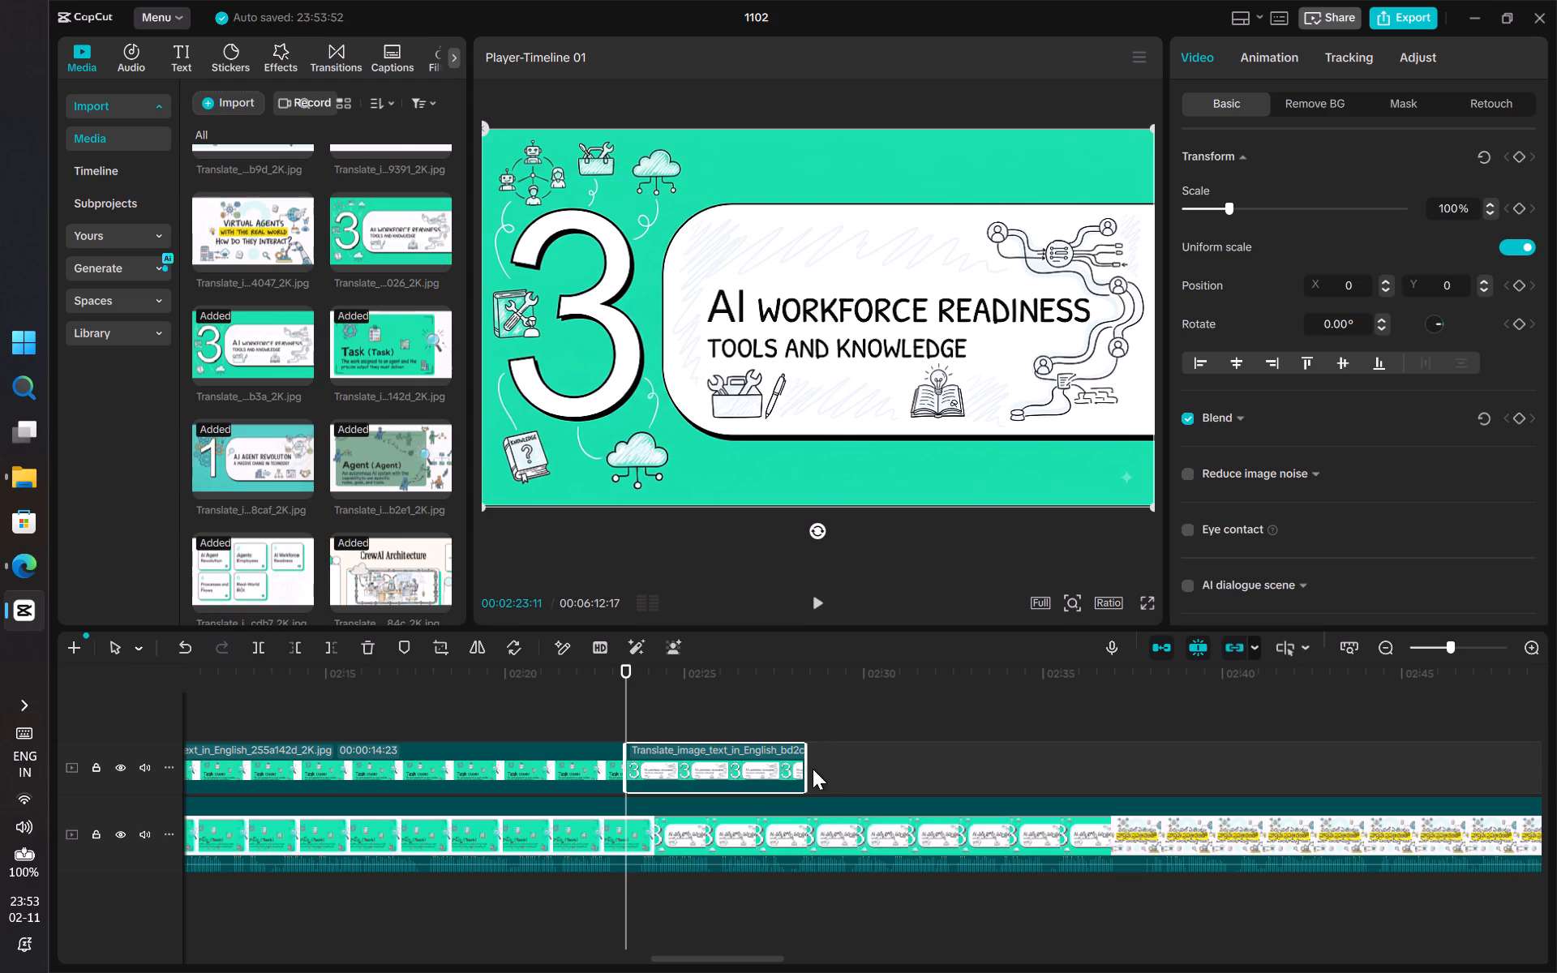
left_click_drag(806, 769, 1042, 755)
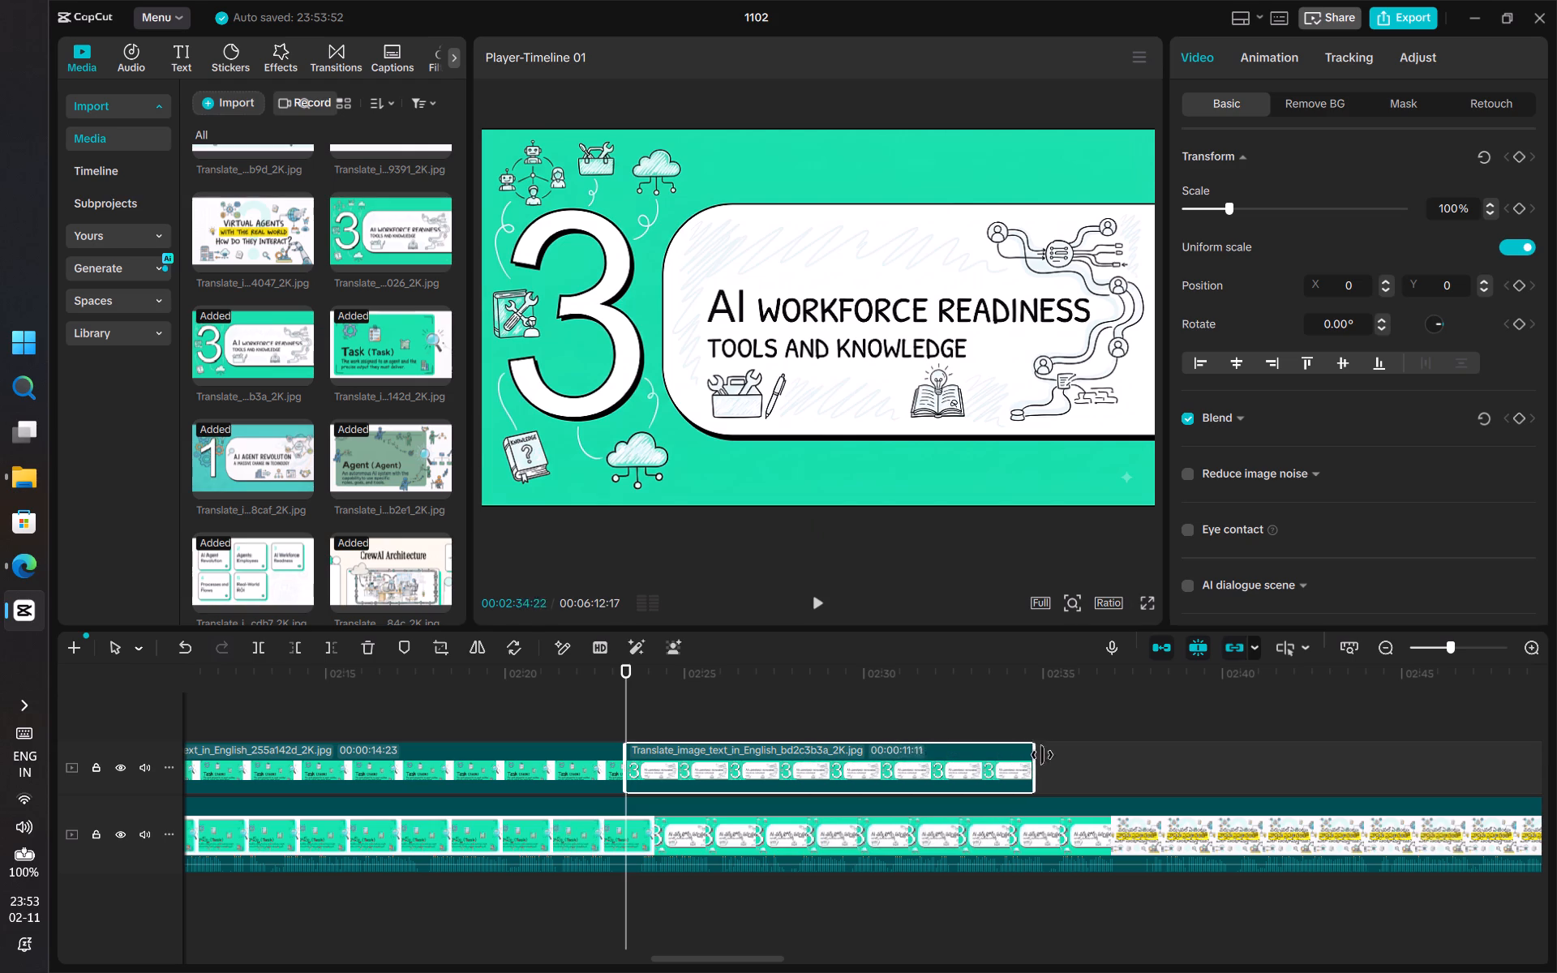
left_click_drag(1042, 755, 1124, 766)
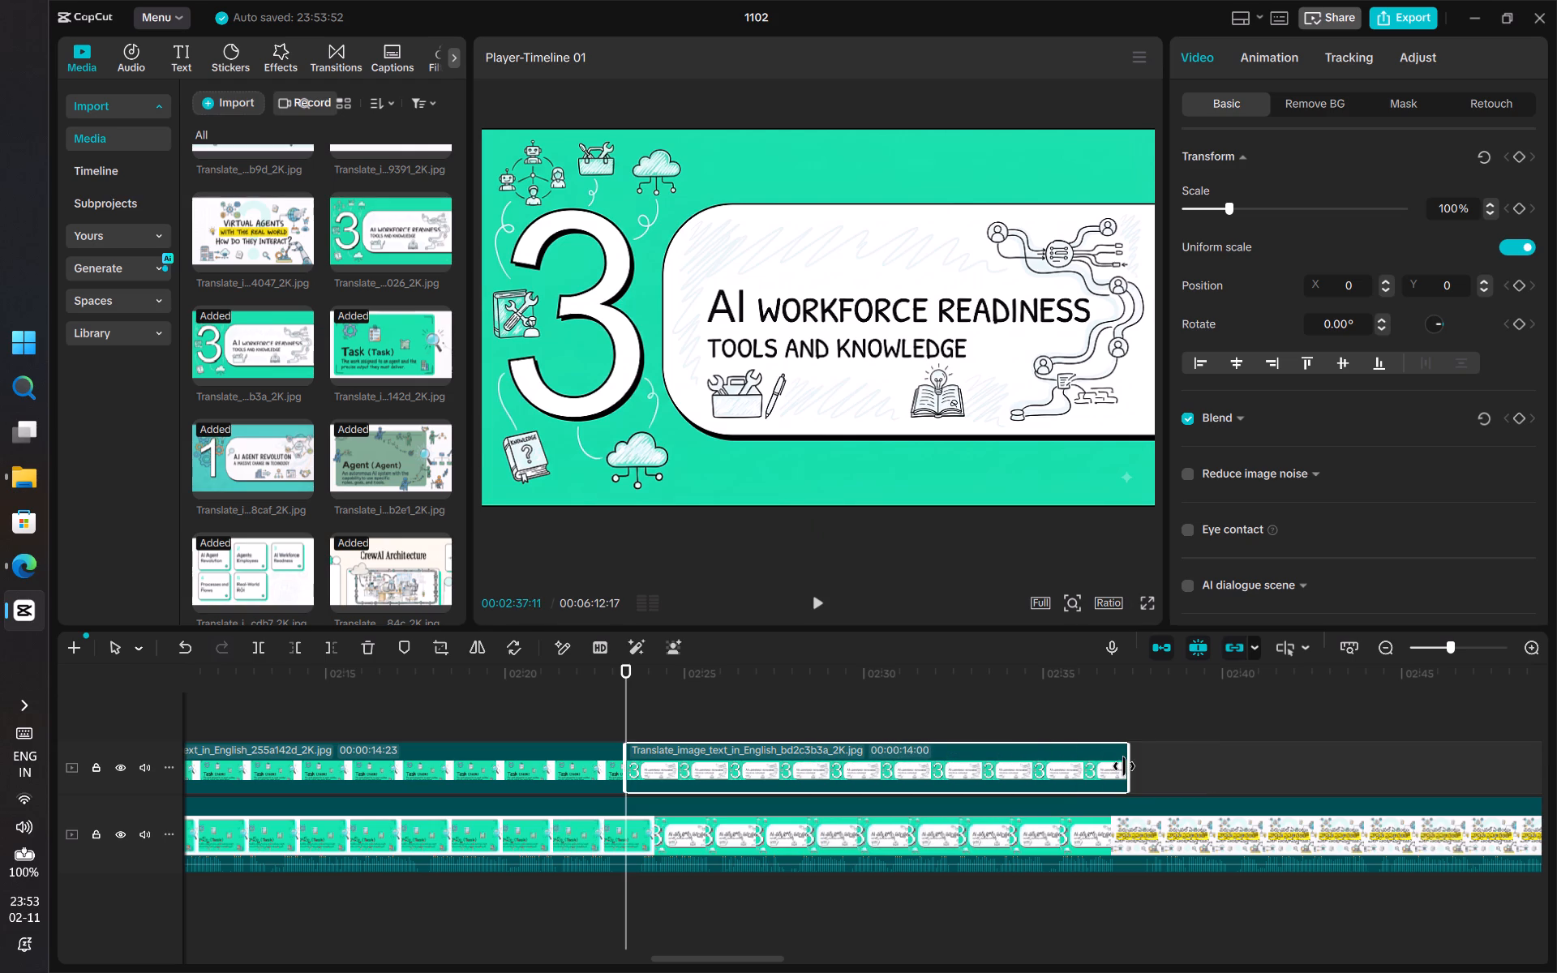
left_click_drag(1124, 766, 1106, 770)
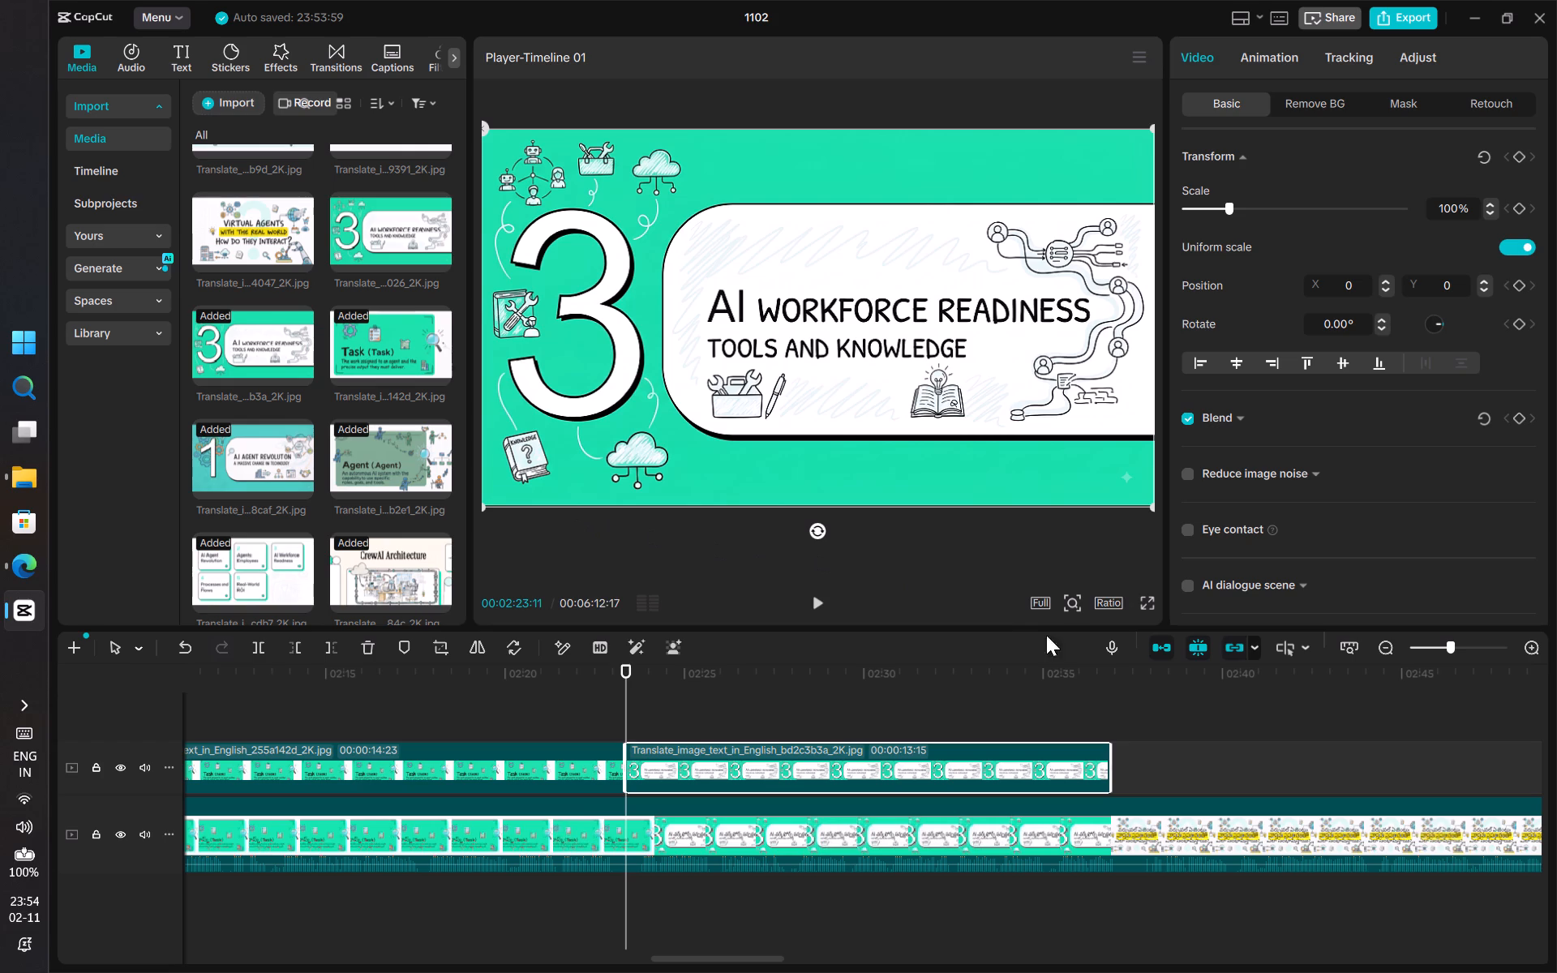
Extend the end of the AI Workforce Readiness overlay to 00:02:37:13, where its Telugu slide ends, for a duration of 00:00:14:02.
left_click(1116, 719)
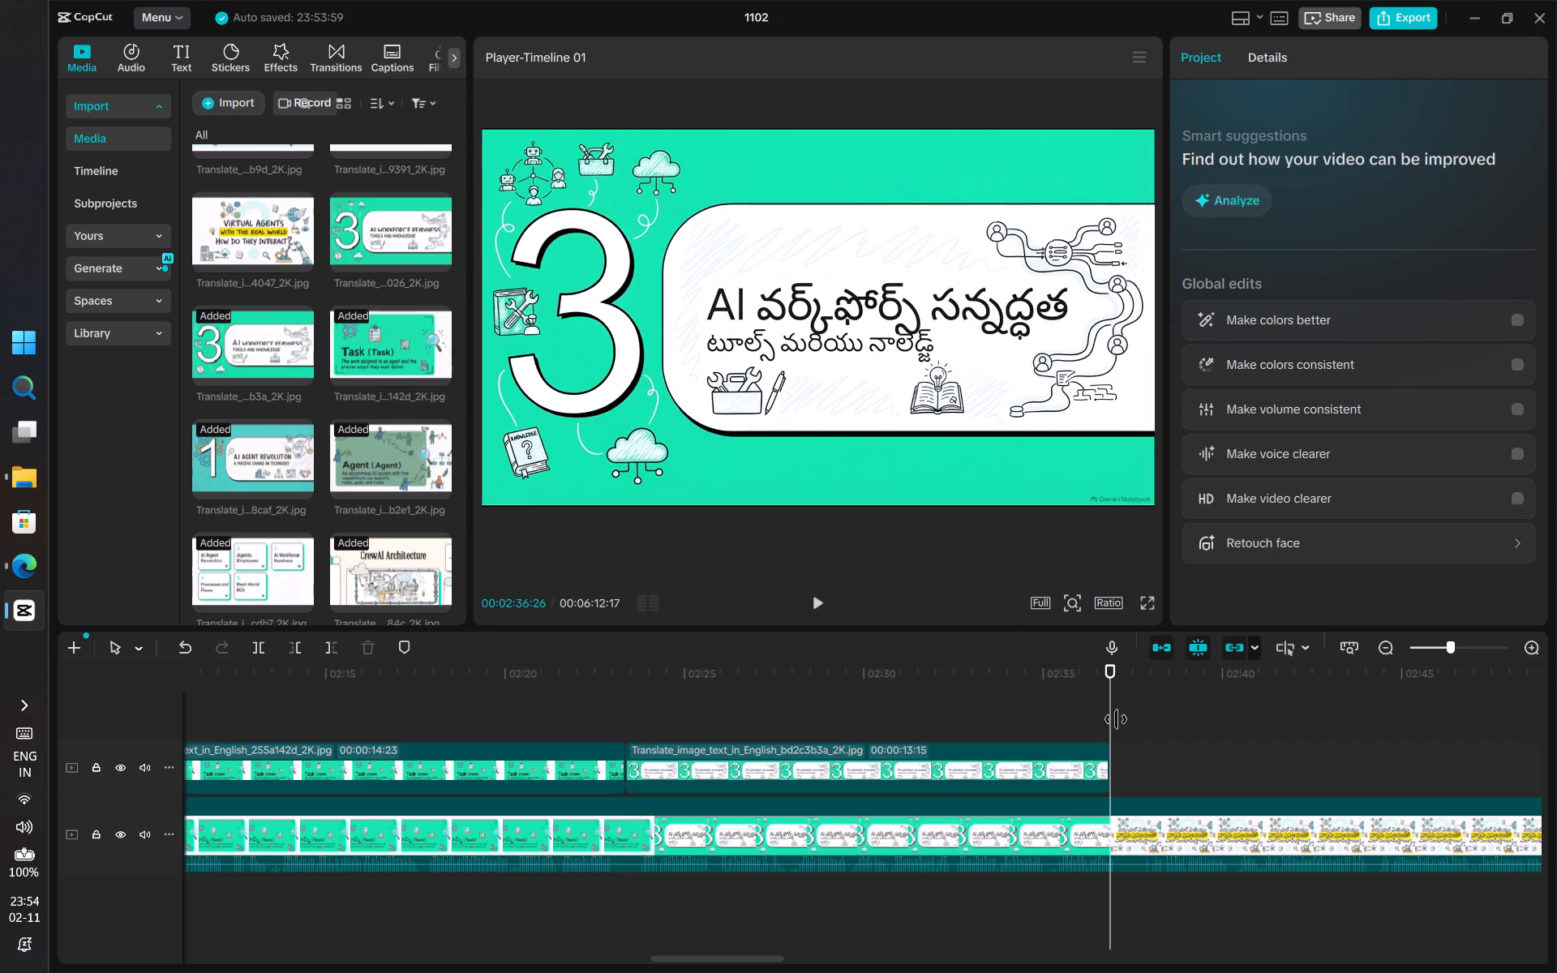
key("Right")
key("Right")
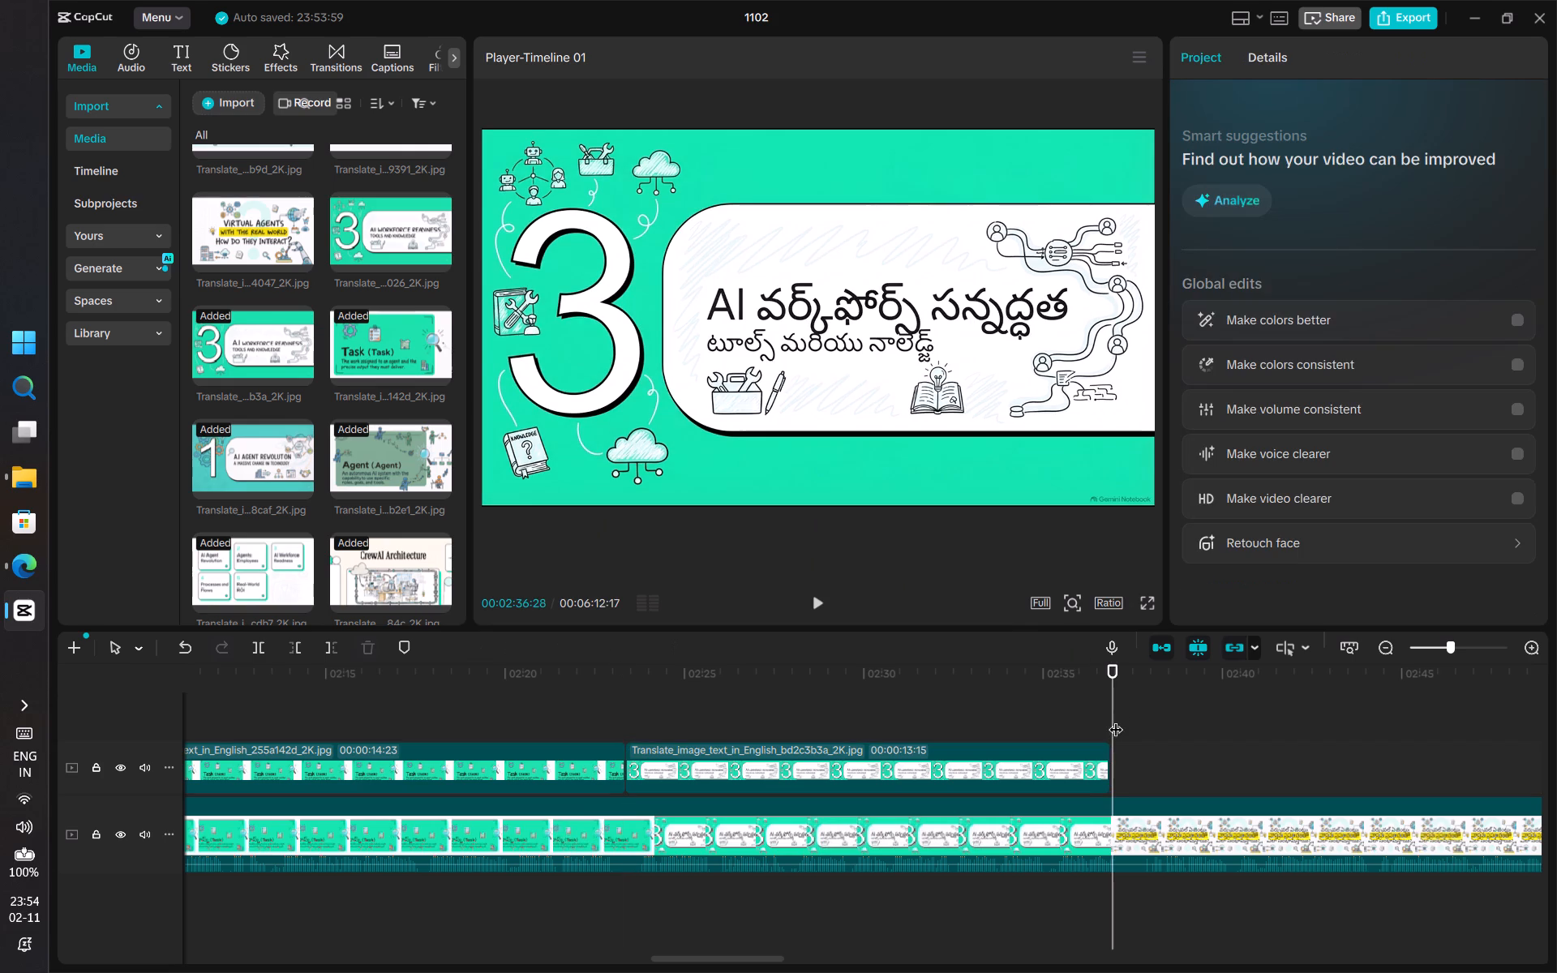
key("Right")
key("Right")
key("Right")
key("Right")
key("Right")
key("Right")
key("Right")
key("Right")
key("Right")
key("Right")
key("Right")
key("Right")
key("Right")
key("Right")
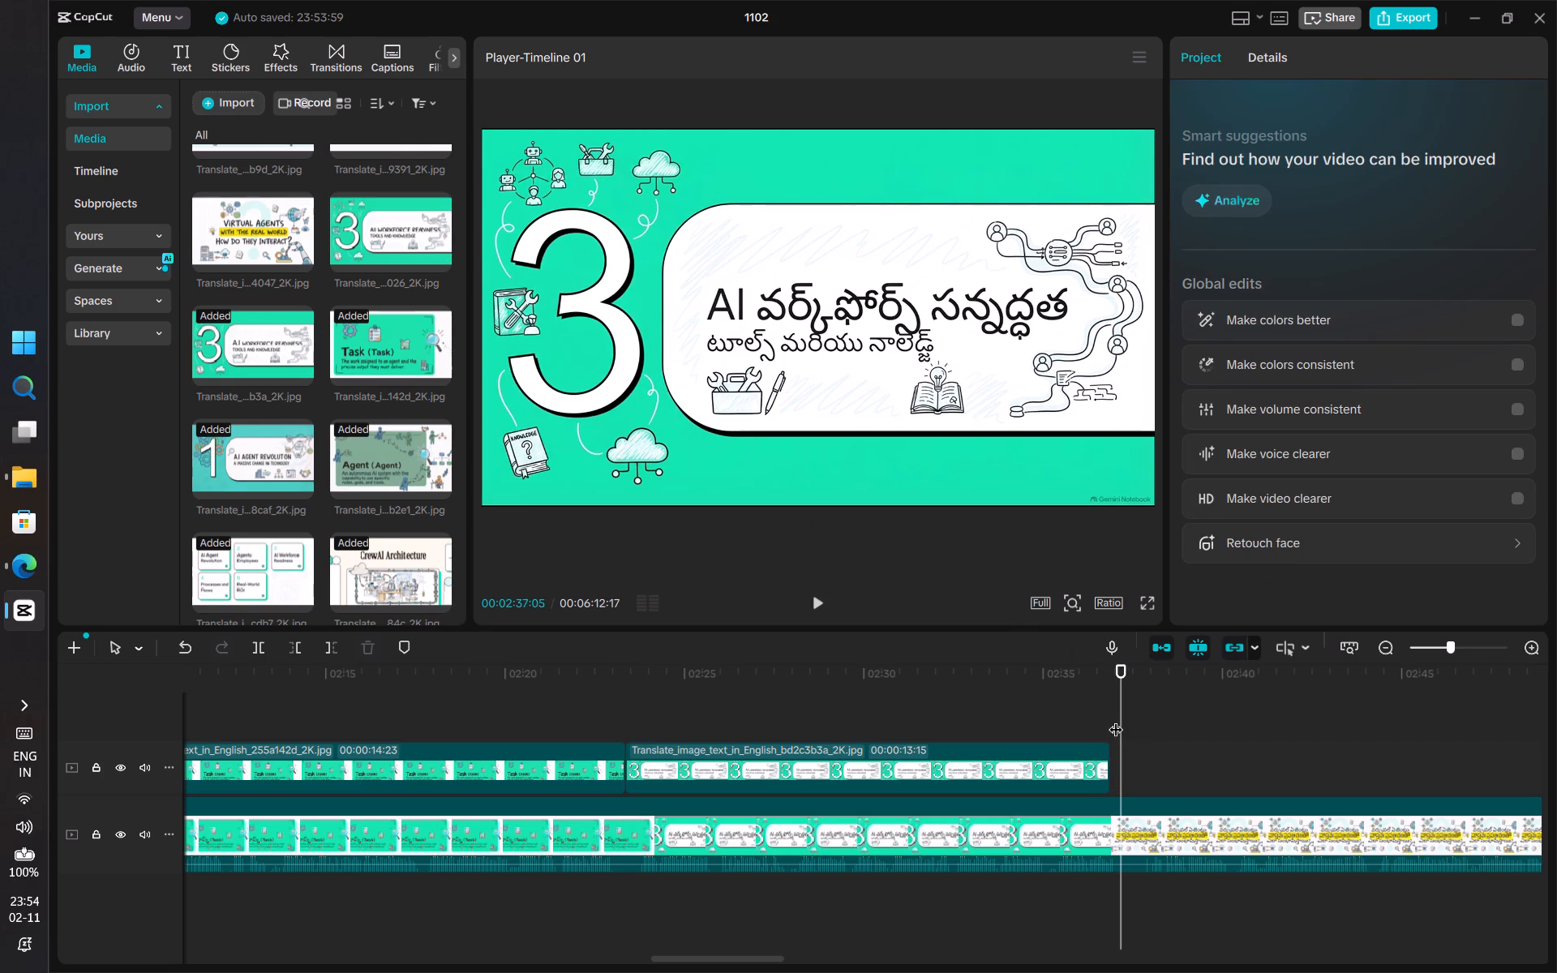
key("Right")
key("Right")
key("Right")
key("Right")
key("Right")
key("Right")
key("Right")
key("Right")
key("Right")
key("Right")
key("Right")
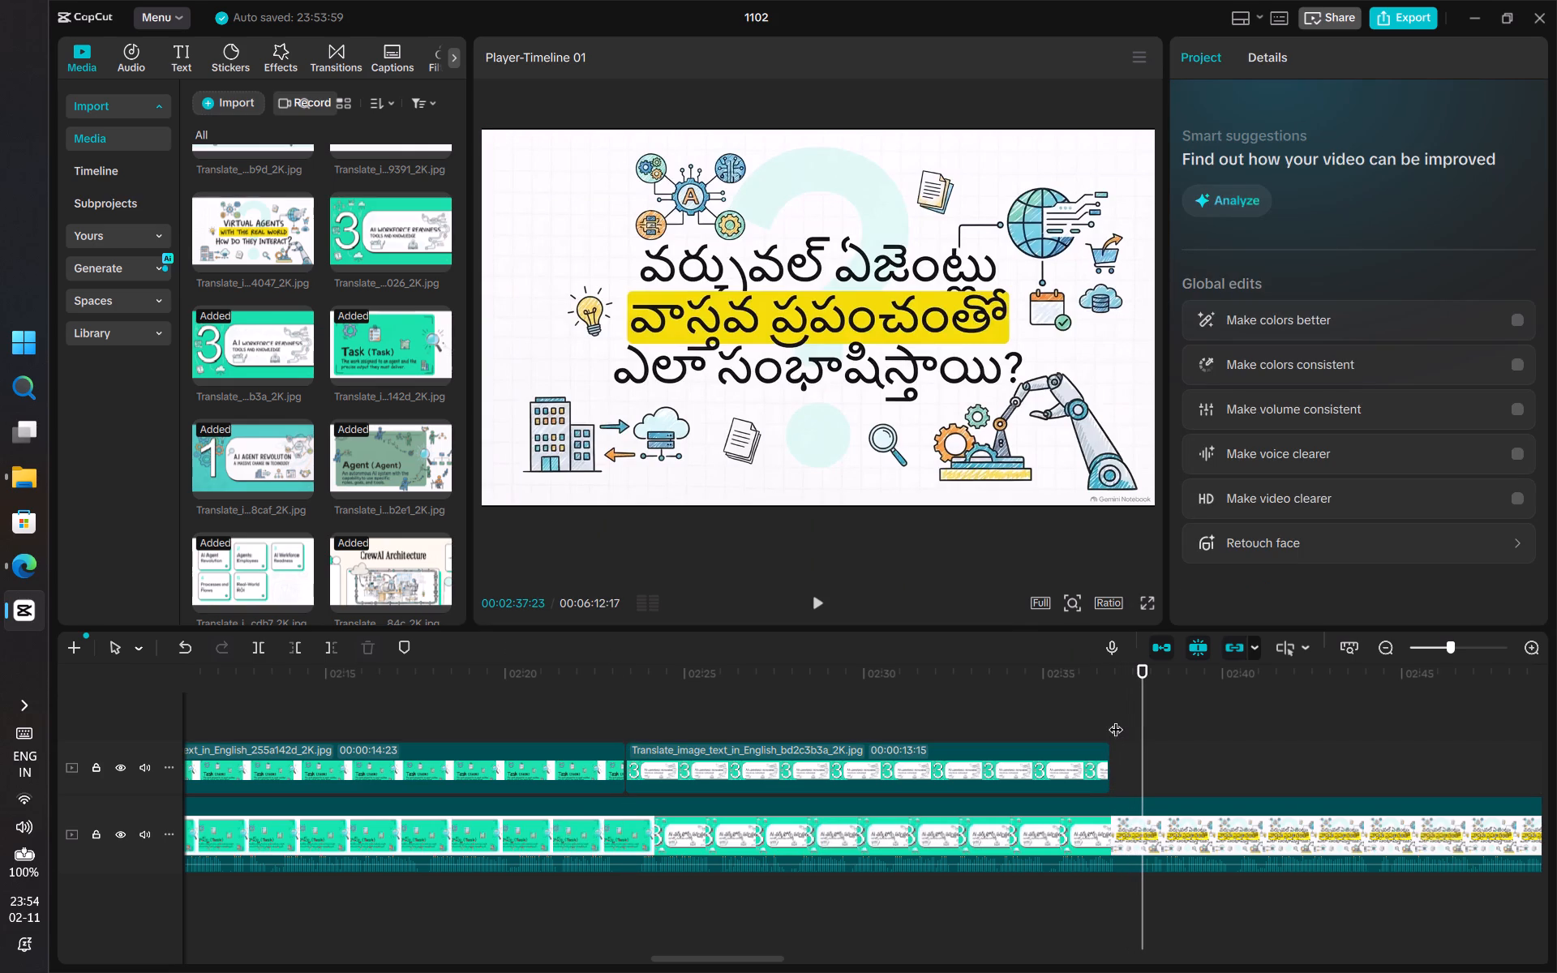
key("Left")
key("Left")
key("Left")
key("Left")
key("Left")
key("Left")
key("Left")
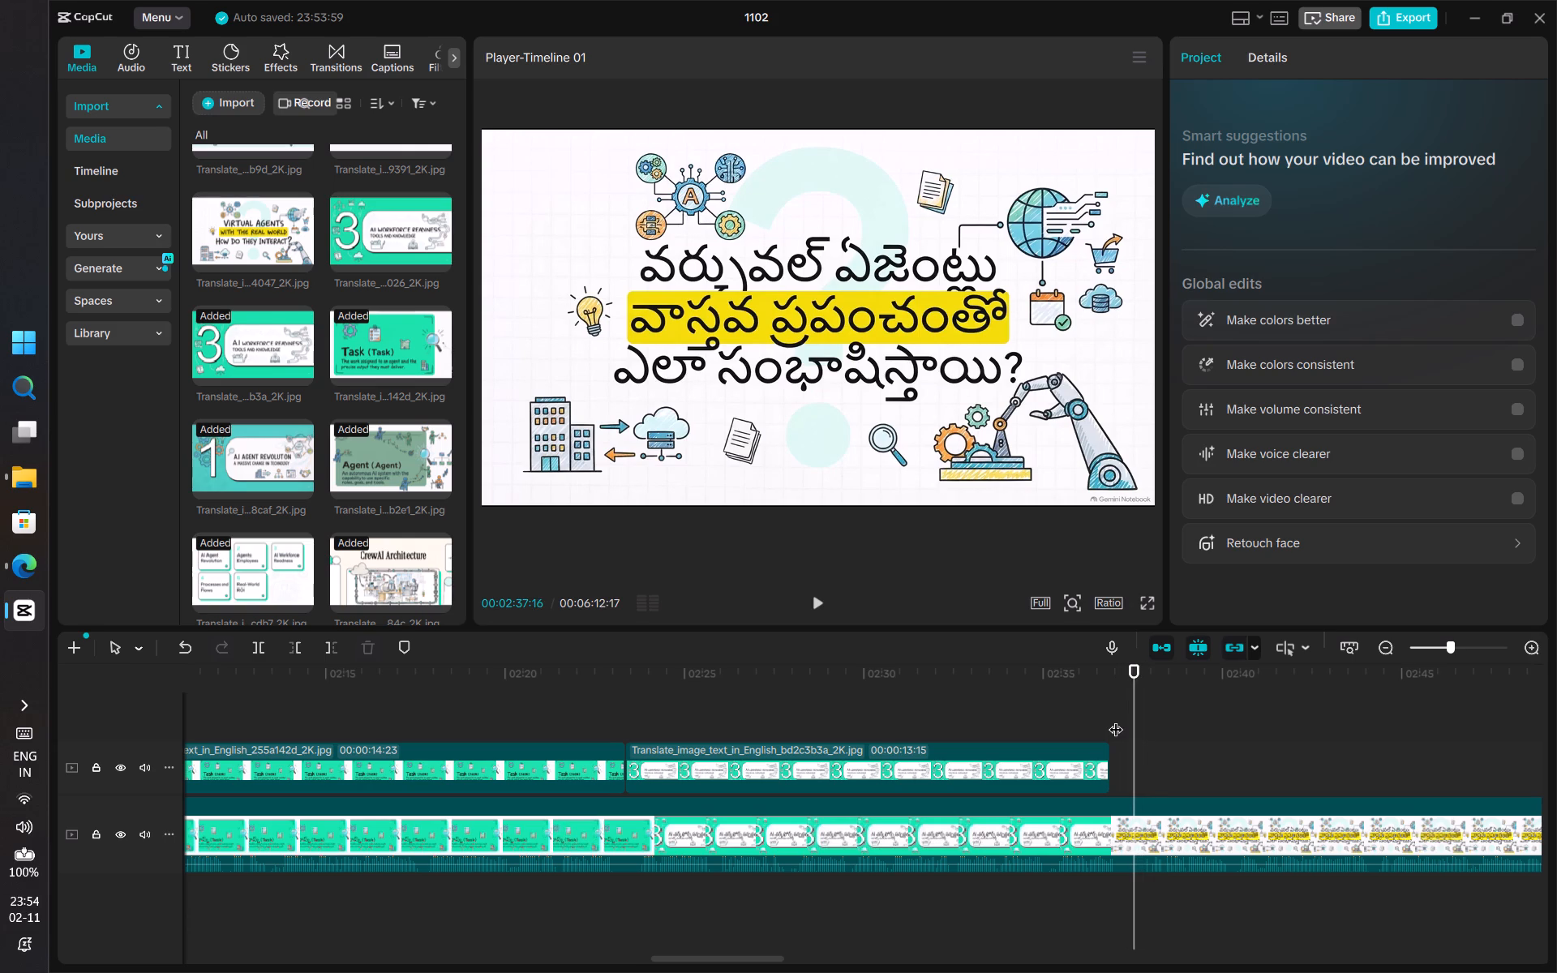
key("Left")
key("Left")
key("Left")
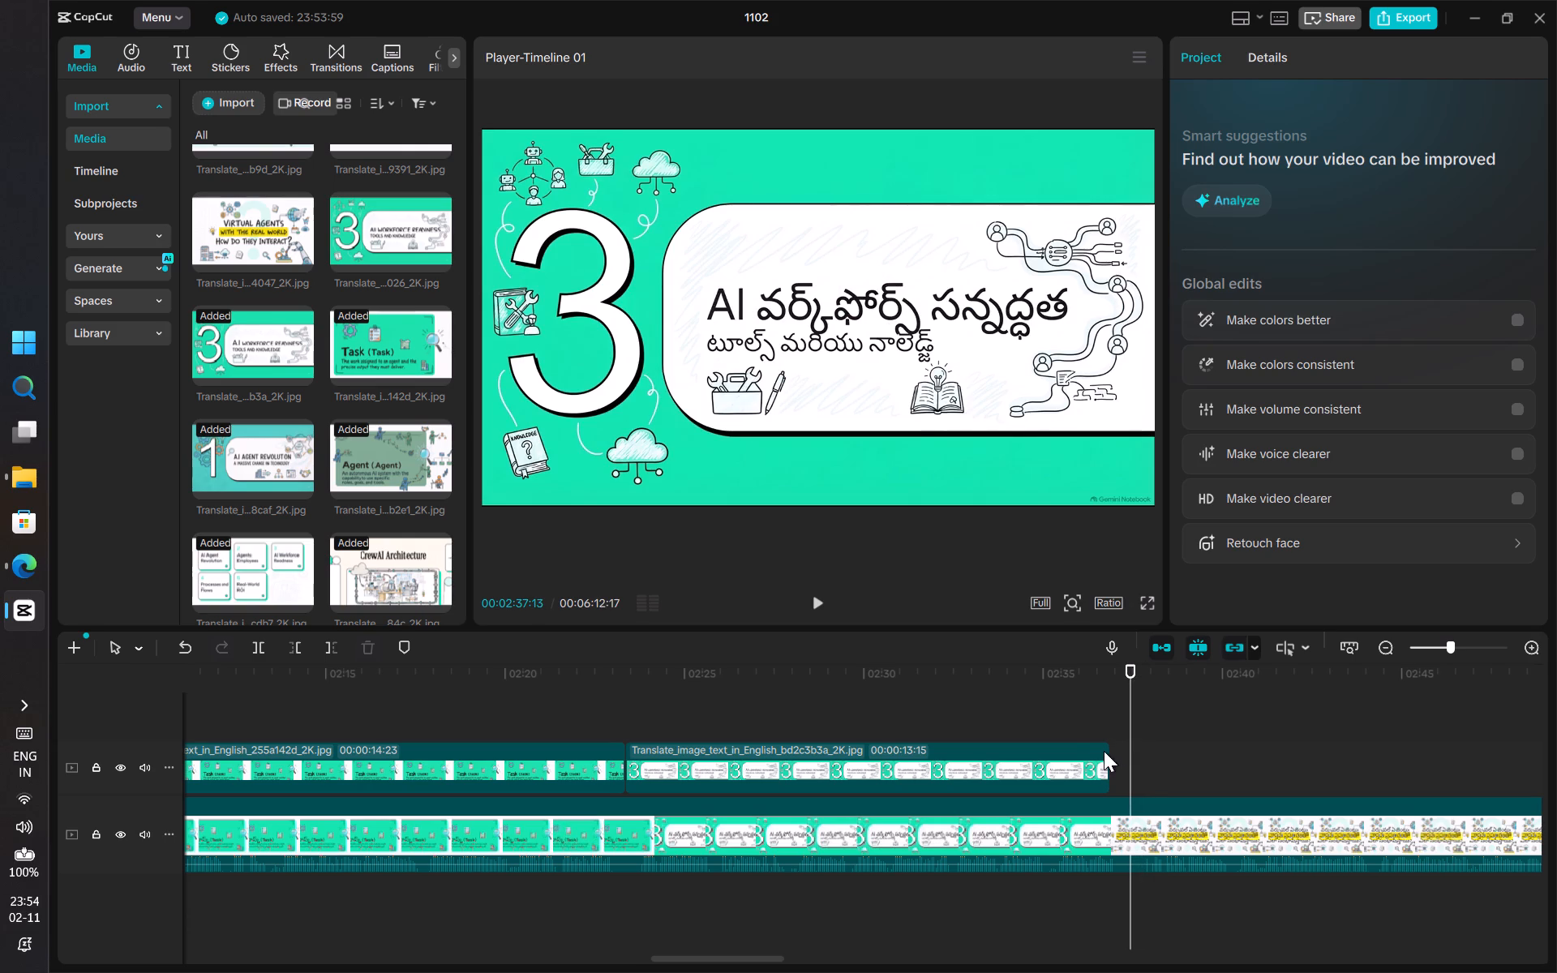
left_click_drag(1109, 752, 1130, 754)
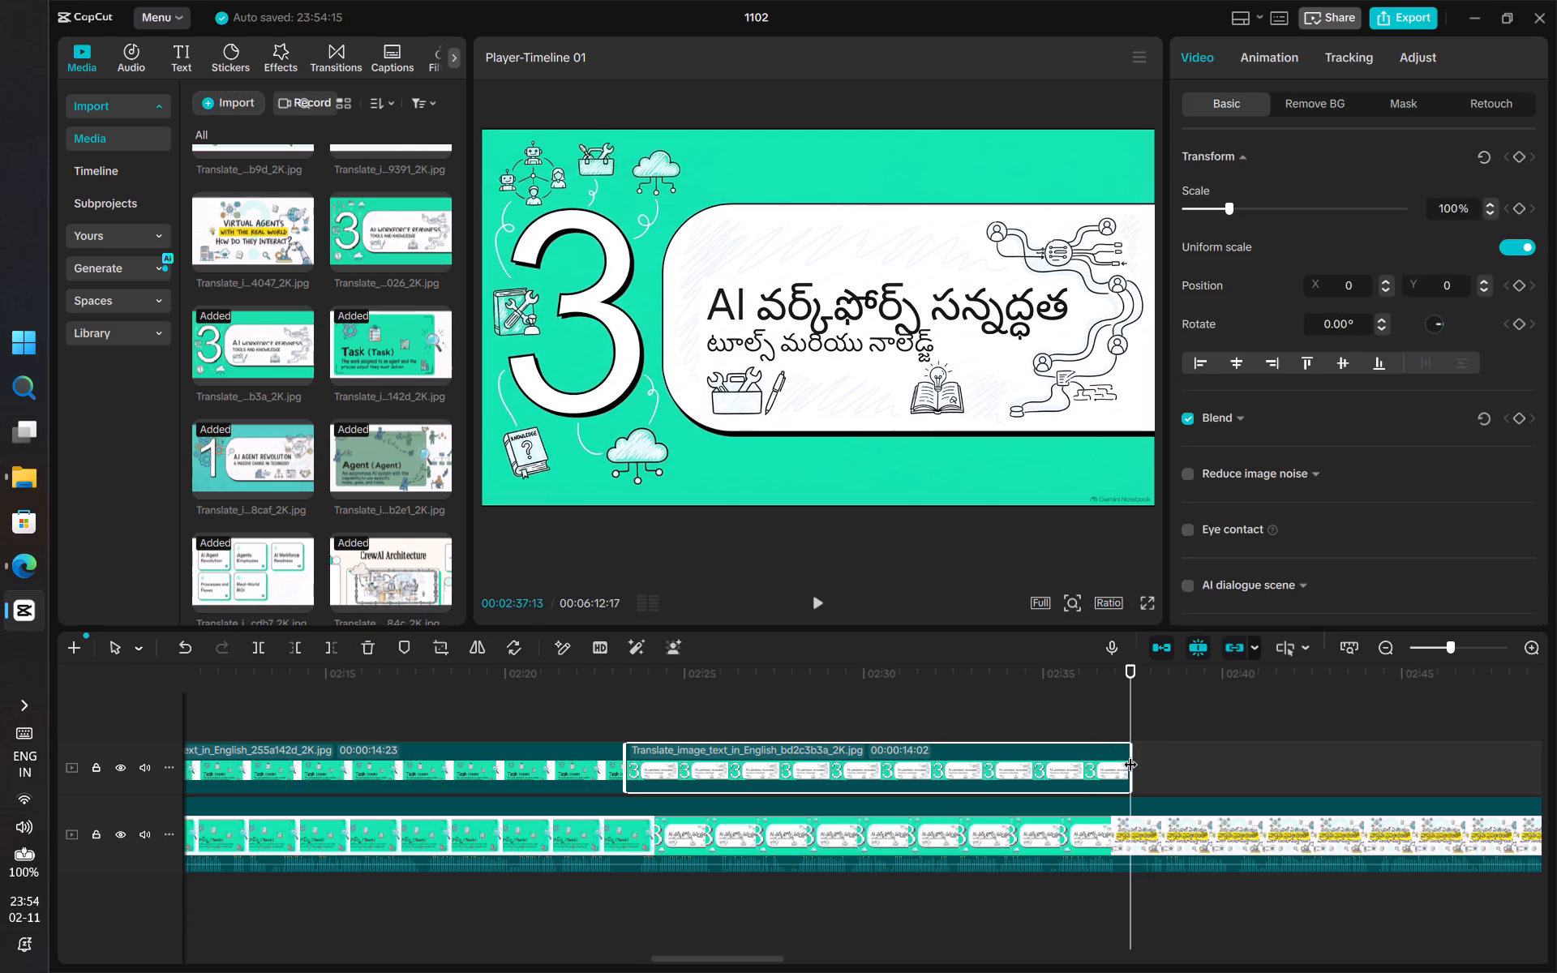
Place the English "Virtual Agents with the Real World" slide on the overlay track at 00:02:37:15, after the AI Workforce Readiness overlay.
key("Right")
key("Right")
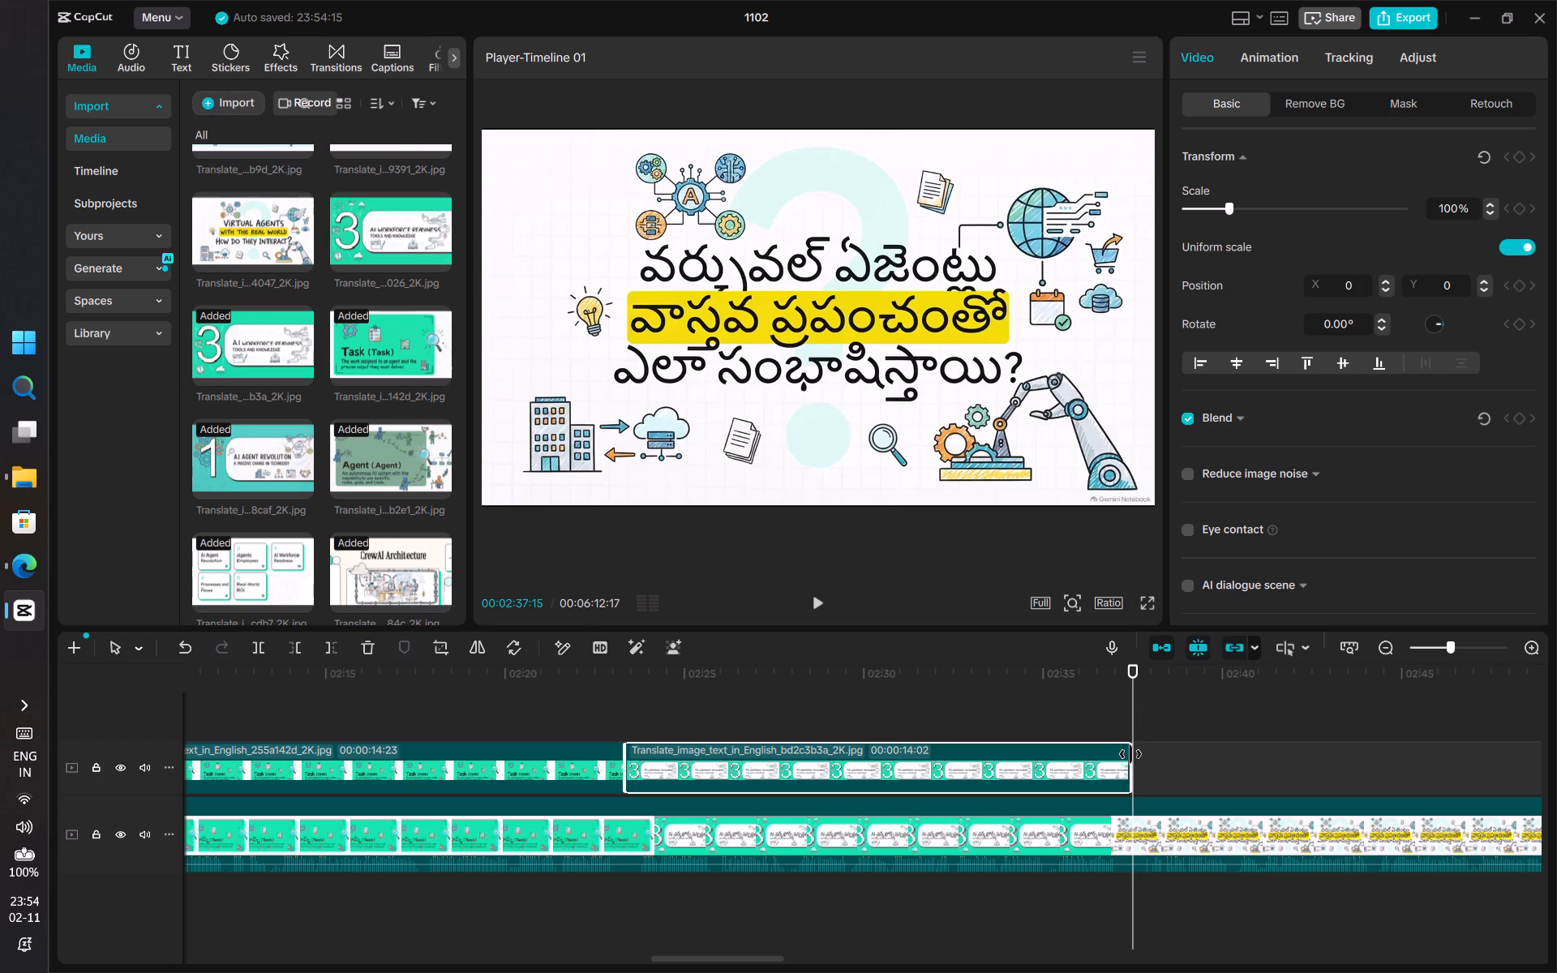
scroll(362, 448, "up", 1)
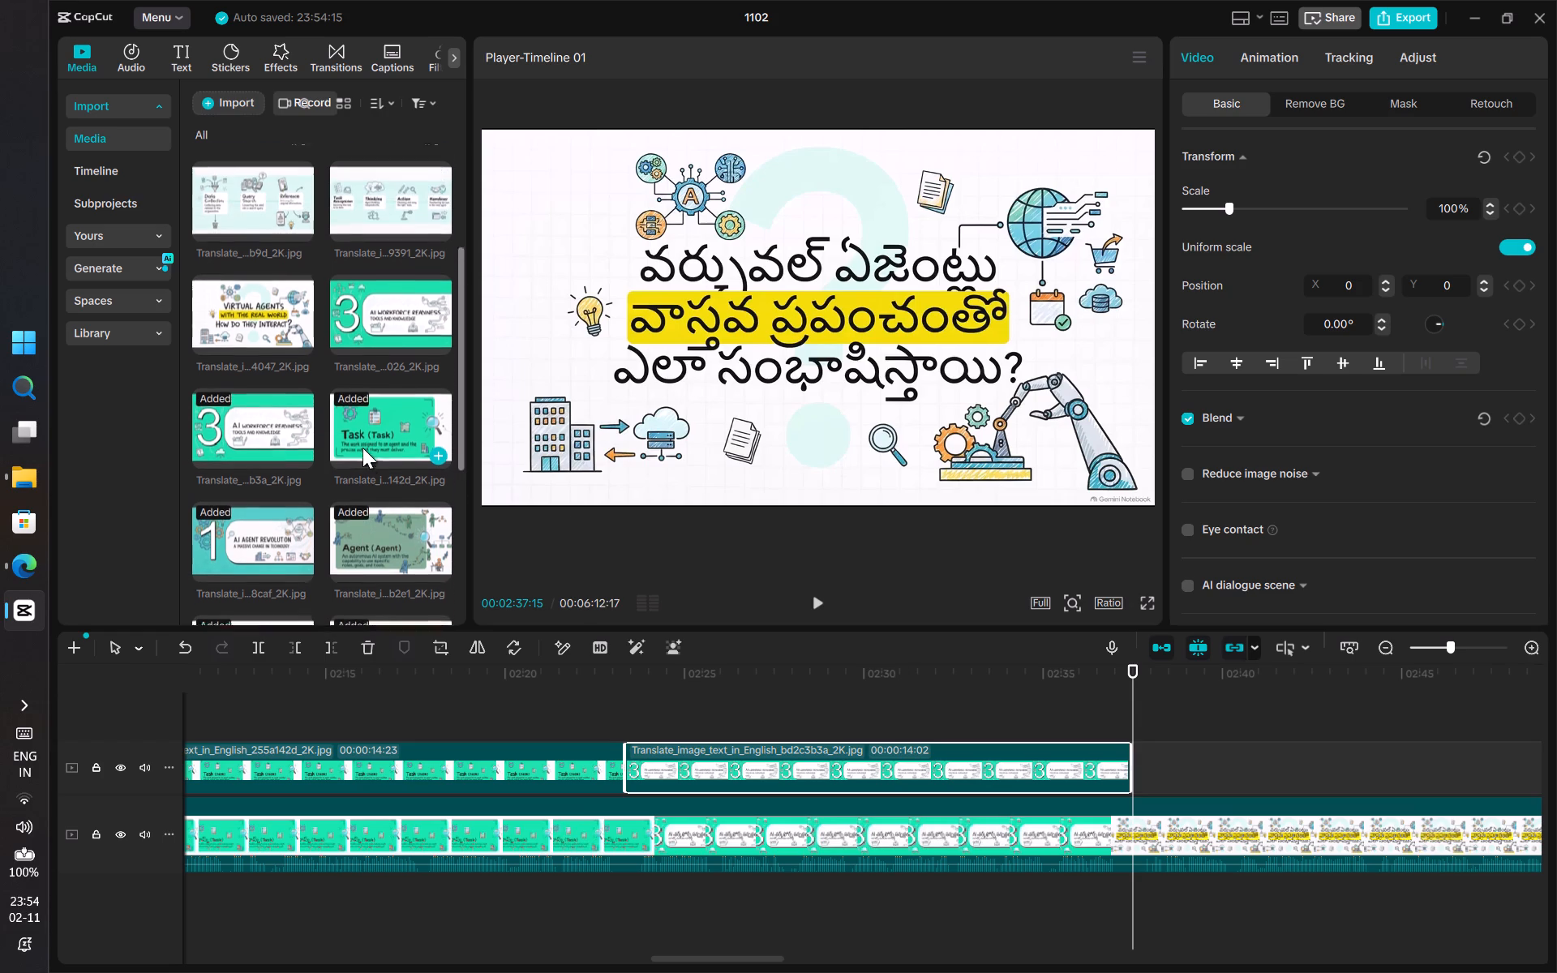
scroll(362, 448, "up", 2)
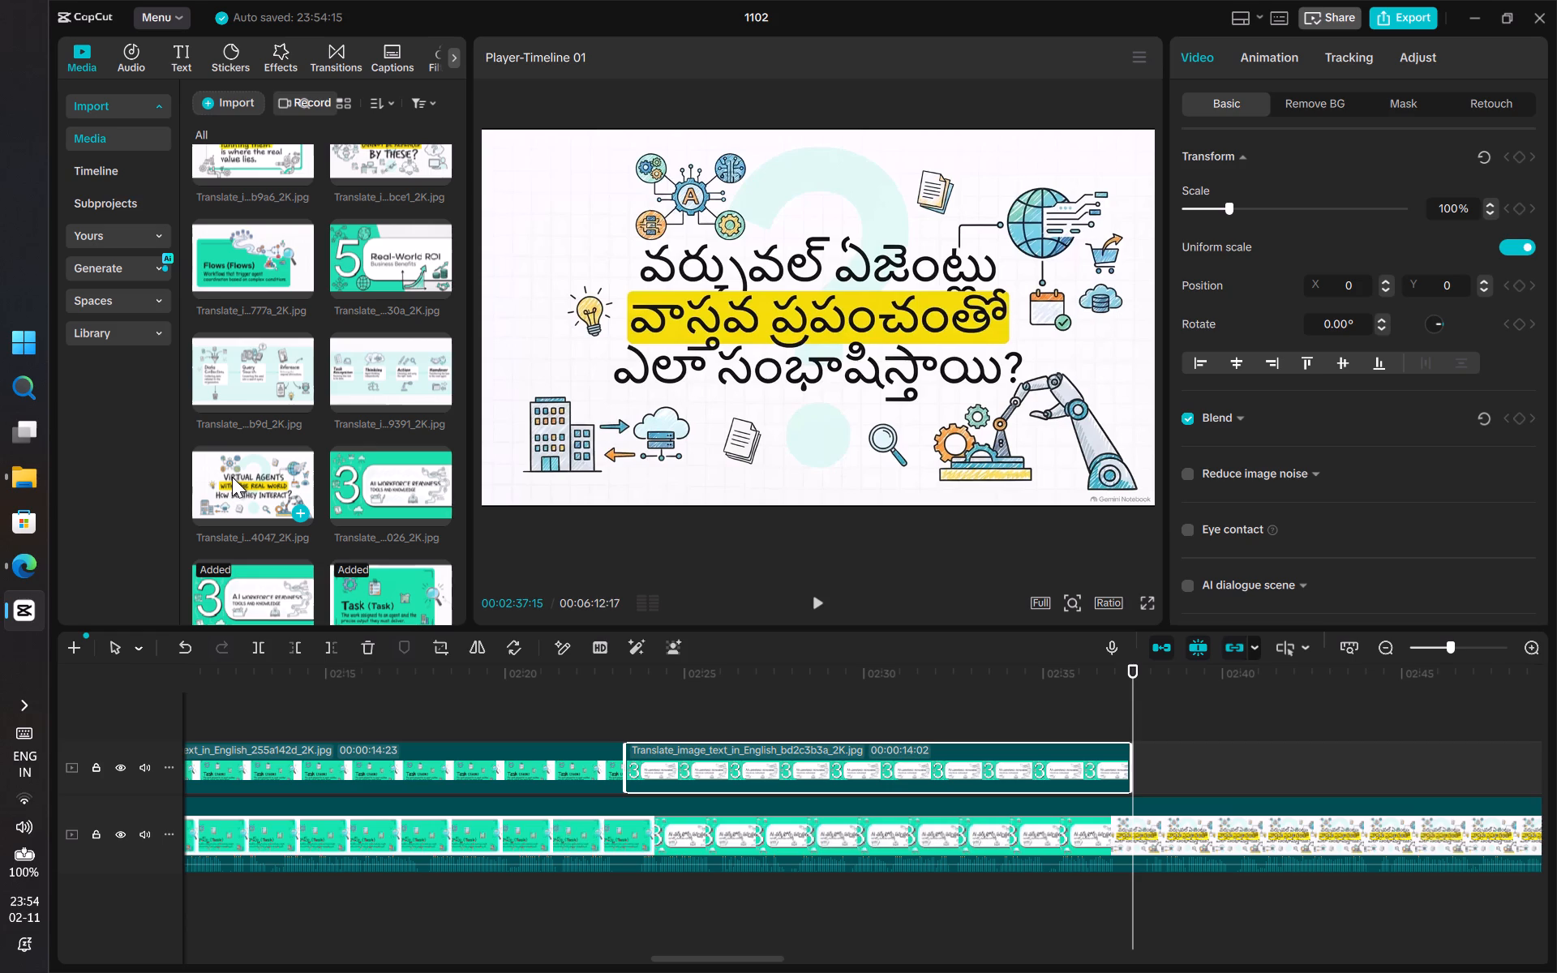
left_click_drag(238, 478, 1134, 762)
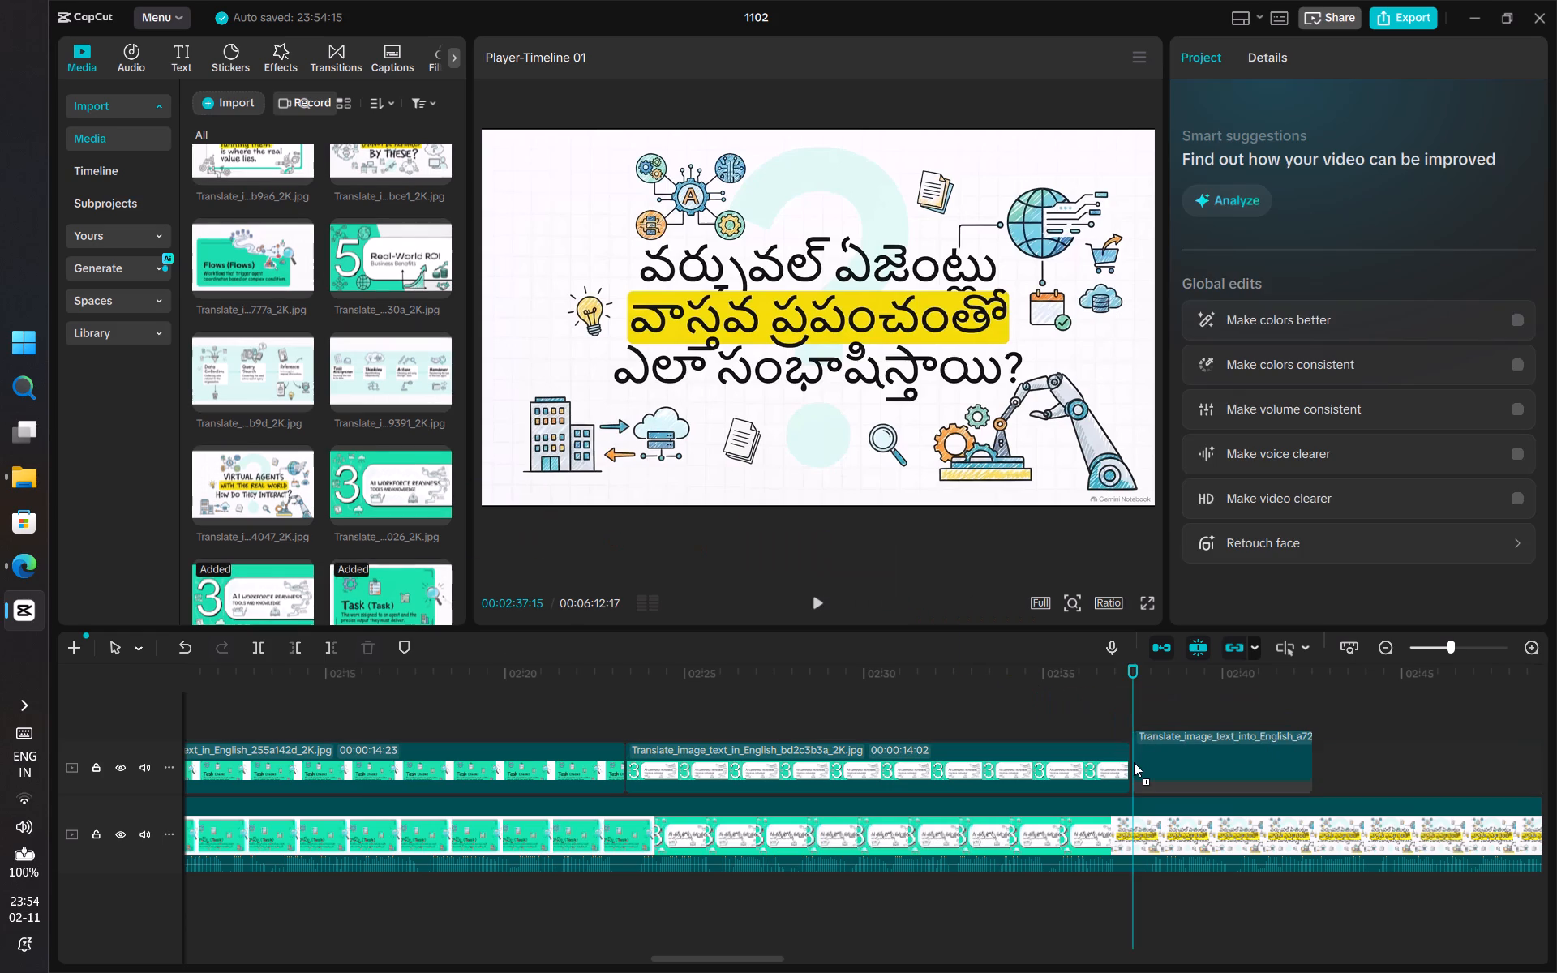
left_click_drag(1134, 762, 1134, 765)
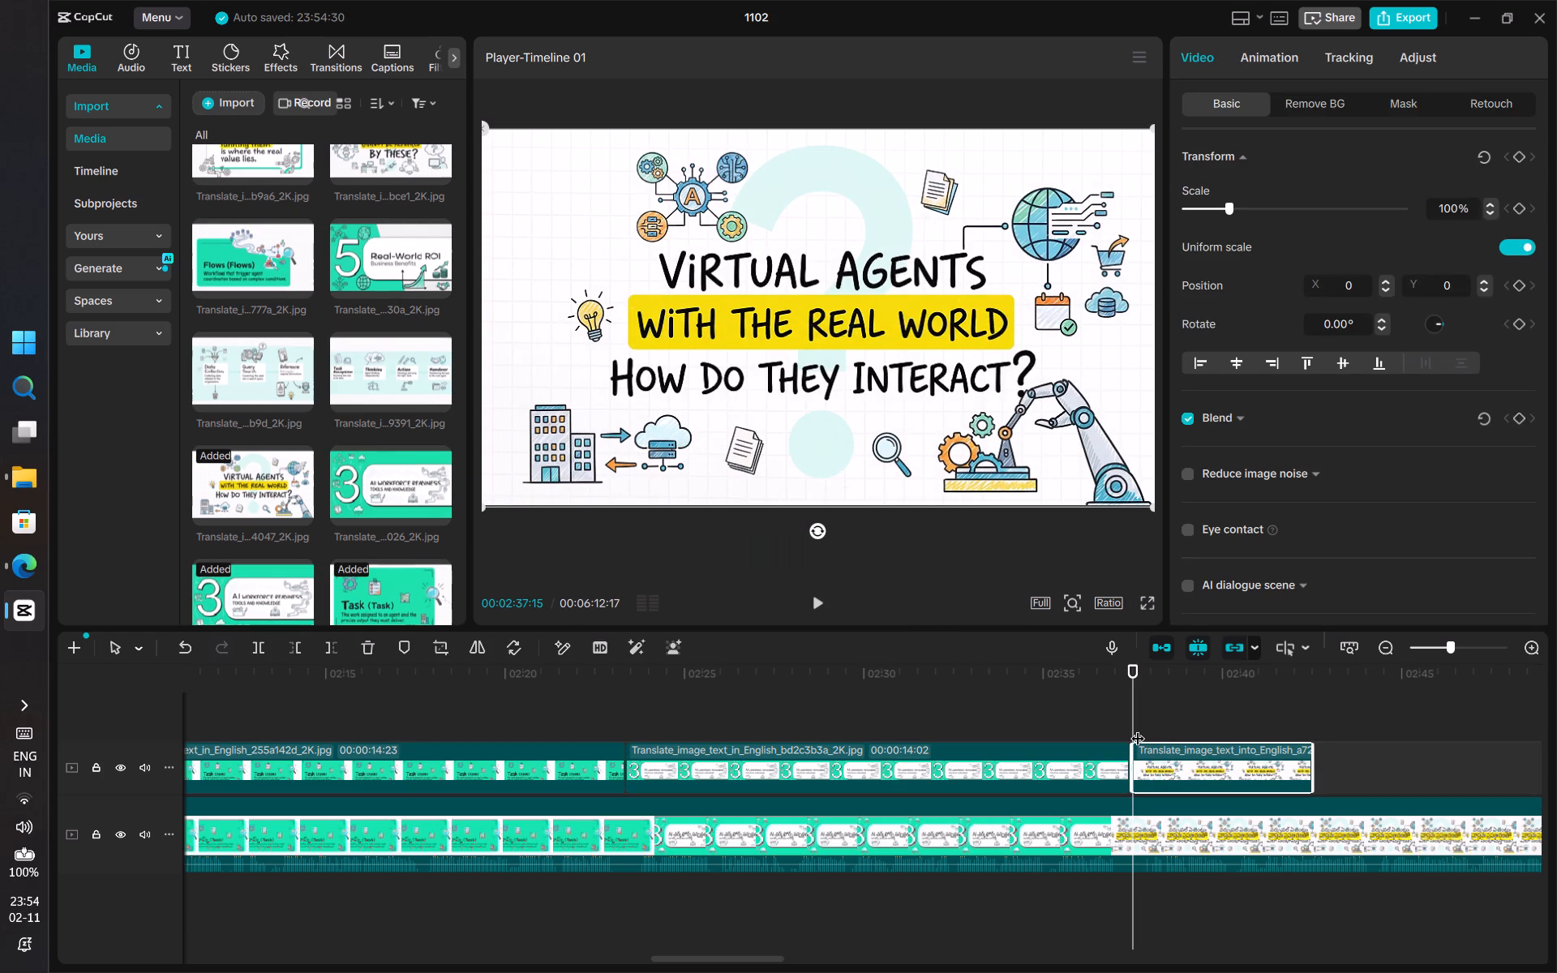
key("Left")
key("Right")
Extend the end of the Virtual Agents overlay to 00:02:53:26, near the end of its Telugu slide, for a duration of 00:00:16:11.
left_click_drag(1135, 712, 1299, 740)
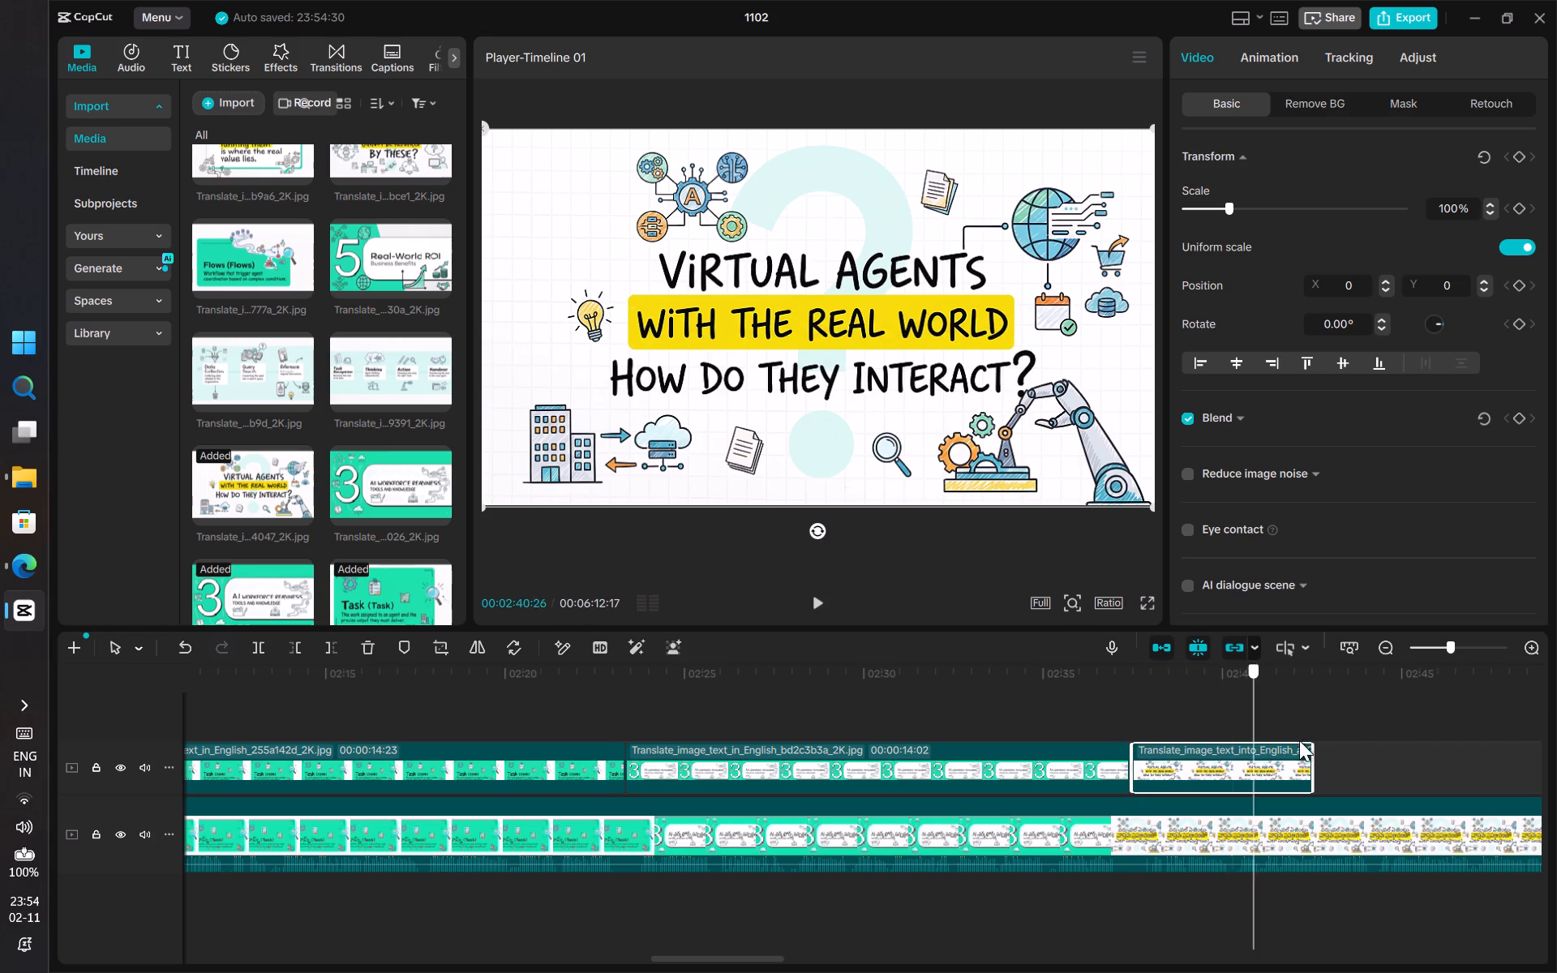
left_click_drag(1299, 740, 1357, 741)
scroll(1083, 866, "left", 4)
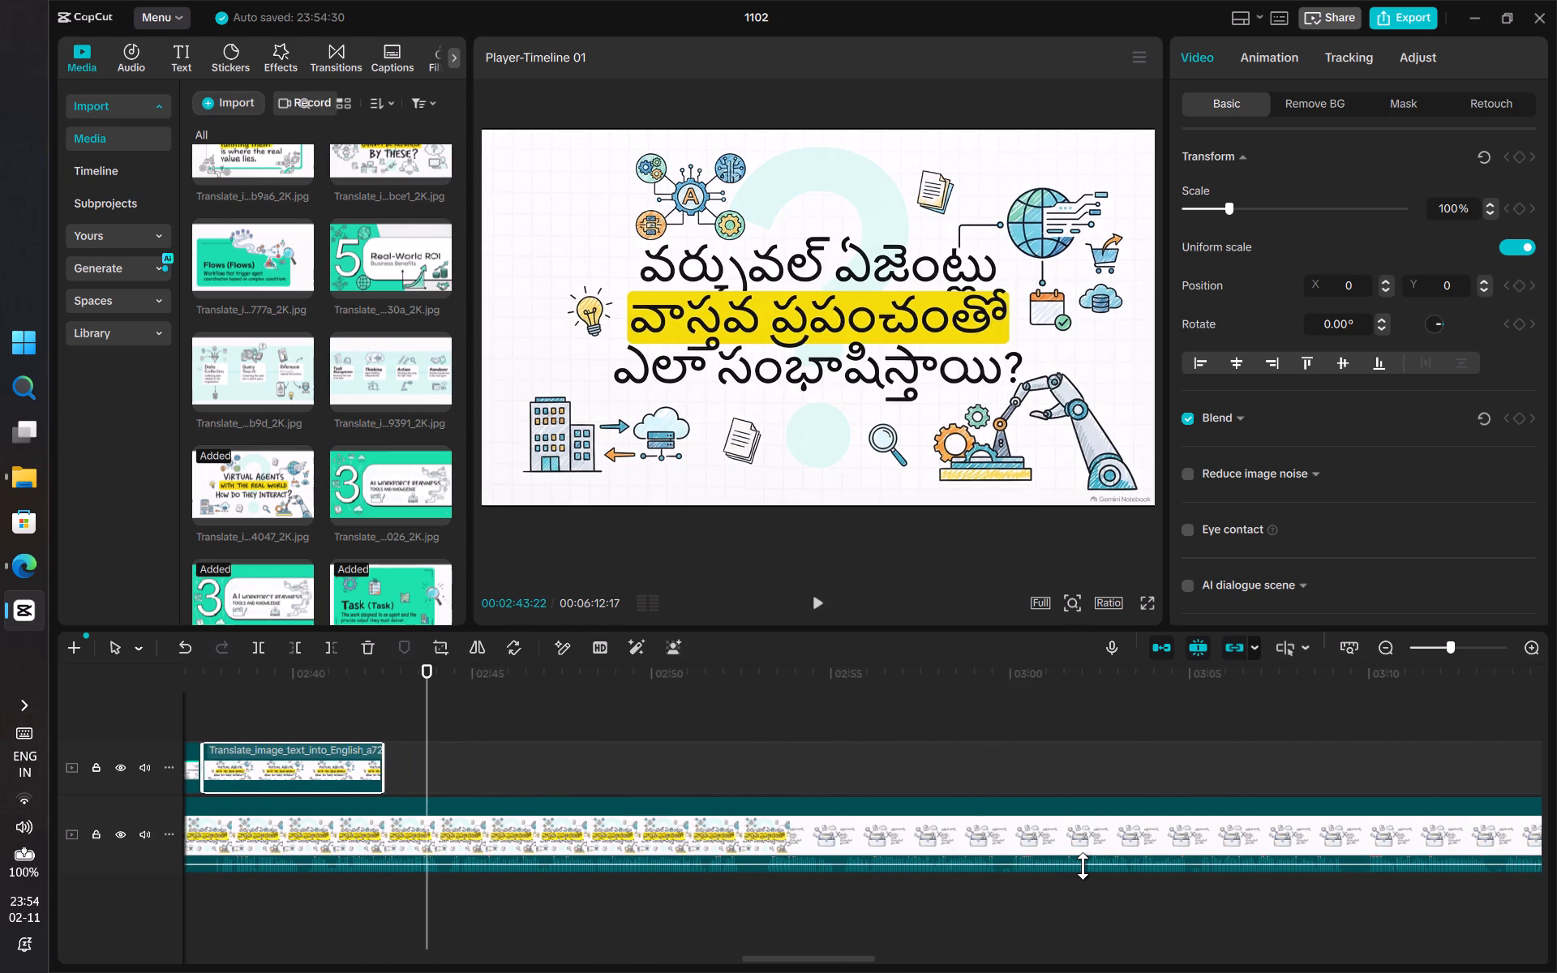
left_click_drag(377, 761, 784, 780)
left_click(807, 718)
left_click_drag(807, 718, 804, 718)
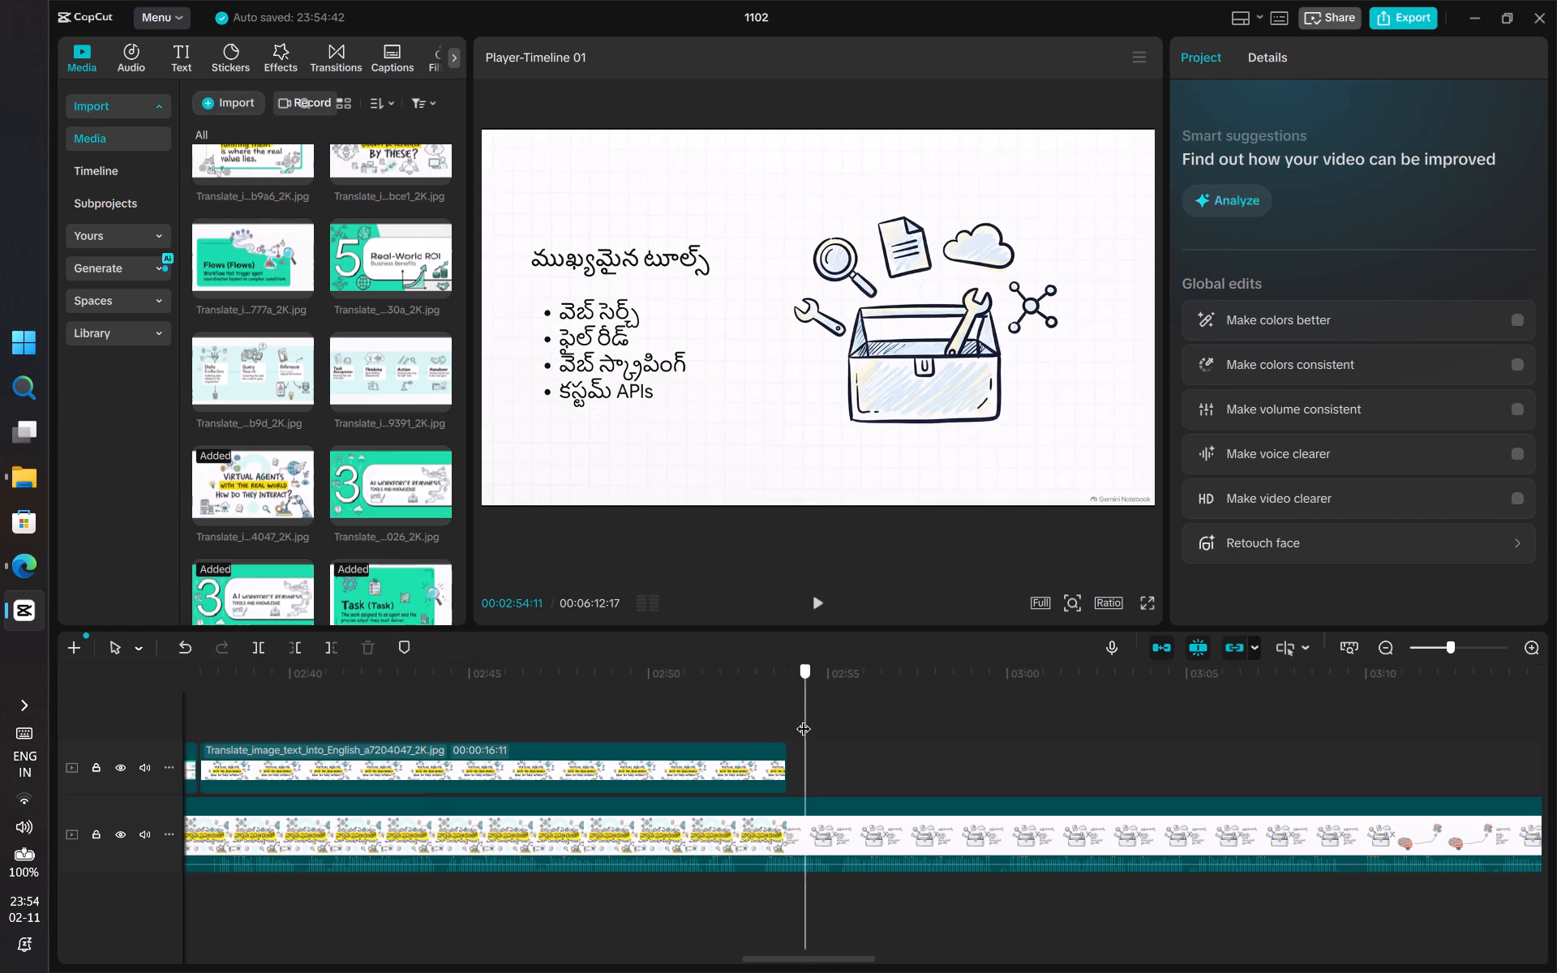
left_click_drag(804, 718, 788, 713)
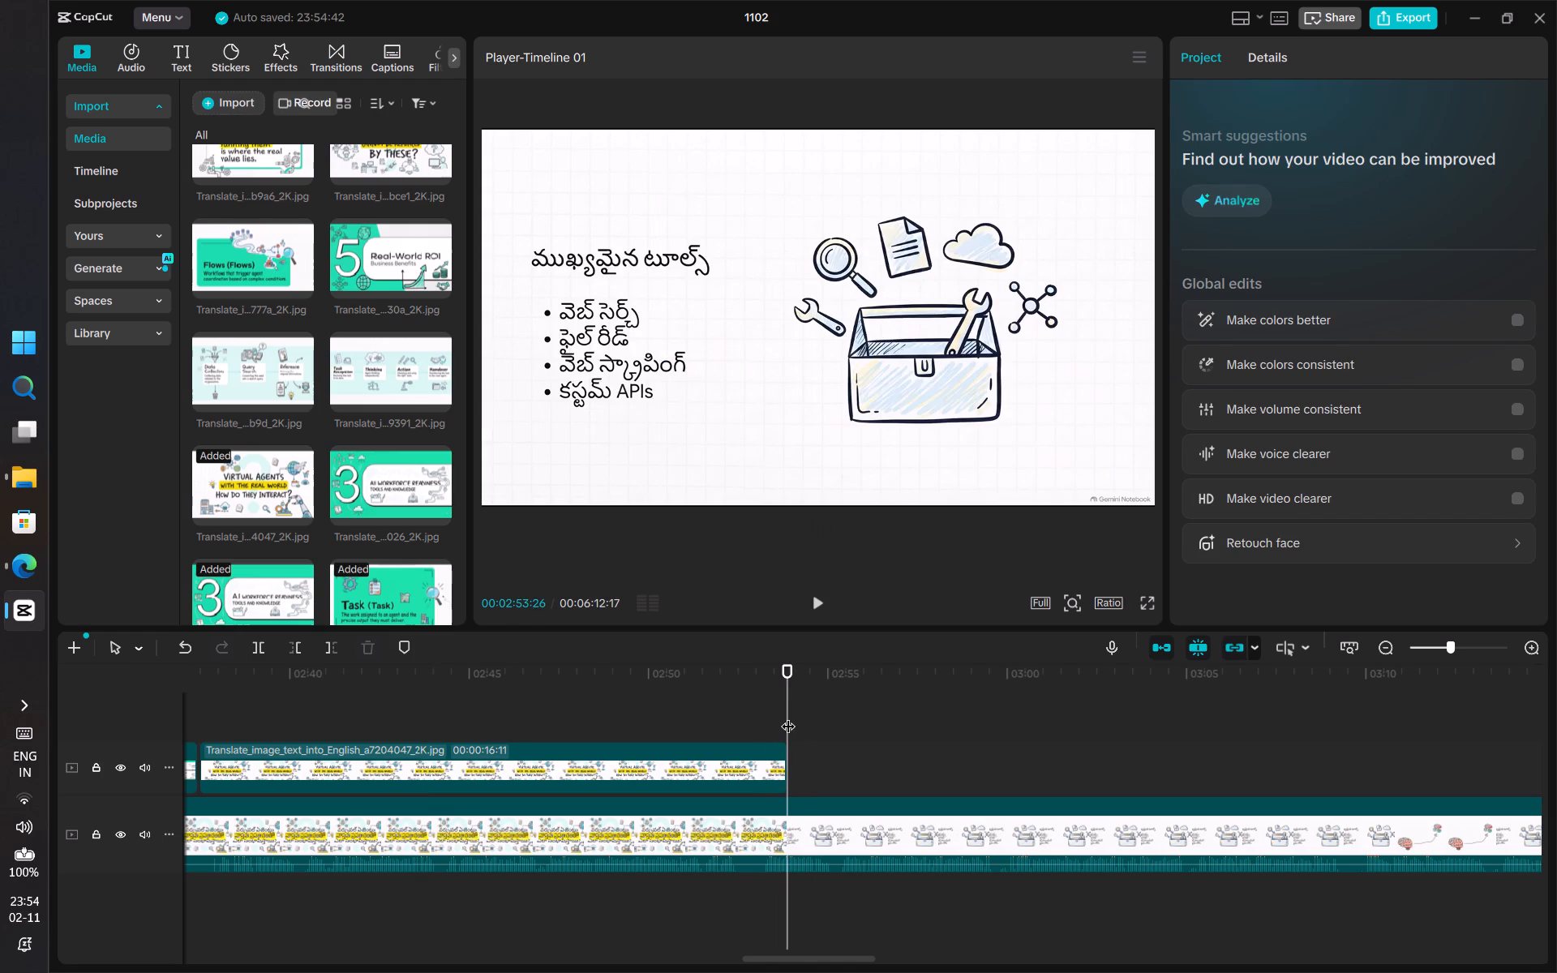
Shorten the Virtual Agents overlay from its end to a duration of 00:00:15:20, ending at 00:02:53:05.
left_click(763, 767)
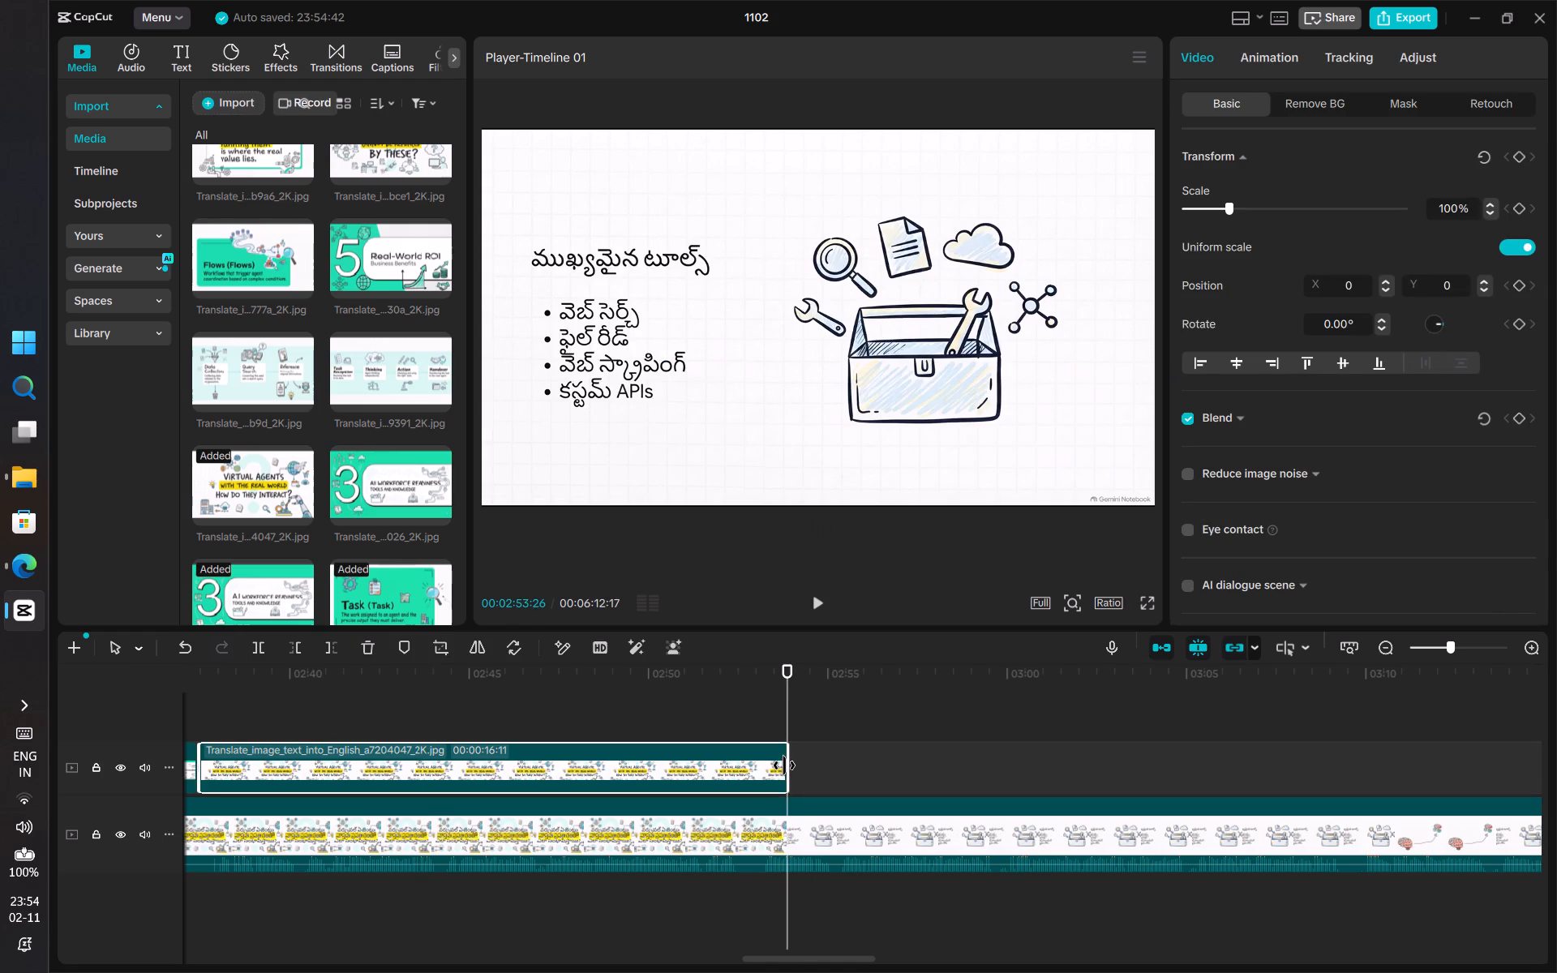
left_click_drag(784, 765, 773, 772)
left_click_drag(786, 696, 774, 697)
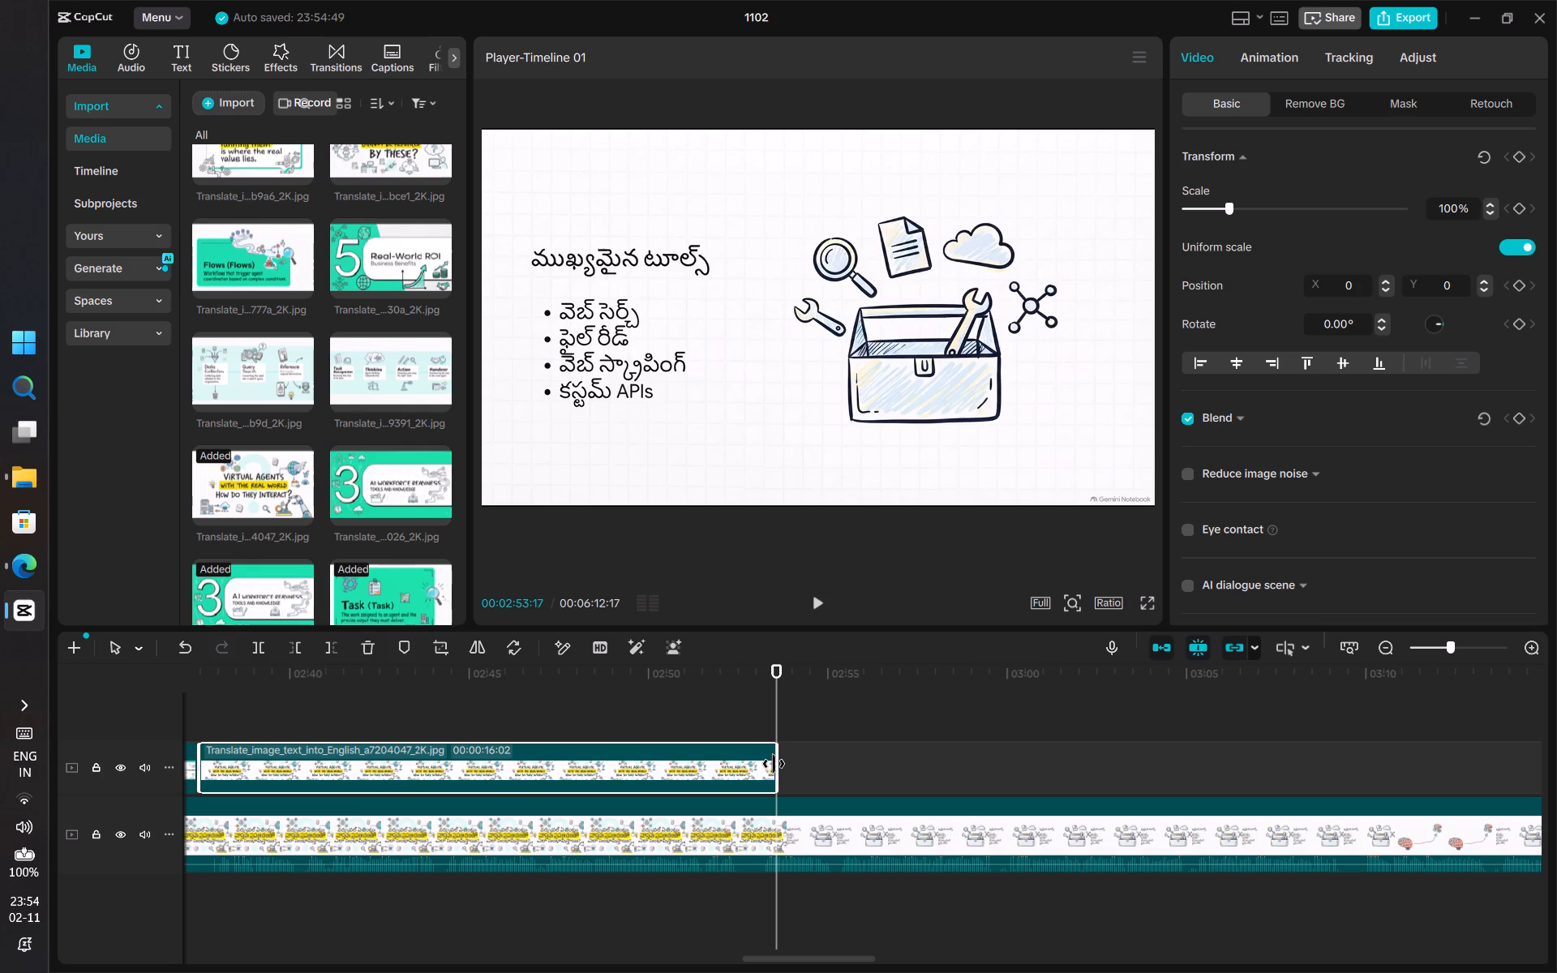
left_click_drag(774, 764, 760, 767)
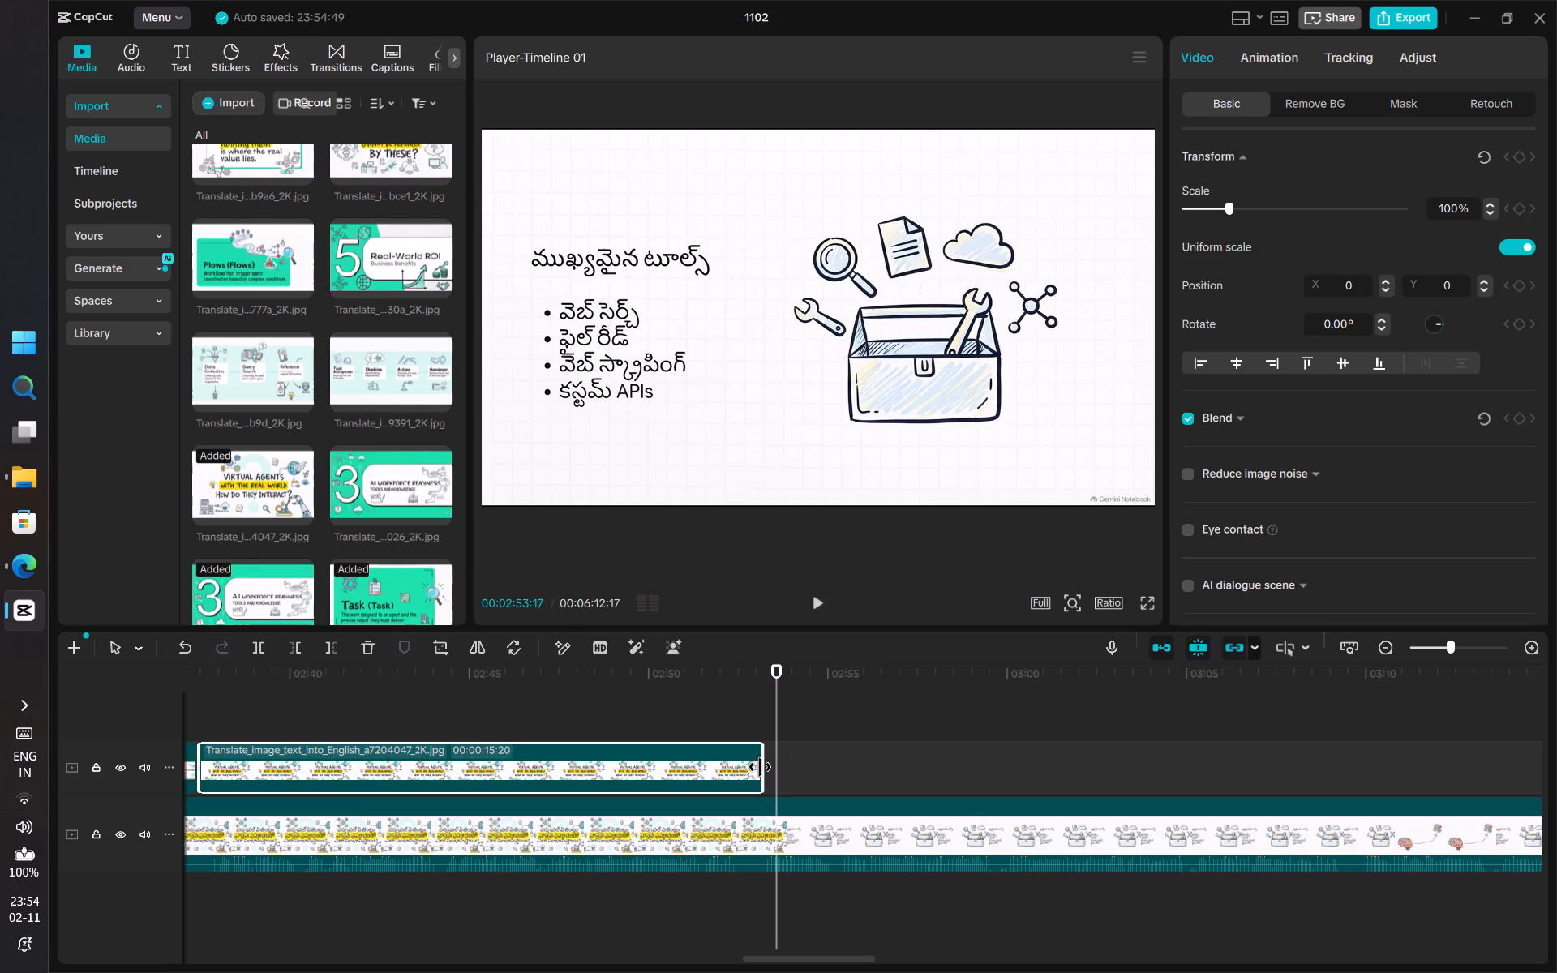
left_click_drag(771, 718, 765, 720)
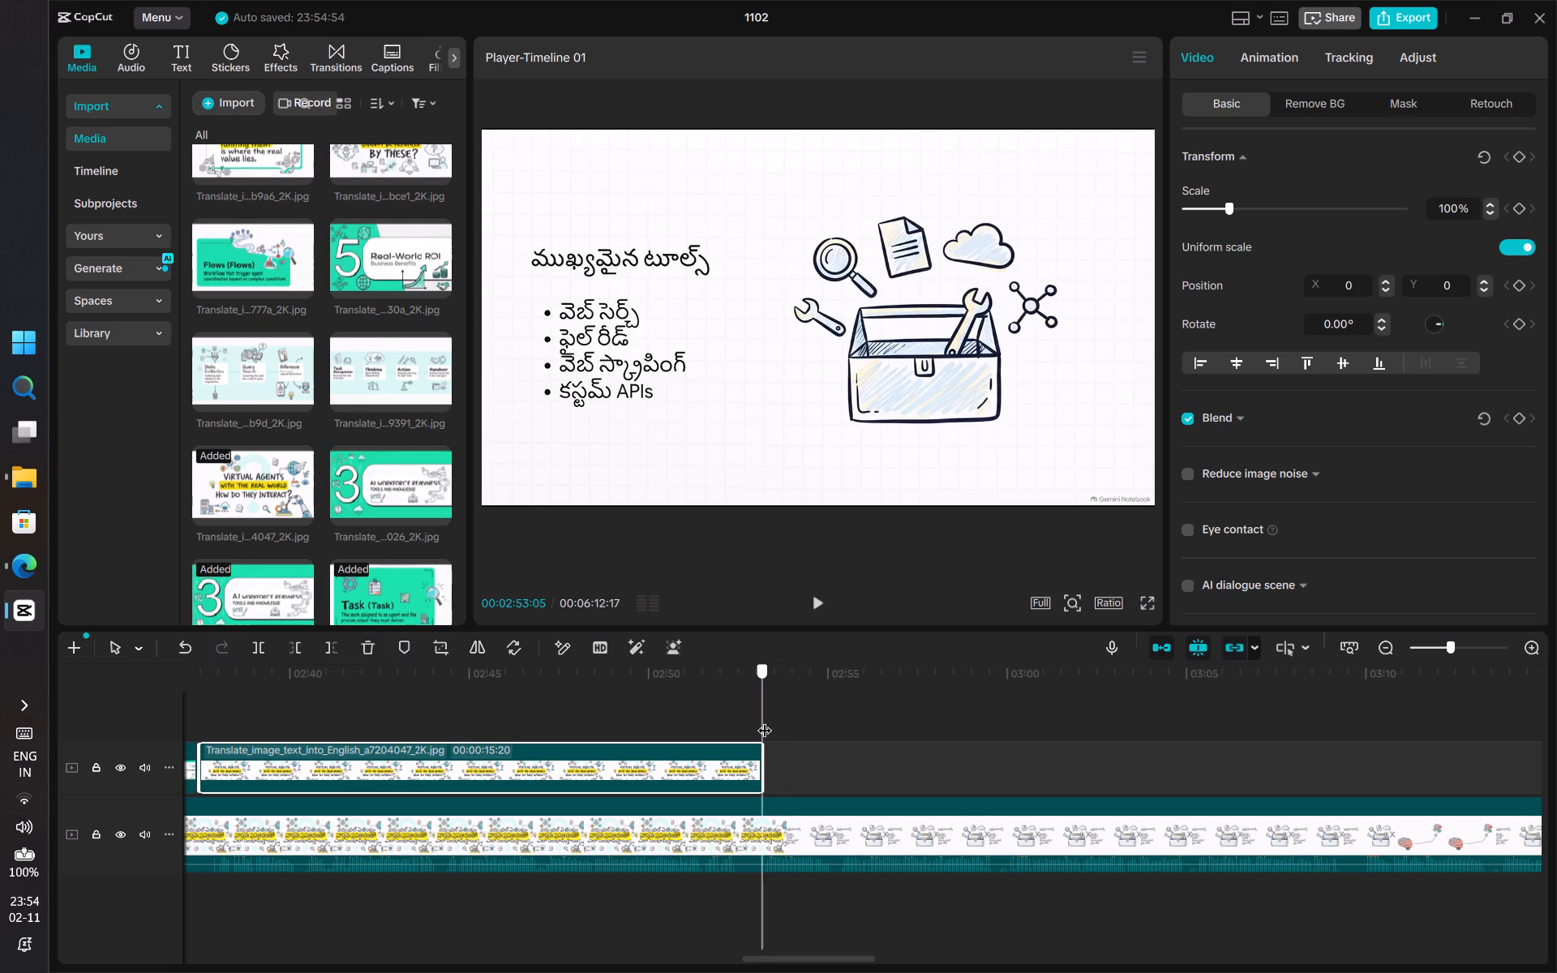
left_click_drag(765, 720, 748, 722)
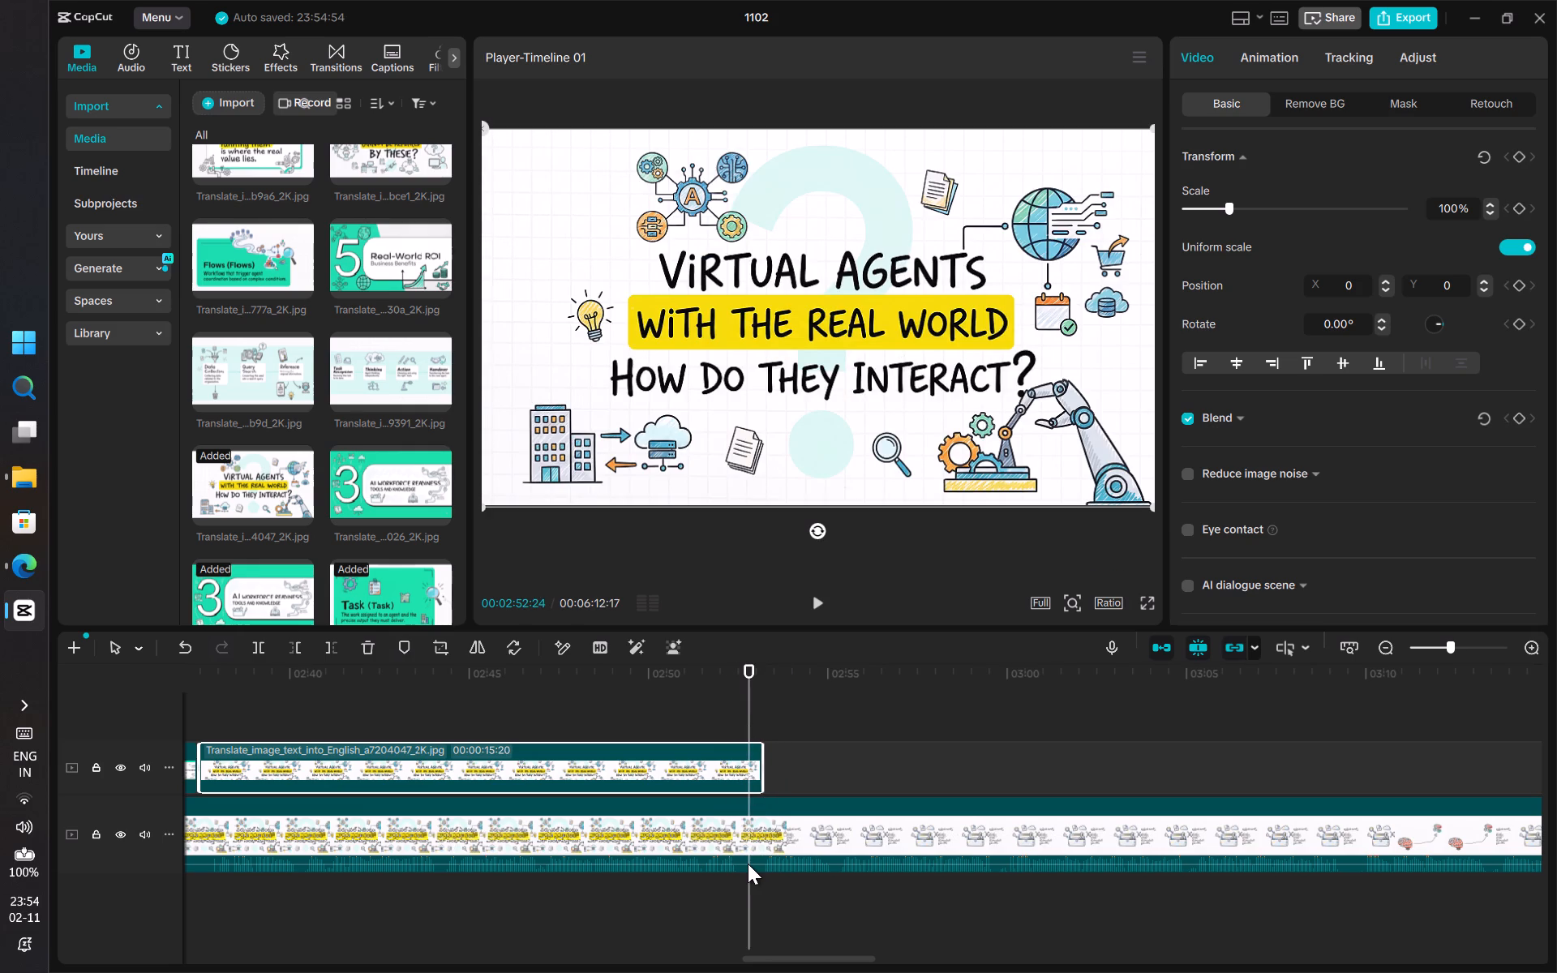
Trim the end of the Virtual Agents overlay to 00:02:53:00, where the Telugu tools slide is already showing.
scroll(748, 864, "up", 19, "ctrl")
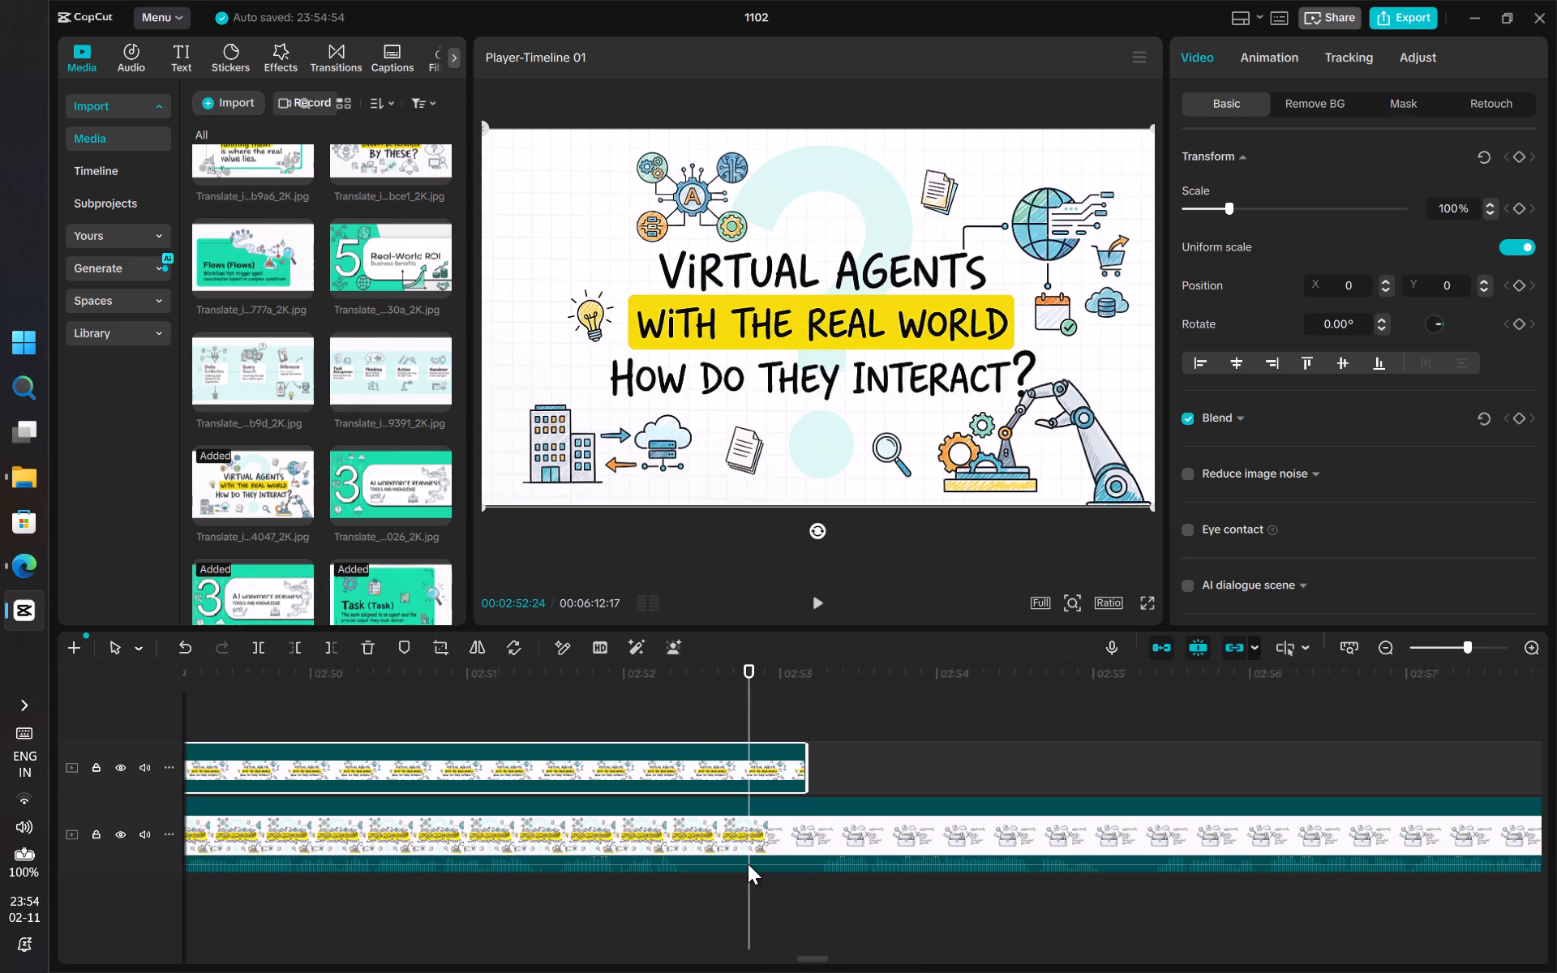
scroll(748, 864, "up", 7, "ctrl")
scroll(825, 821, "up", 4, "ctrl")
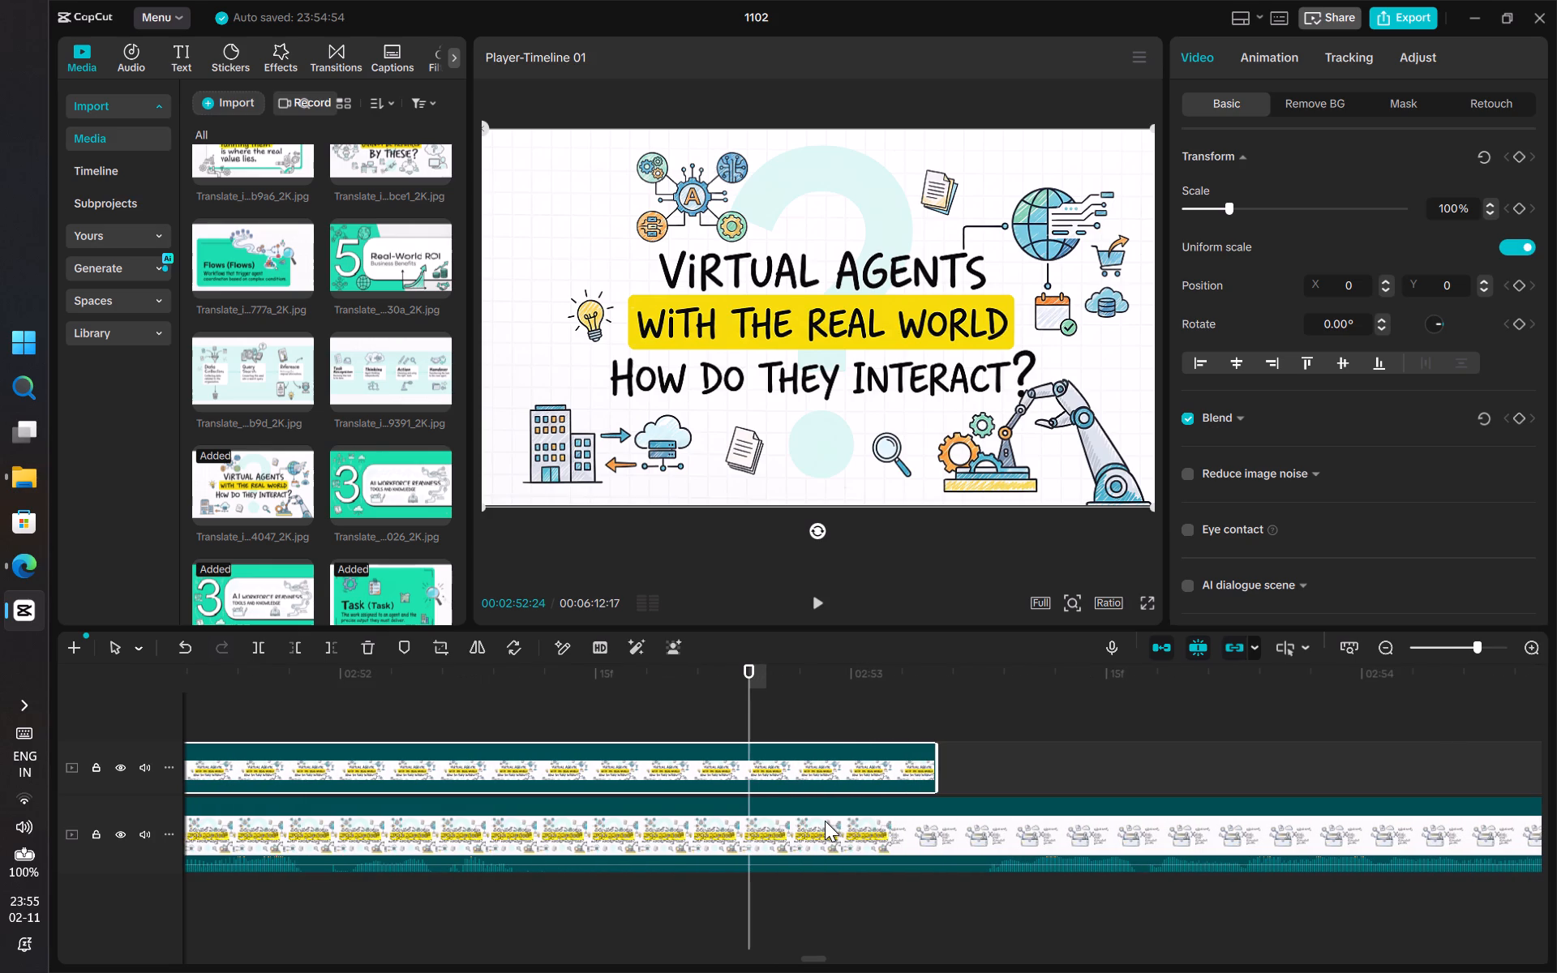
left_click_drag(933, 761, 855, 787)
left_click(882, 738)
left_click_drag(882, 738, 856, 744)
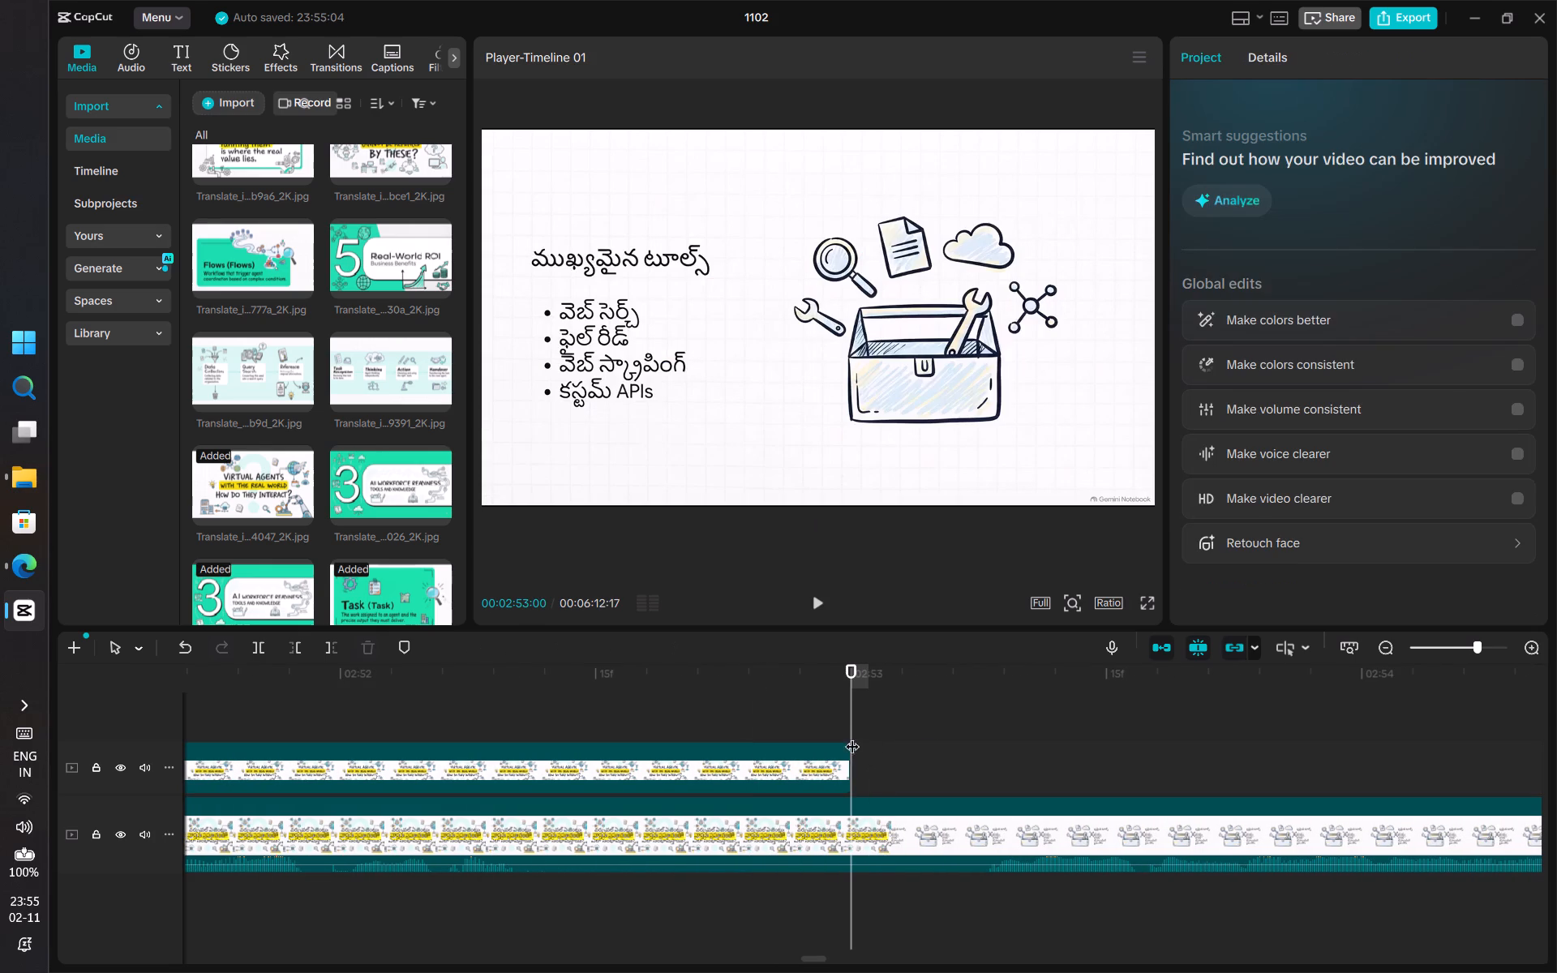
left_click_drag(853, 716, 845, 725)
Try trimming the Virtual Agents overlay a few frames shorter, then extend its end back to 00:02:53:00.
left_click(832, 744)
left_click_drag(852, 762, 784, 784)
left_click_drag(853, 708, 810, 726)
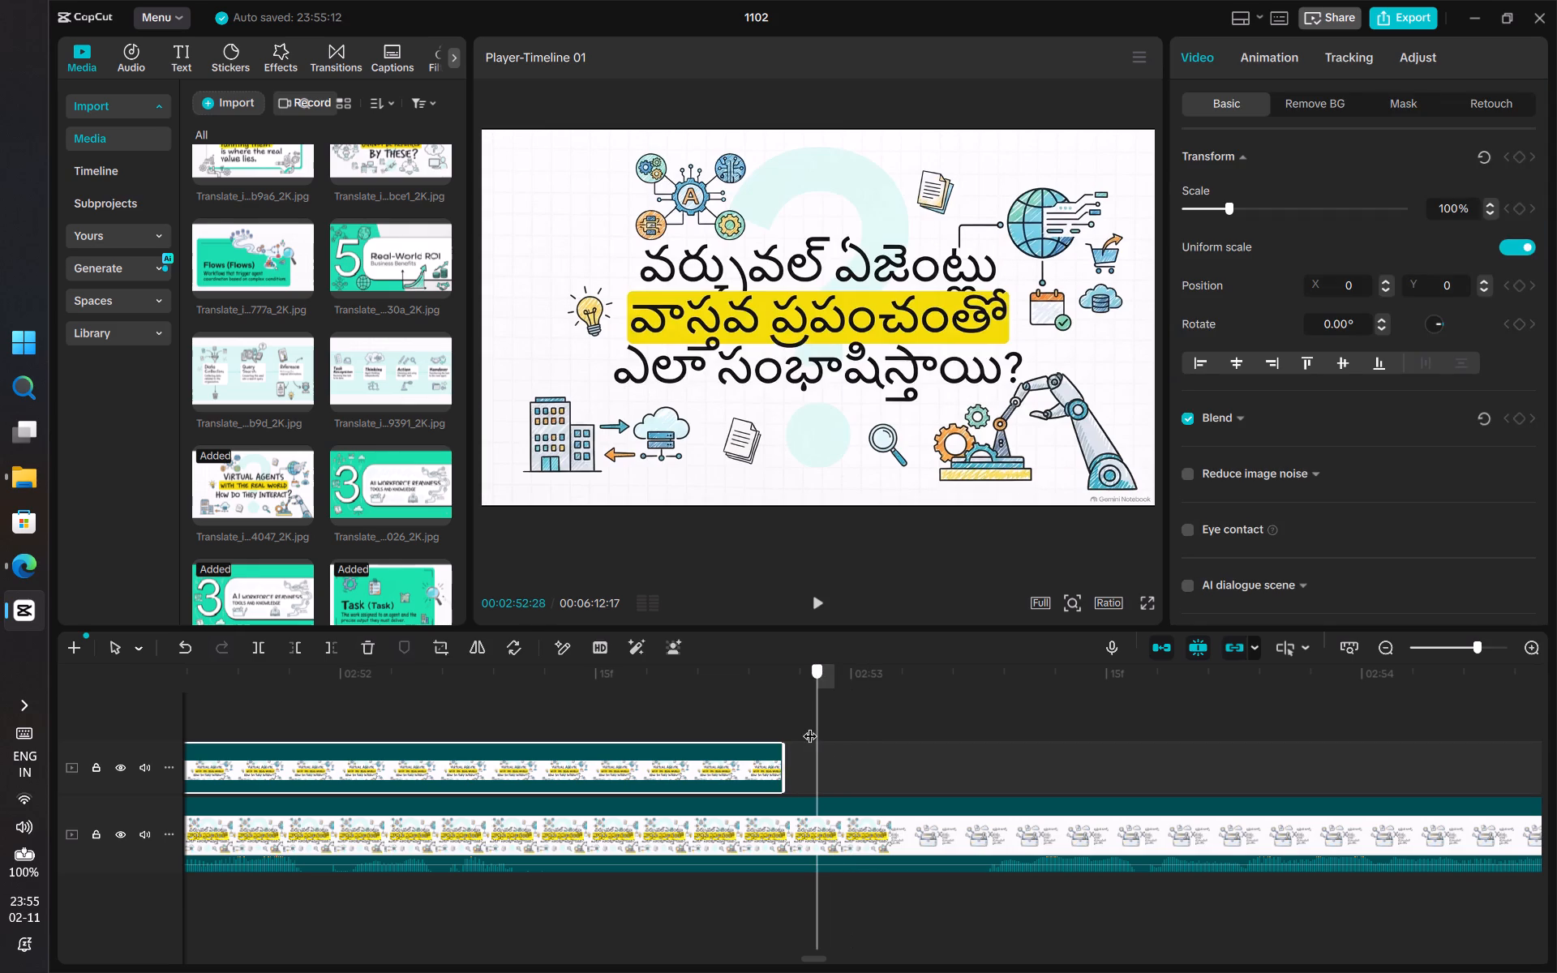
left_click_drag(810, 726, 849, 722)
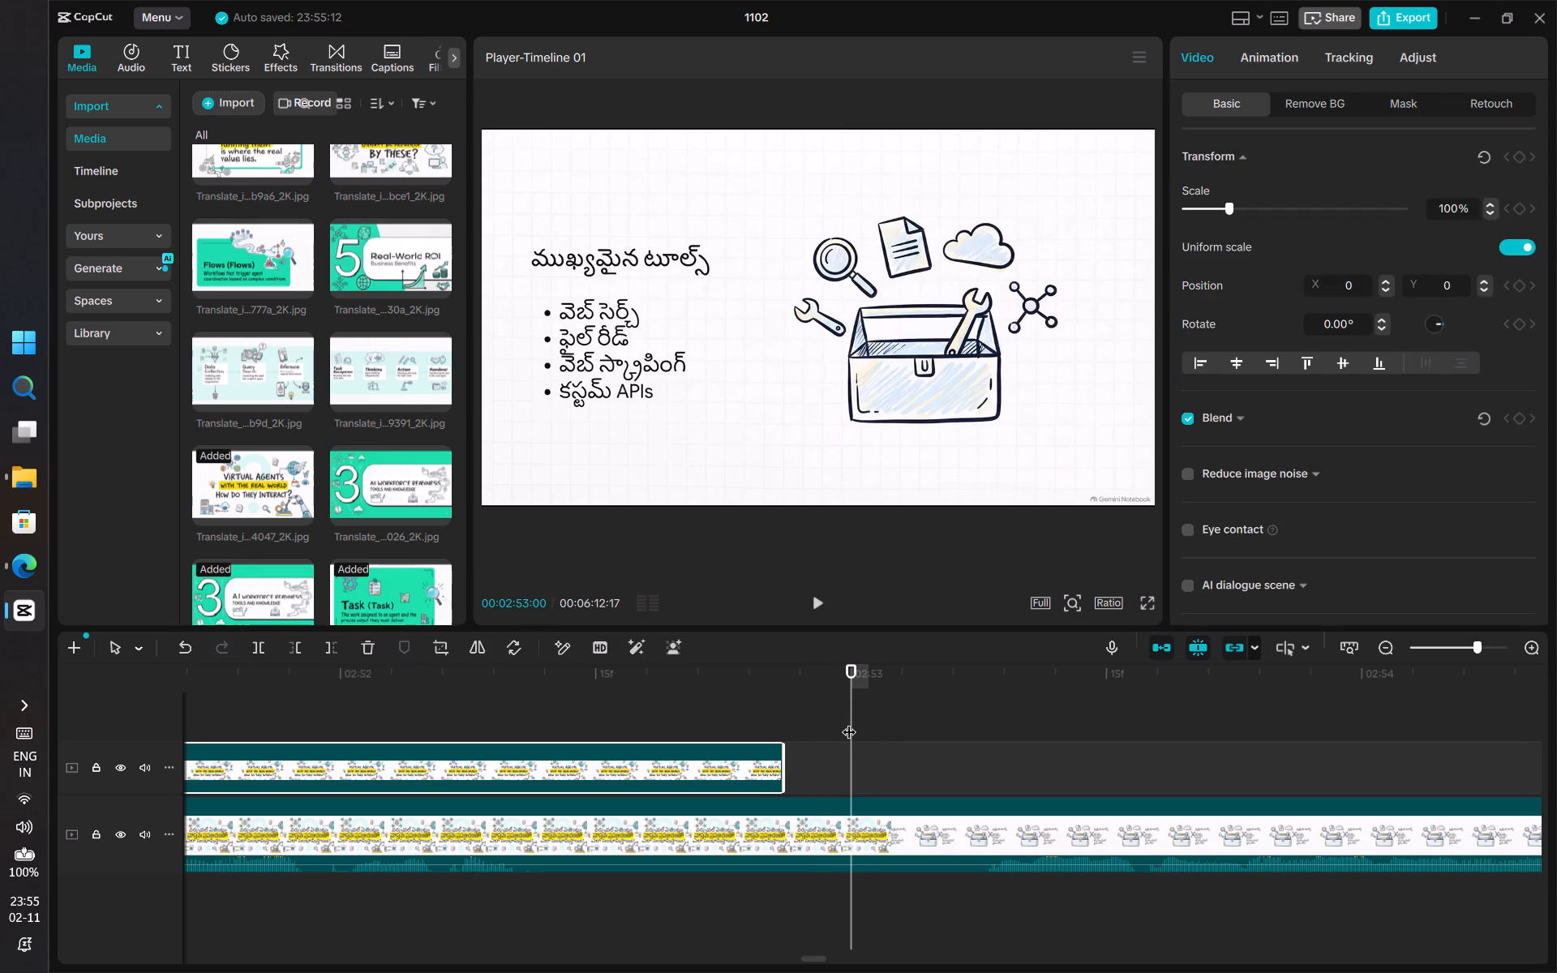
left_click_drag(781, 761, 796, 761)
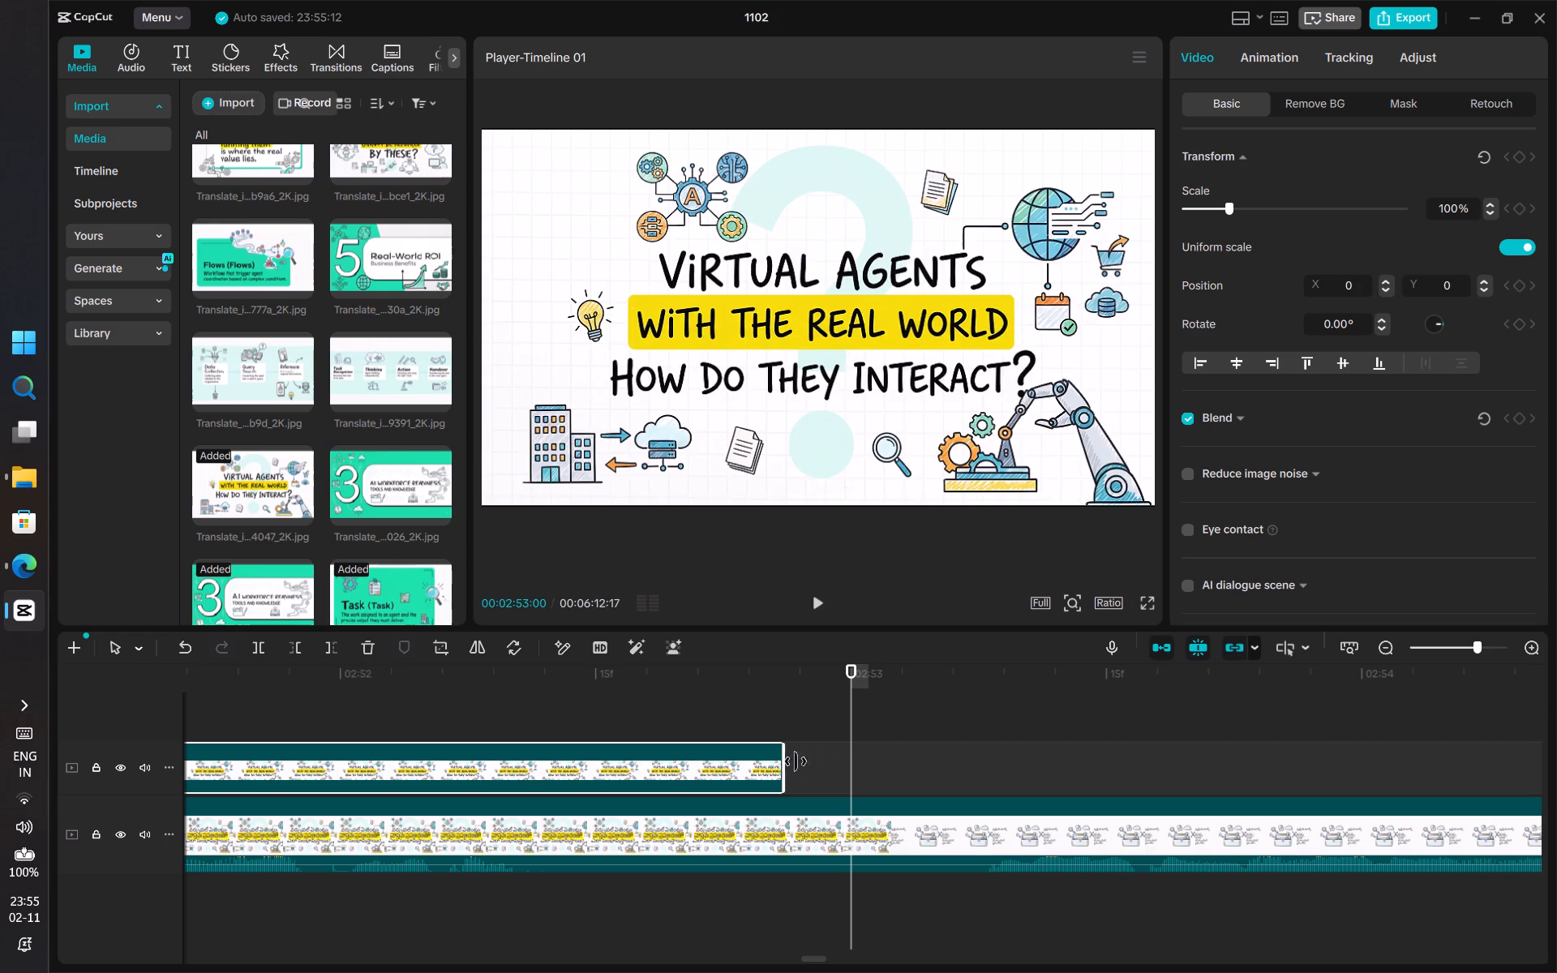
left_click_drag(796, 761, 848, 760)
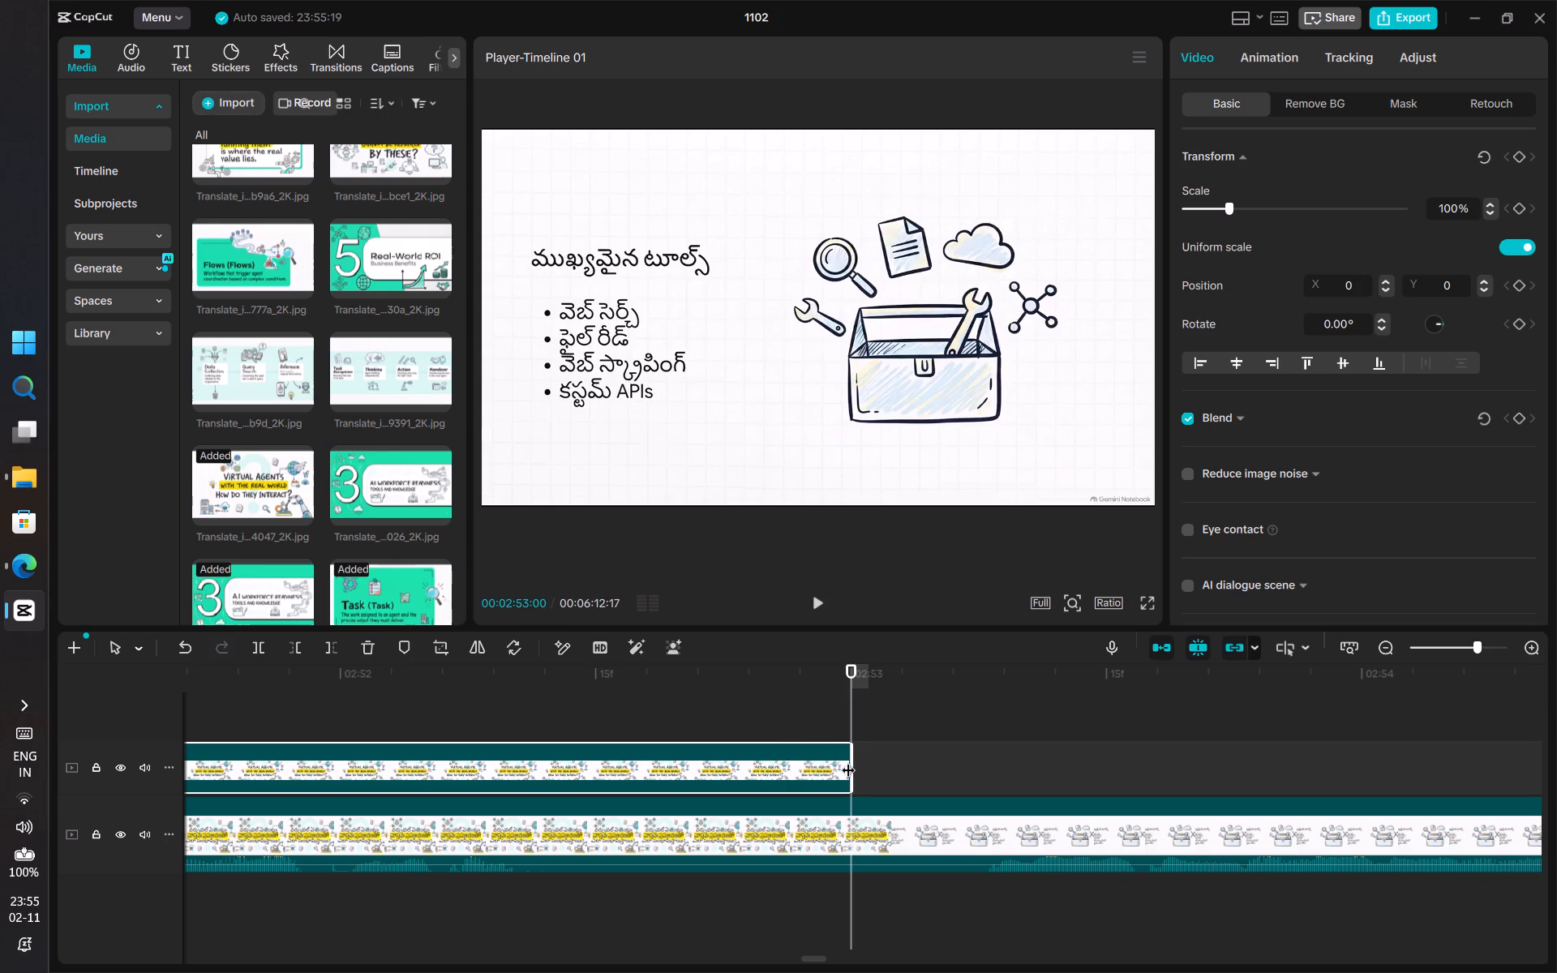
scroll(386, 431, "up", 3)
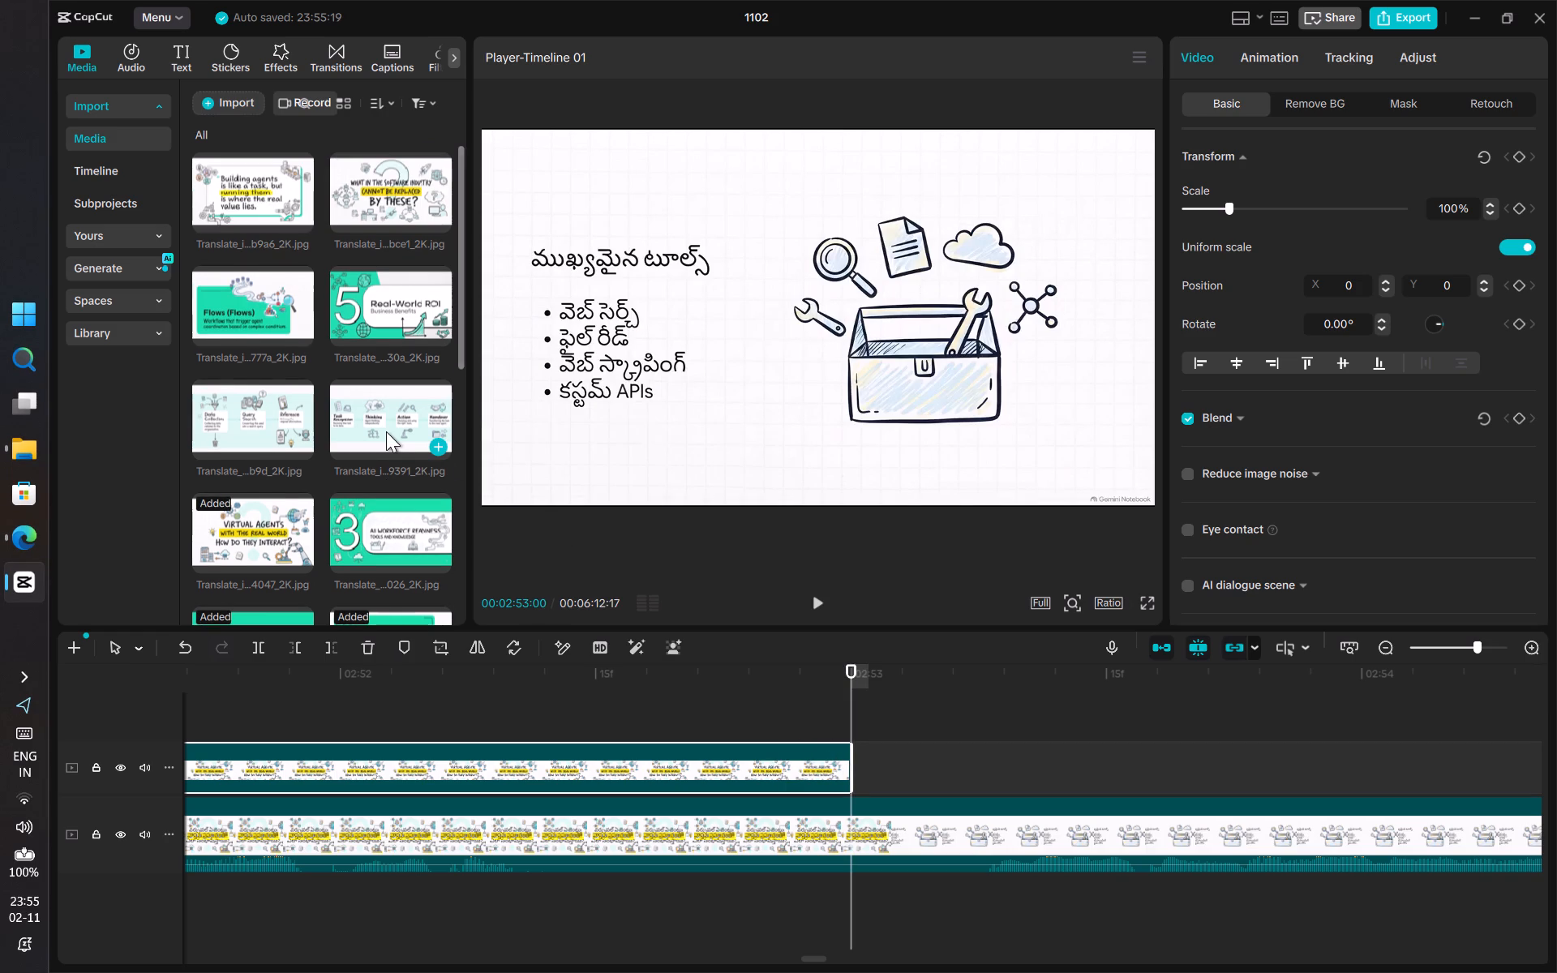
scroll(386, 431, "down", 3)
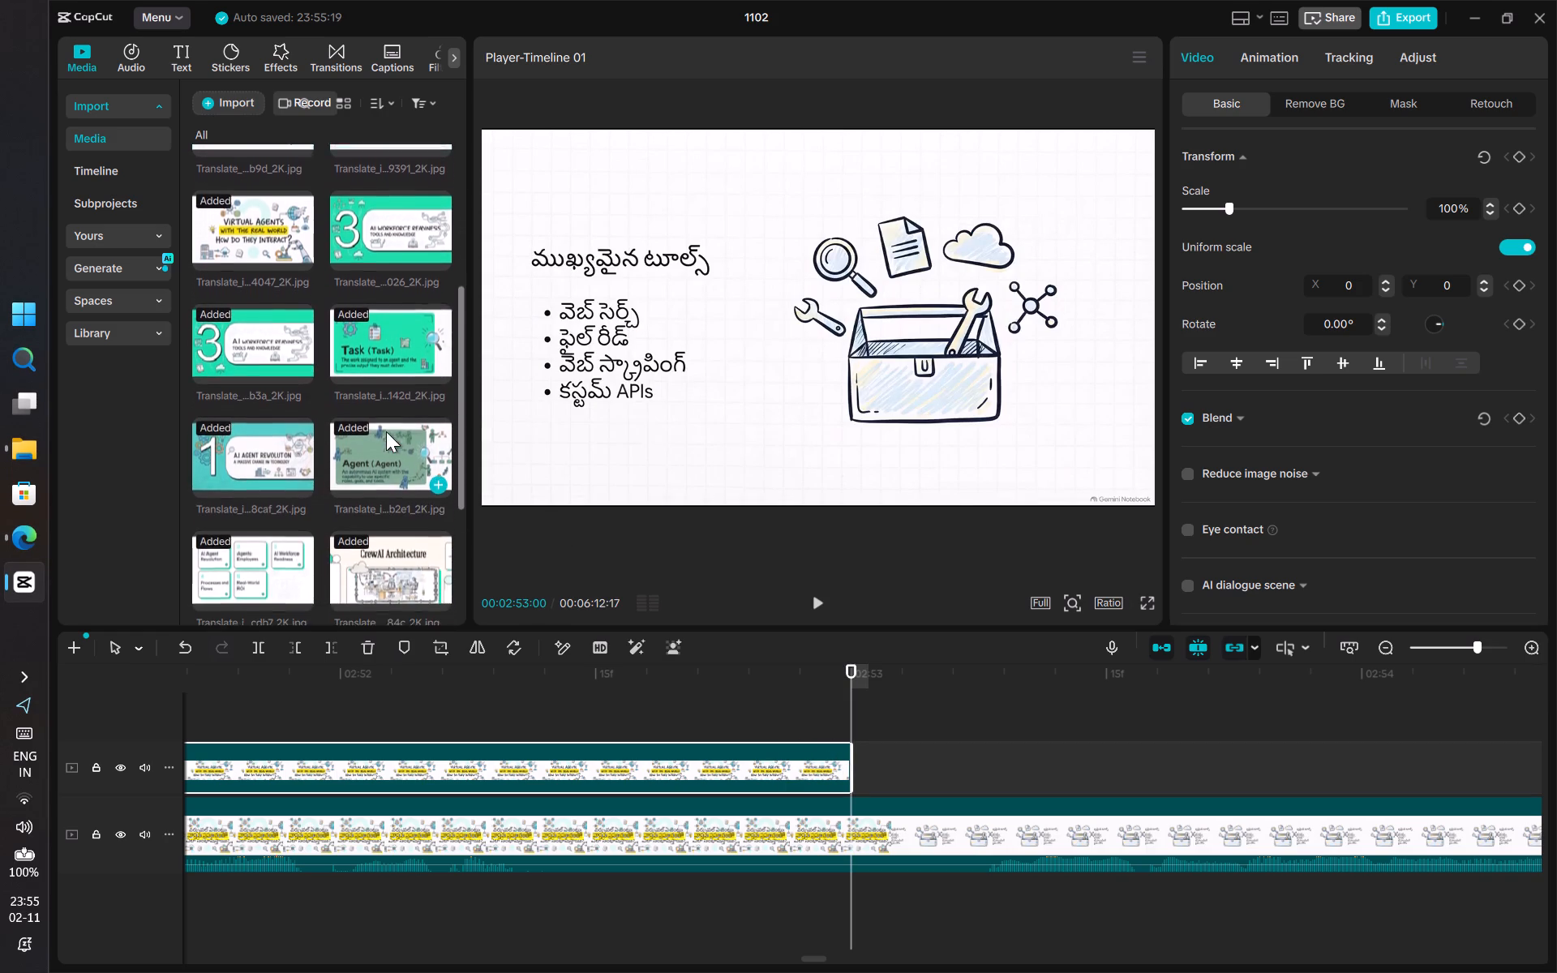
scroll(386, 431, "down", 2)
scroll(386, 431, "up", 2)
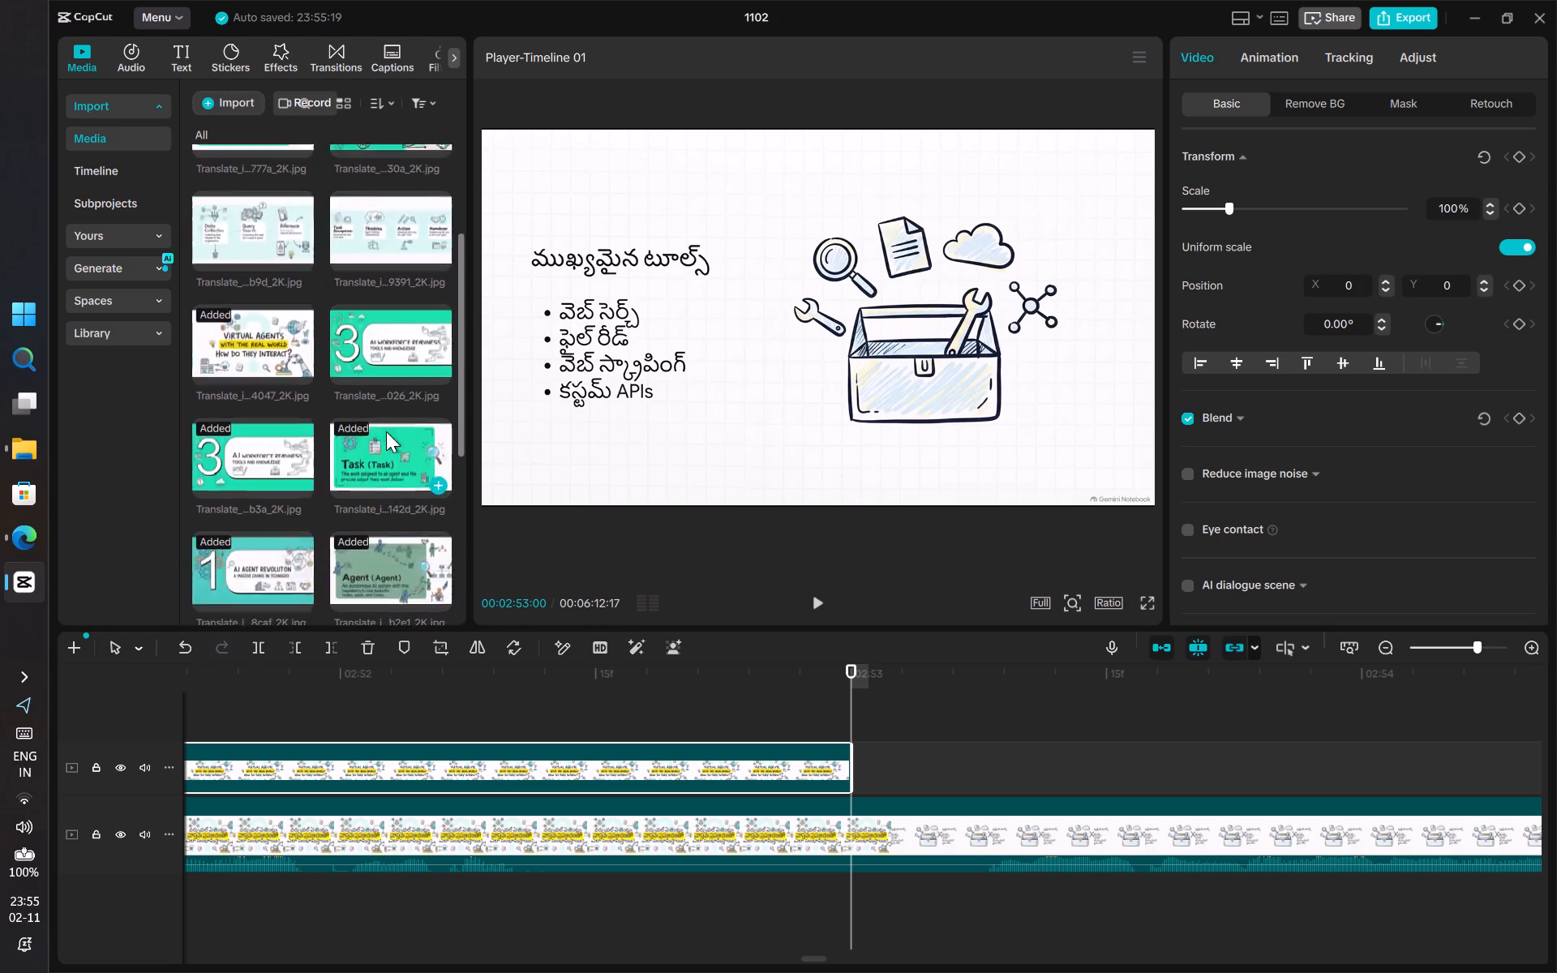
scroll(386, 431, "up", 2)
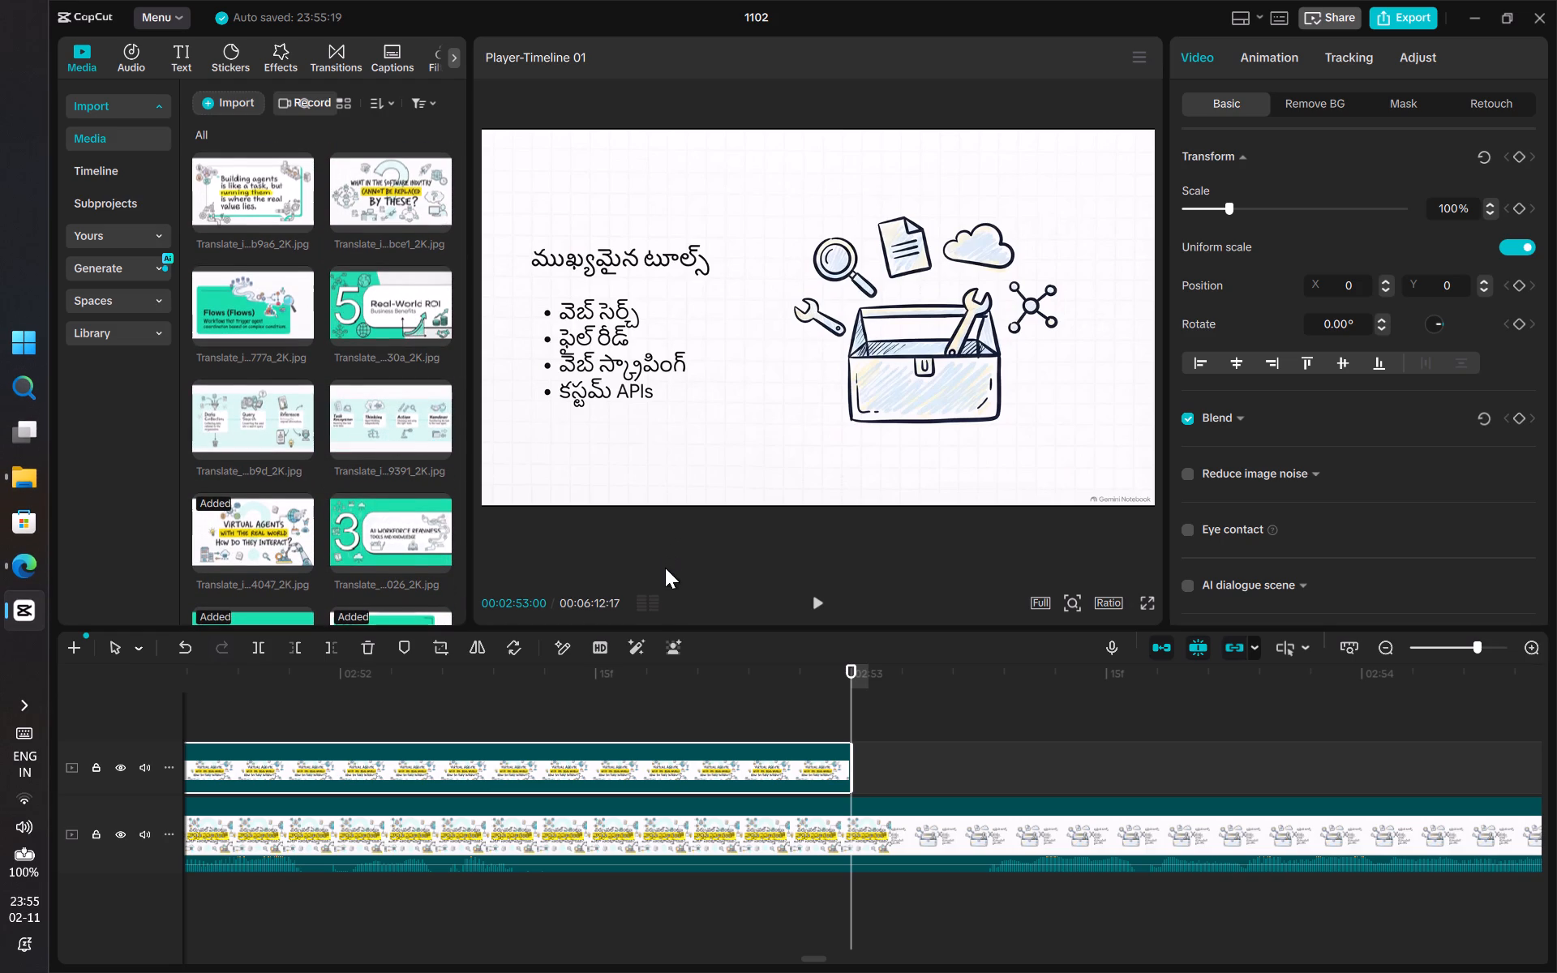
key("Print")
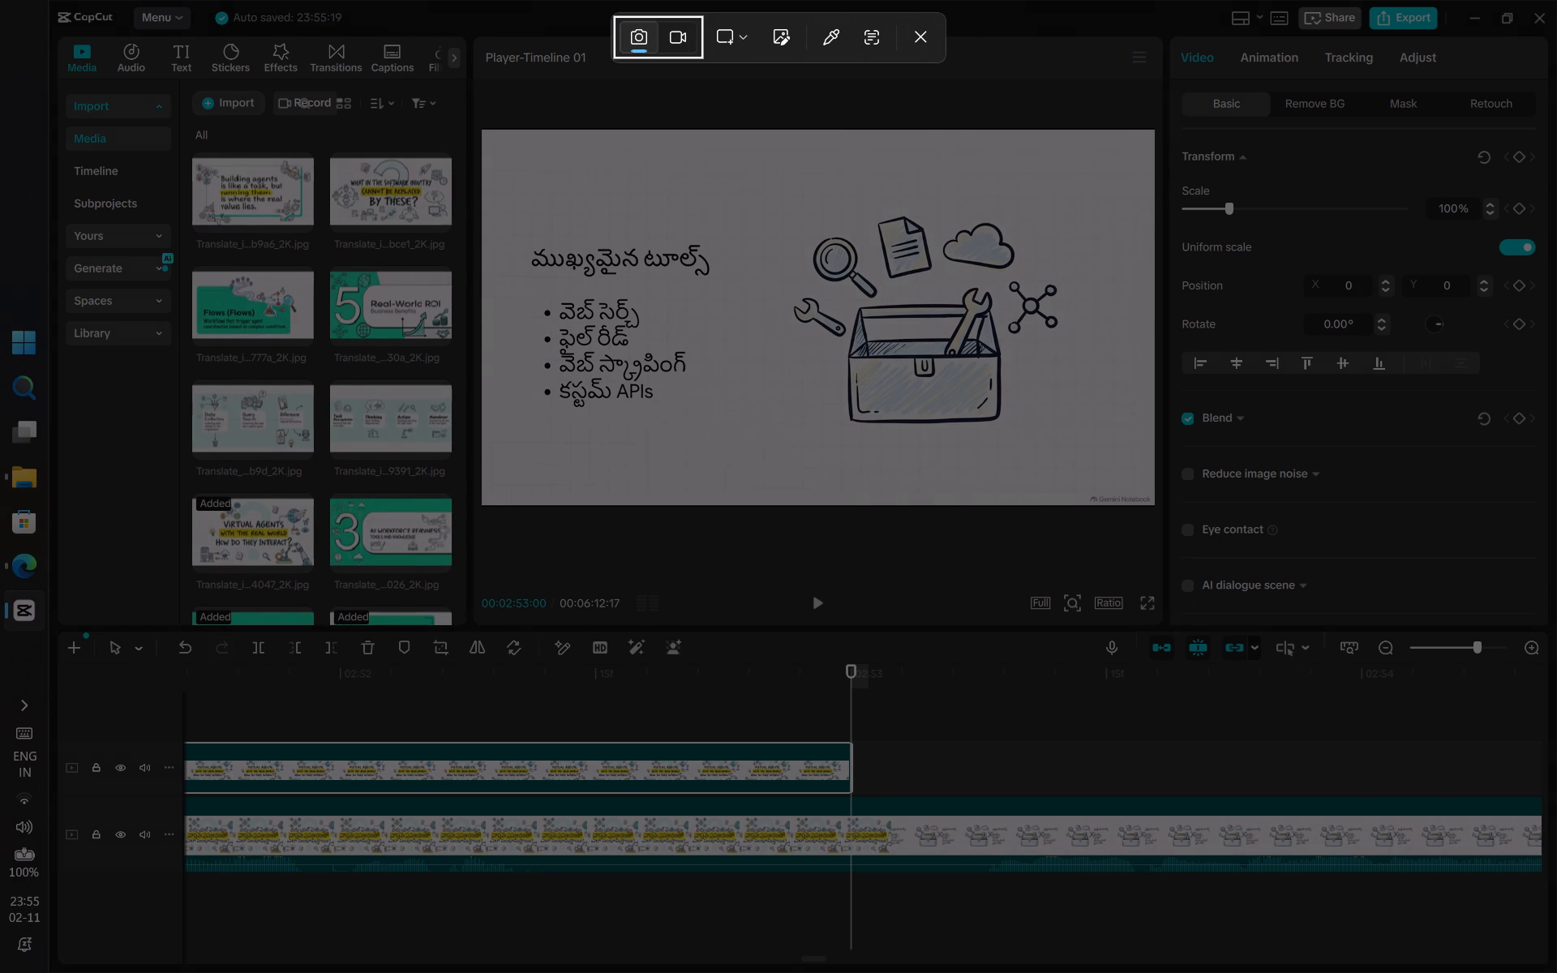
left_click_drag(497, 152, 1107, 478)
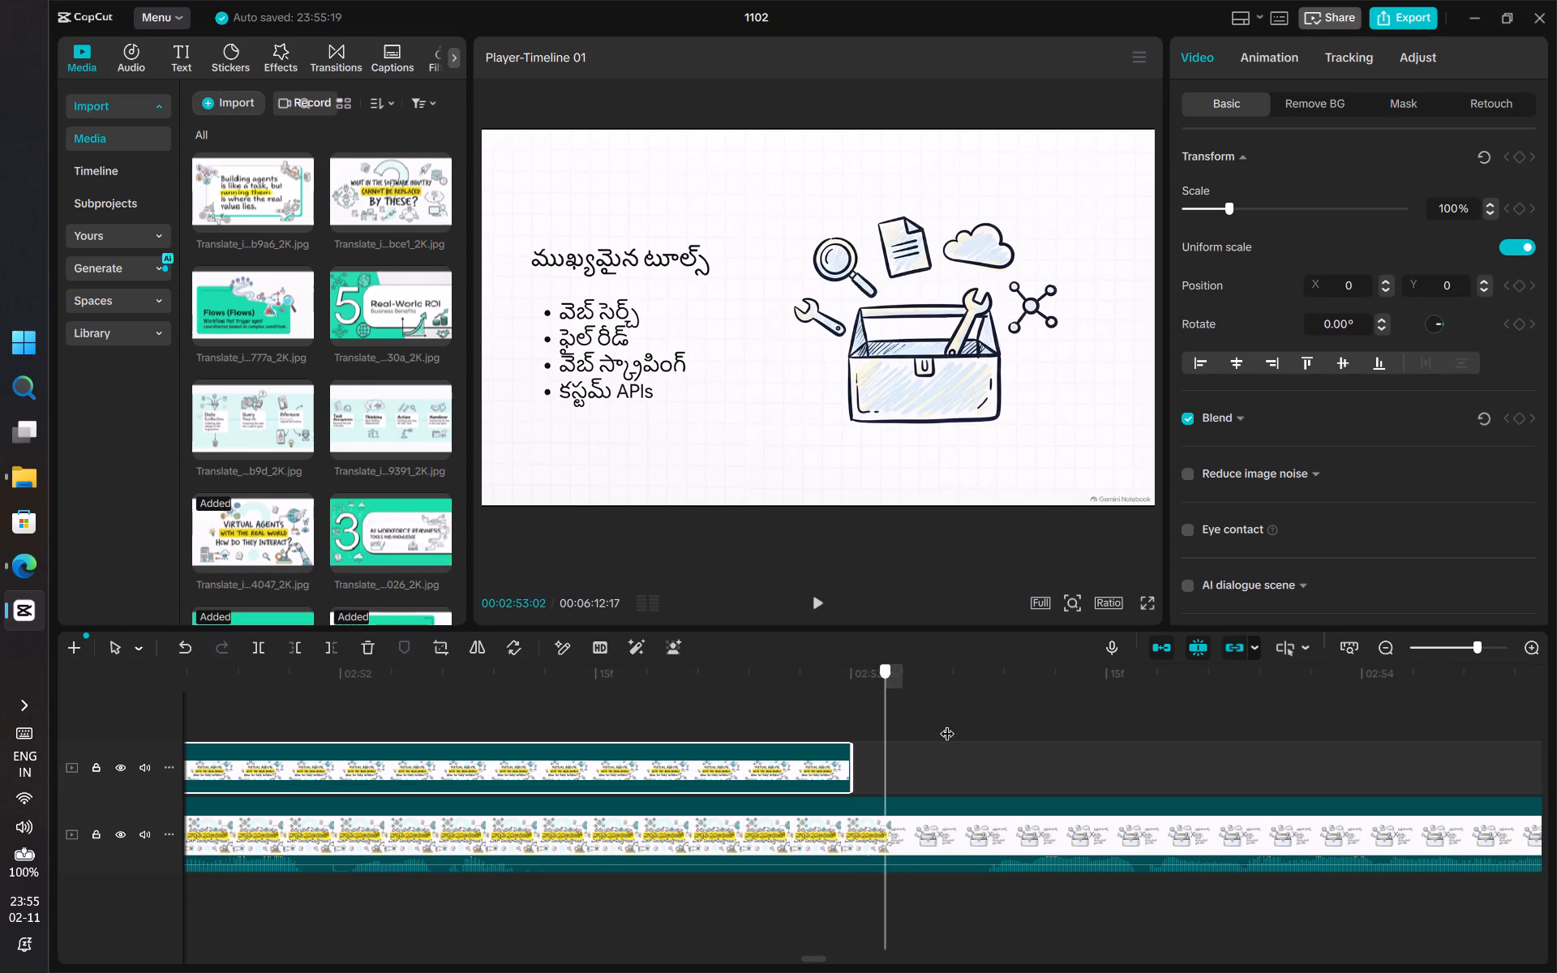
left_click_drag(947, 723, 1556, 700)
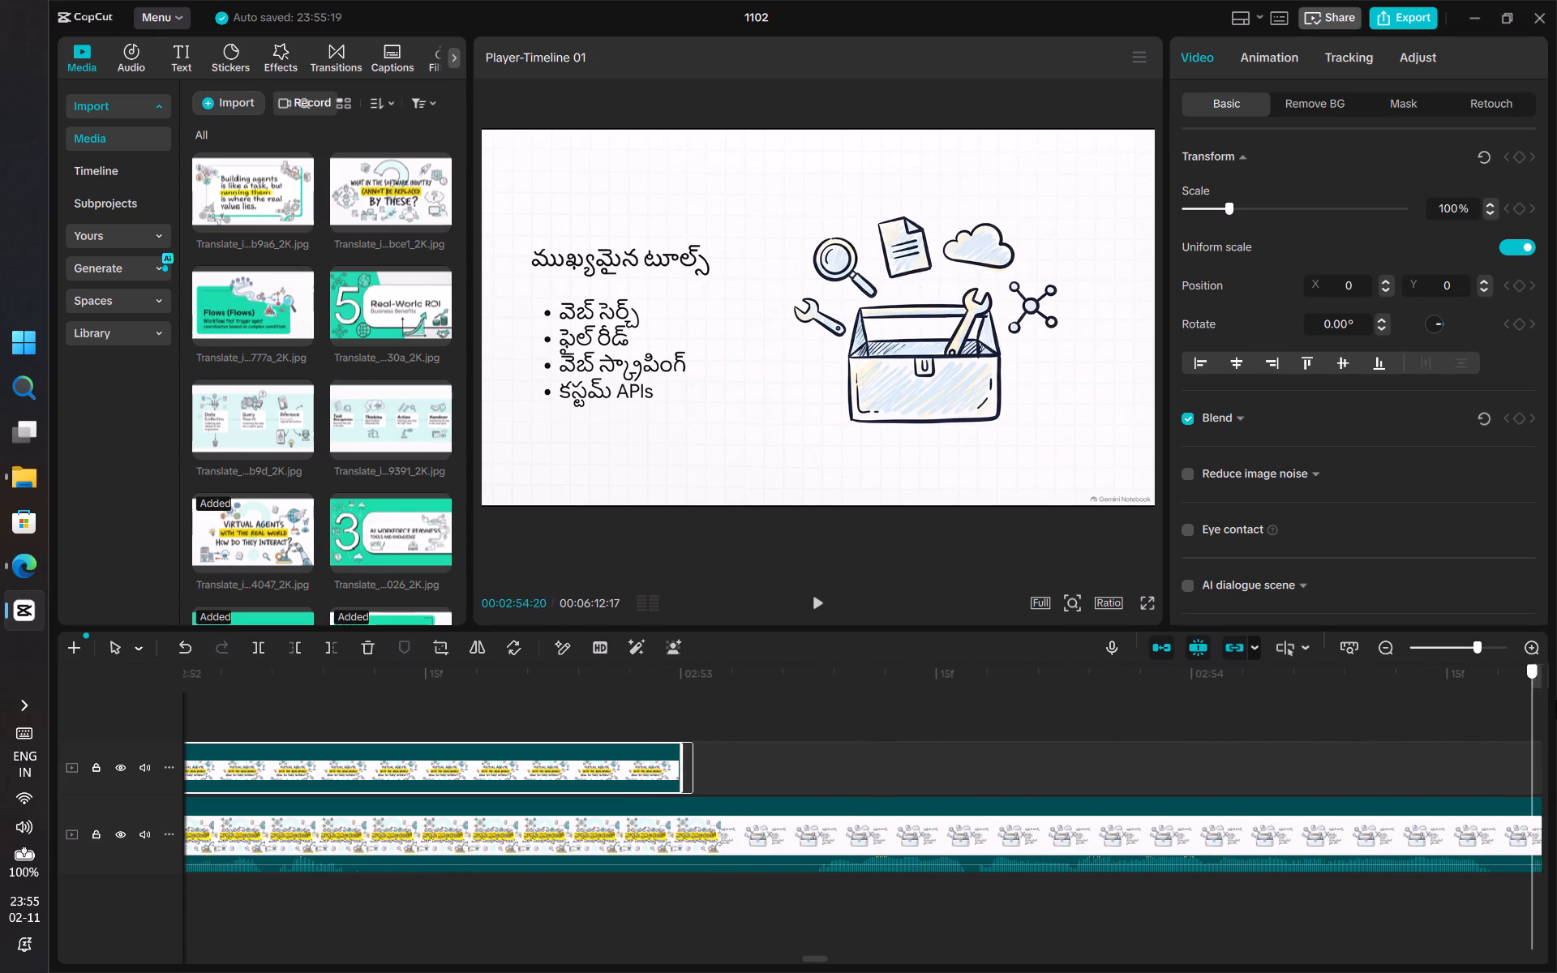
left_click_drag(1556, 700, 1518, 682)
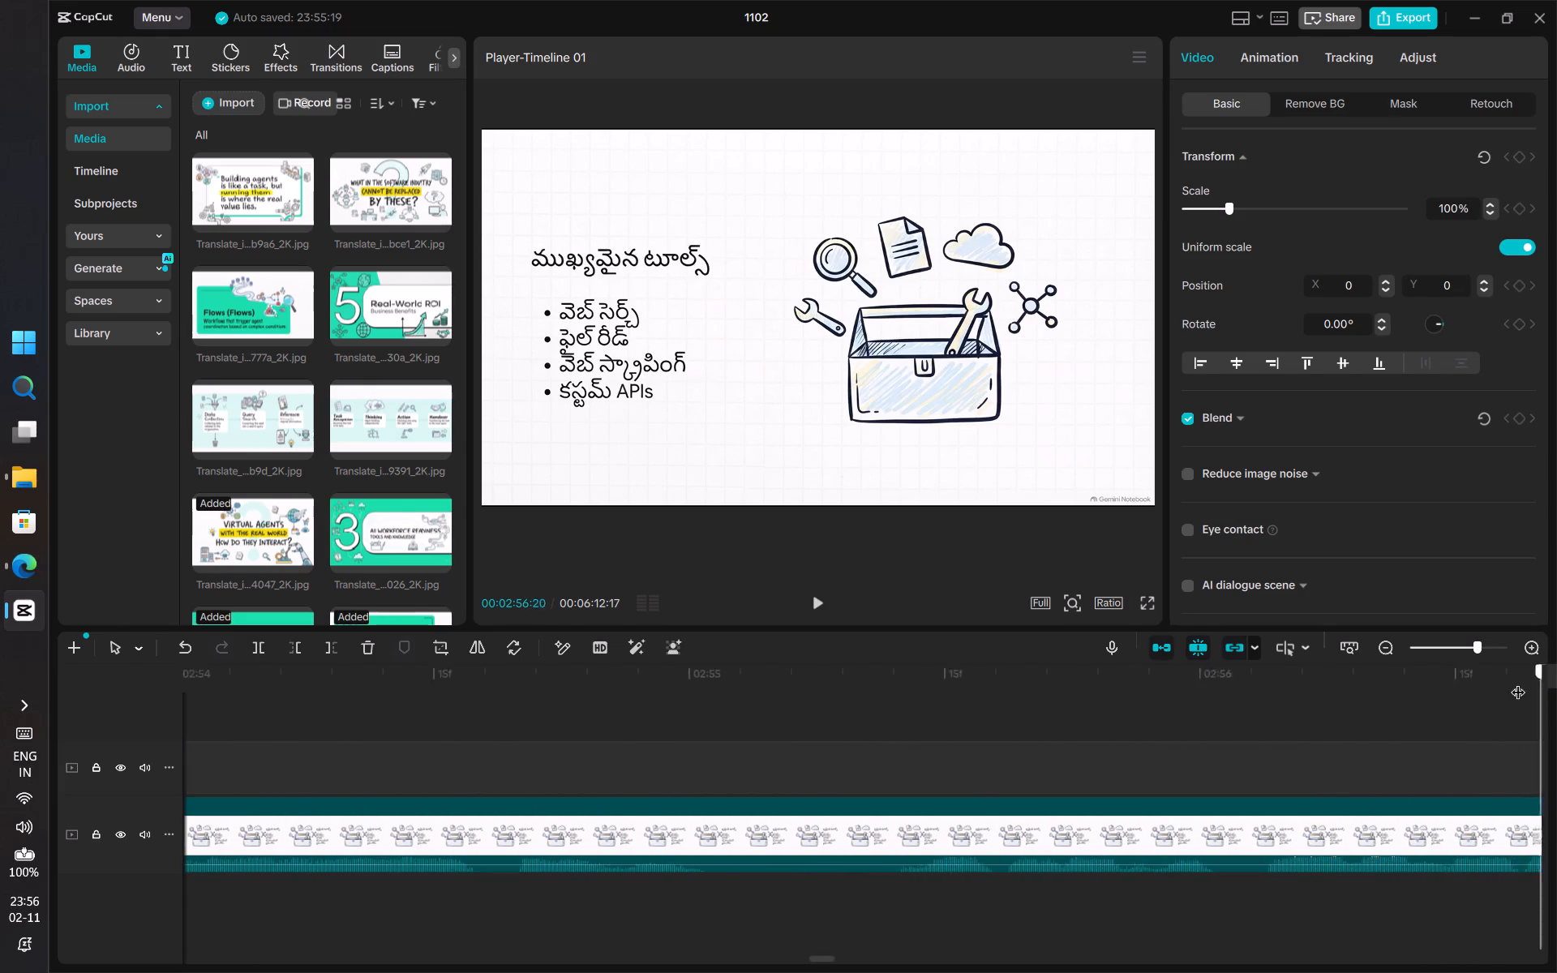
left_click_drag(1518, 682, 1478, 697)
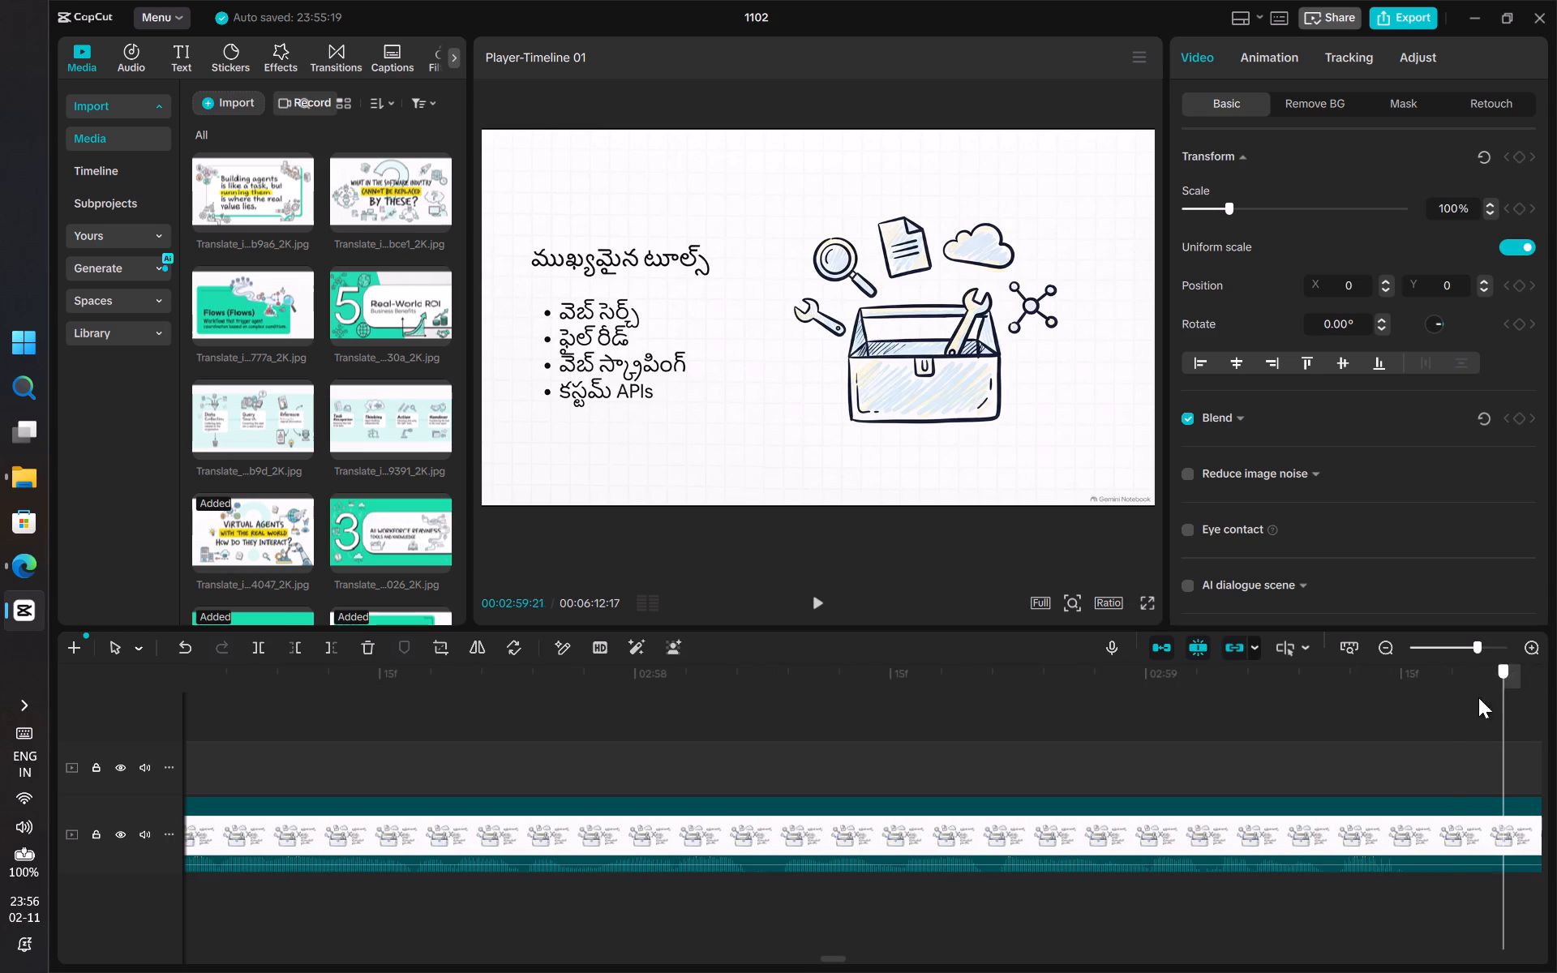
left_click_drag(1478, 697, 1105, 855)
scroll(1105, 855, "down", 5, "ctrl")
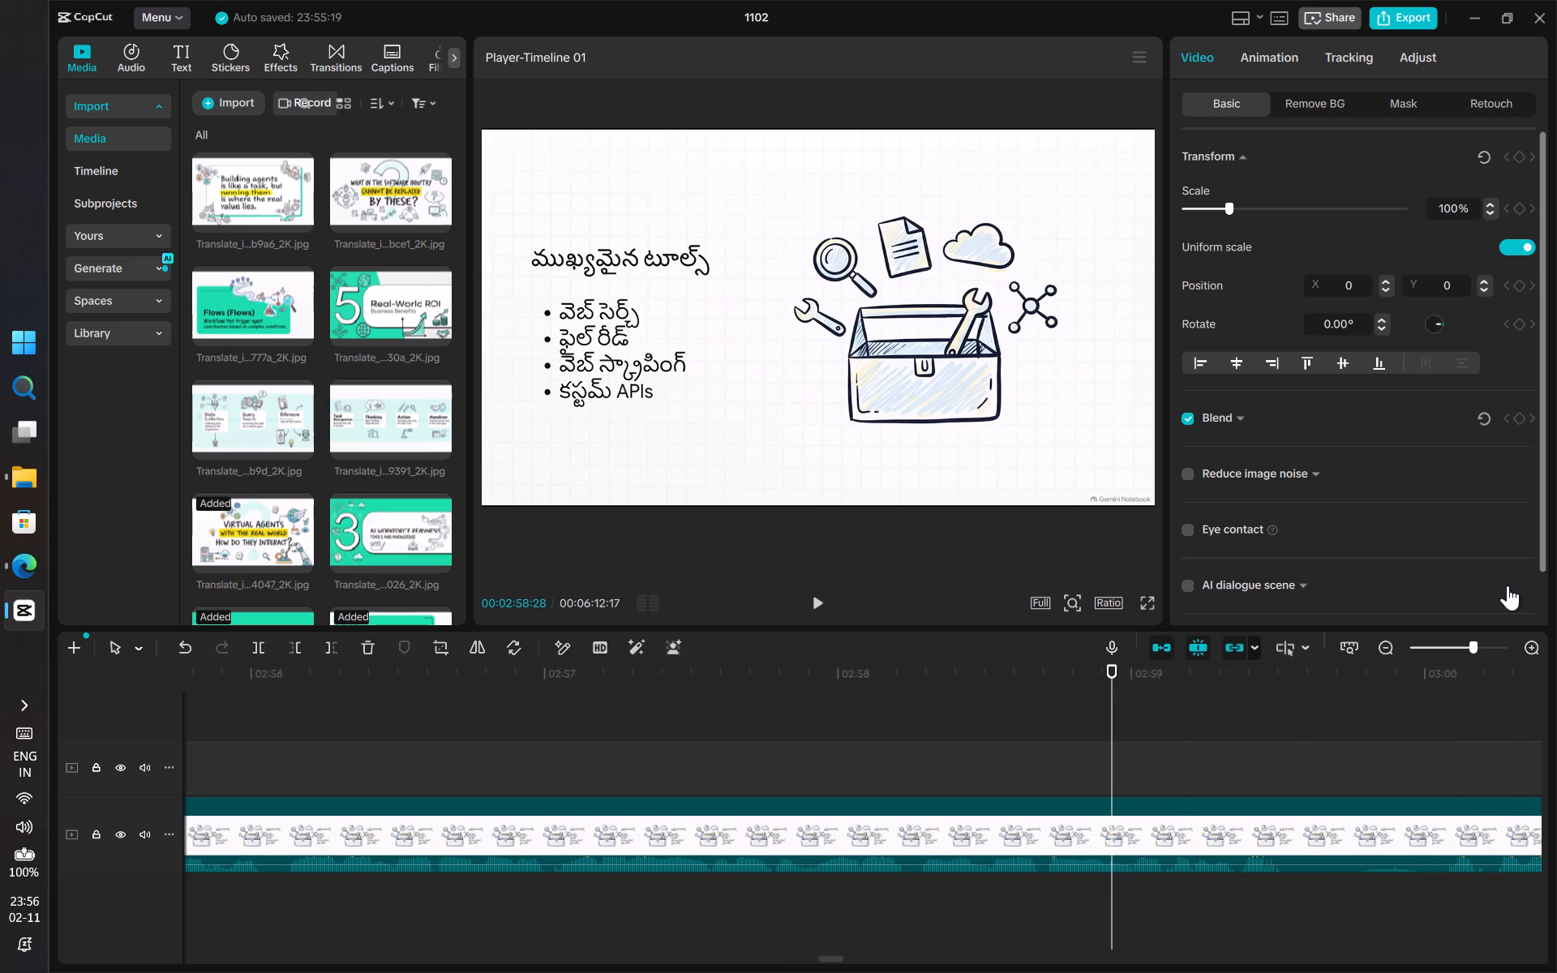
left_click(1435, 650)
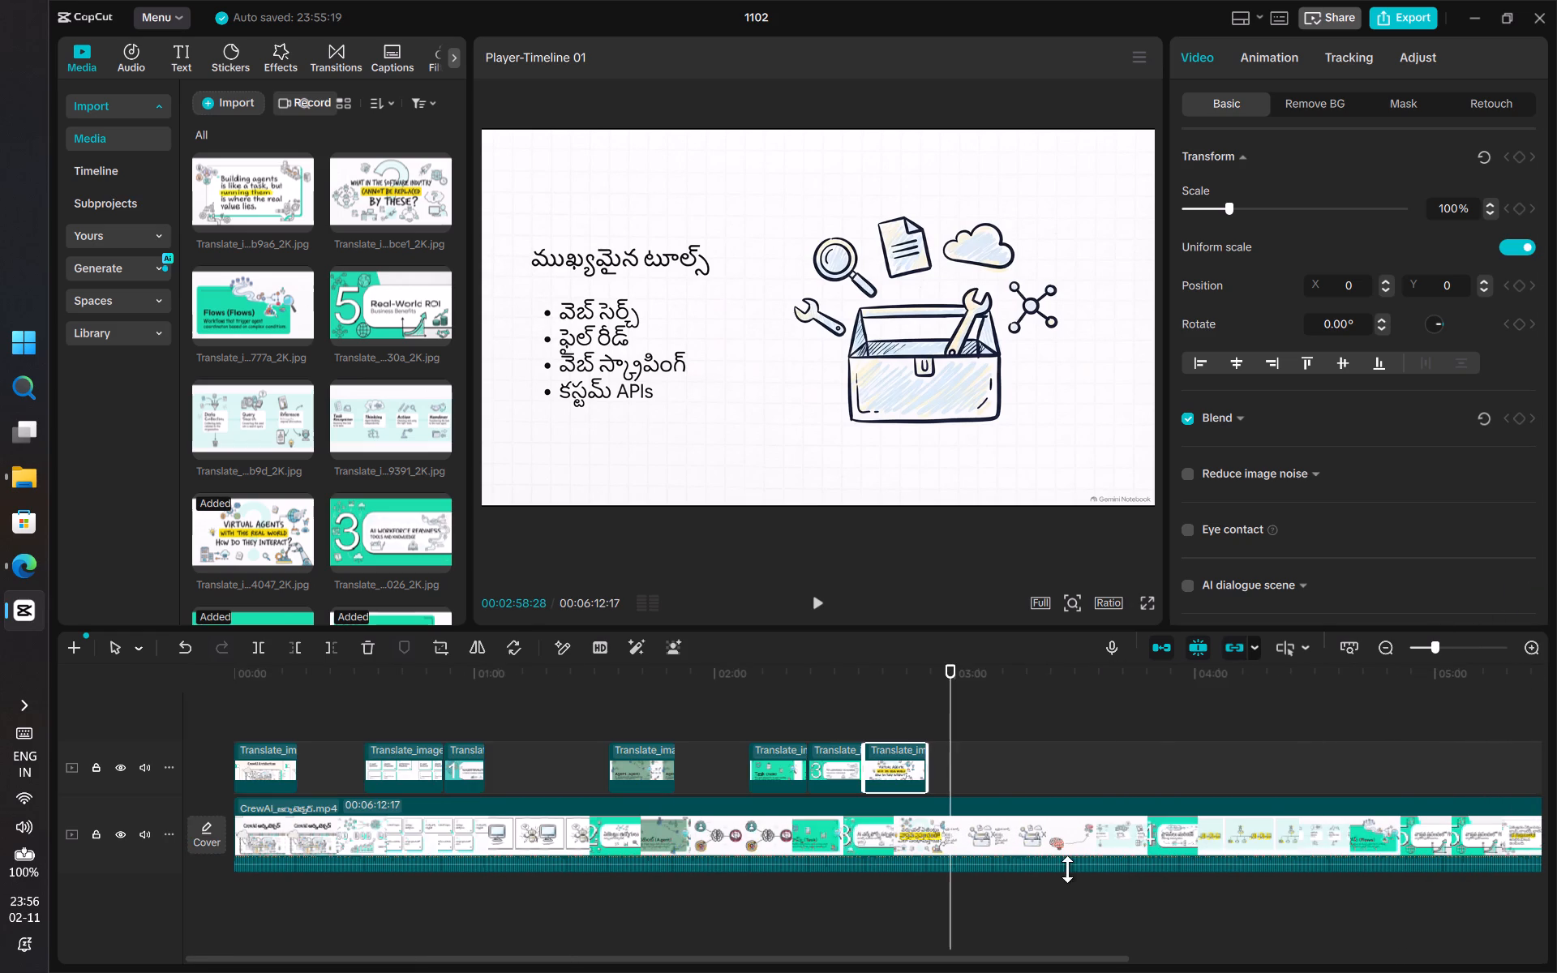
left_click_drag(946, 743, 952, 743)
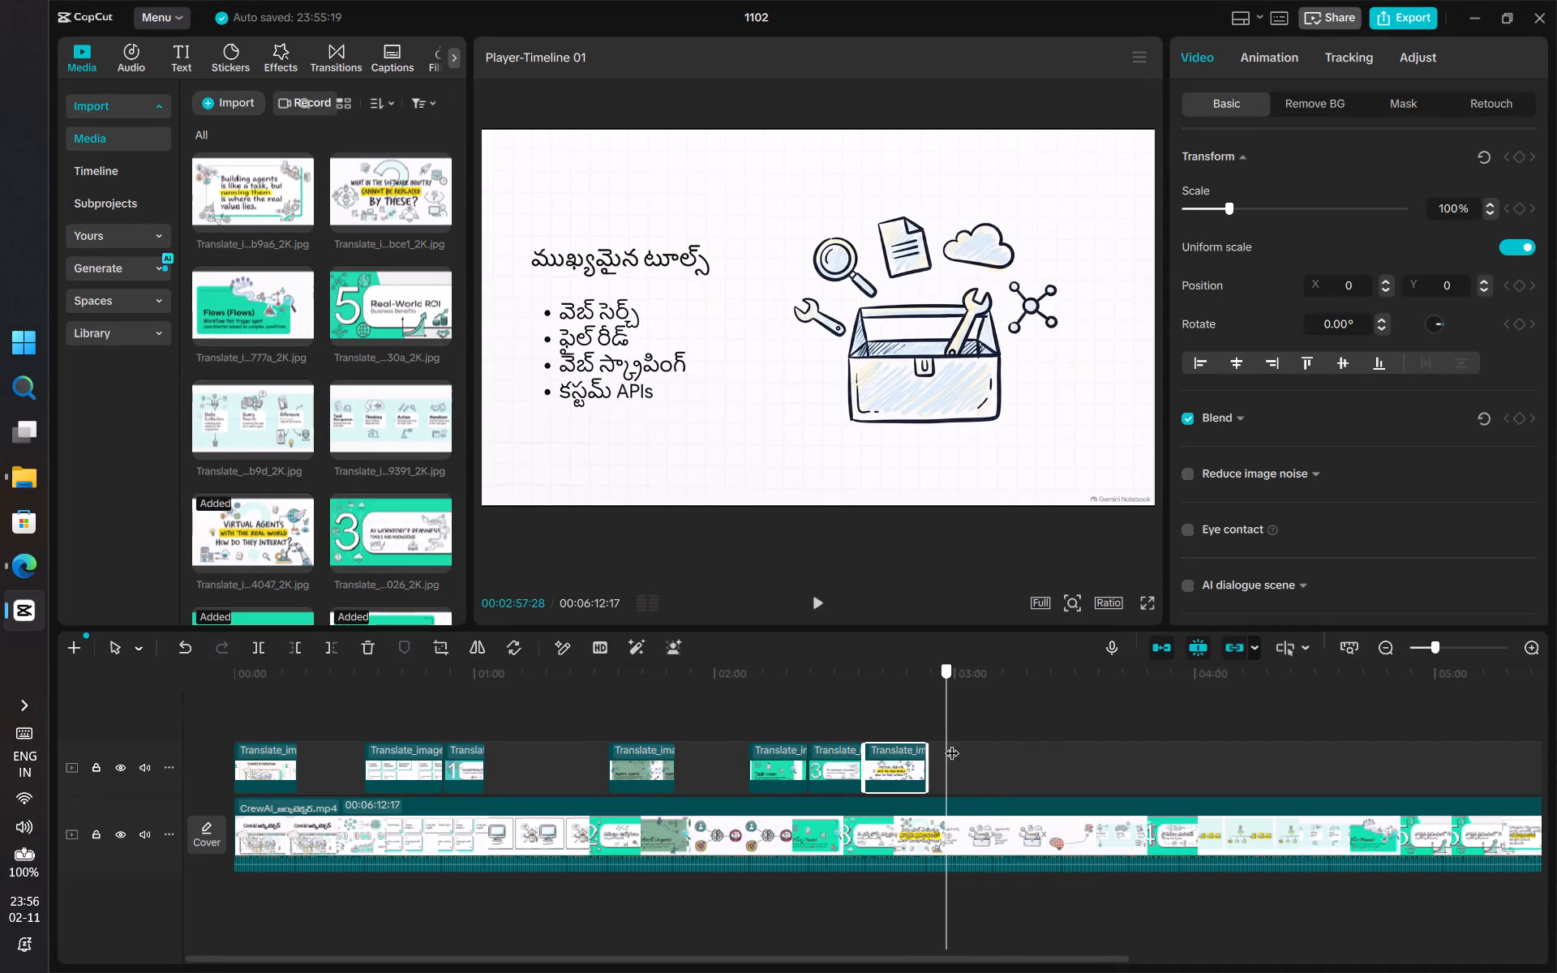
left_click_drag(952, 743, 1086, 716)
scroll(319, 476, "up", 1)
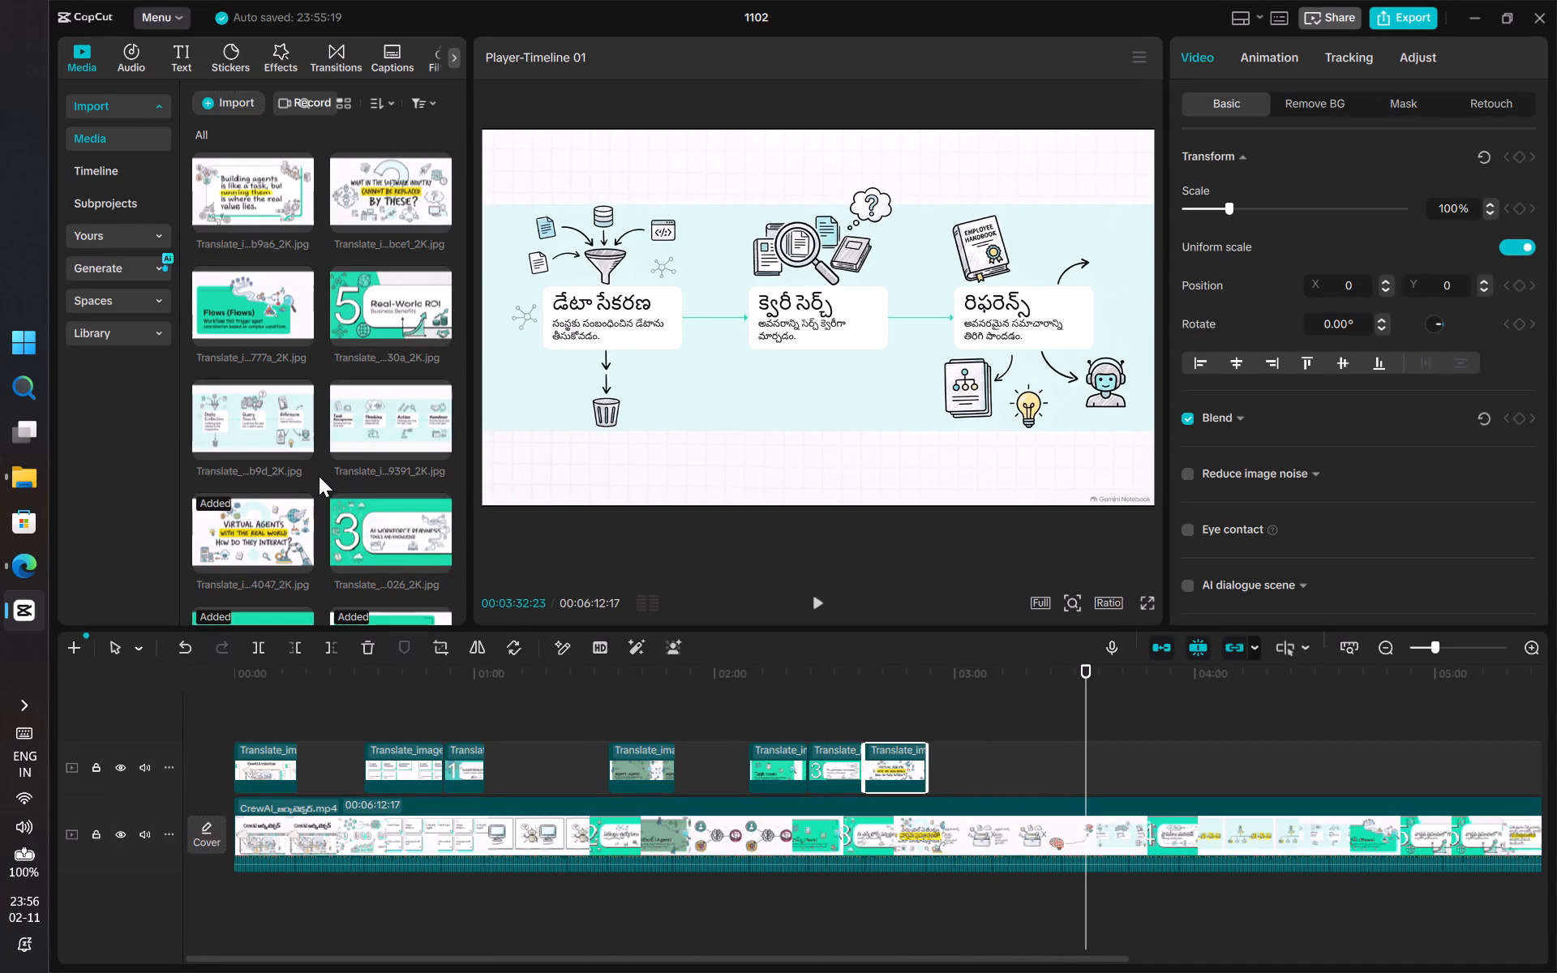
scroll(319, 476, "up", 2)
left_click(362, 435)
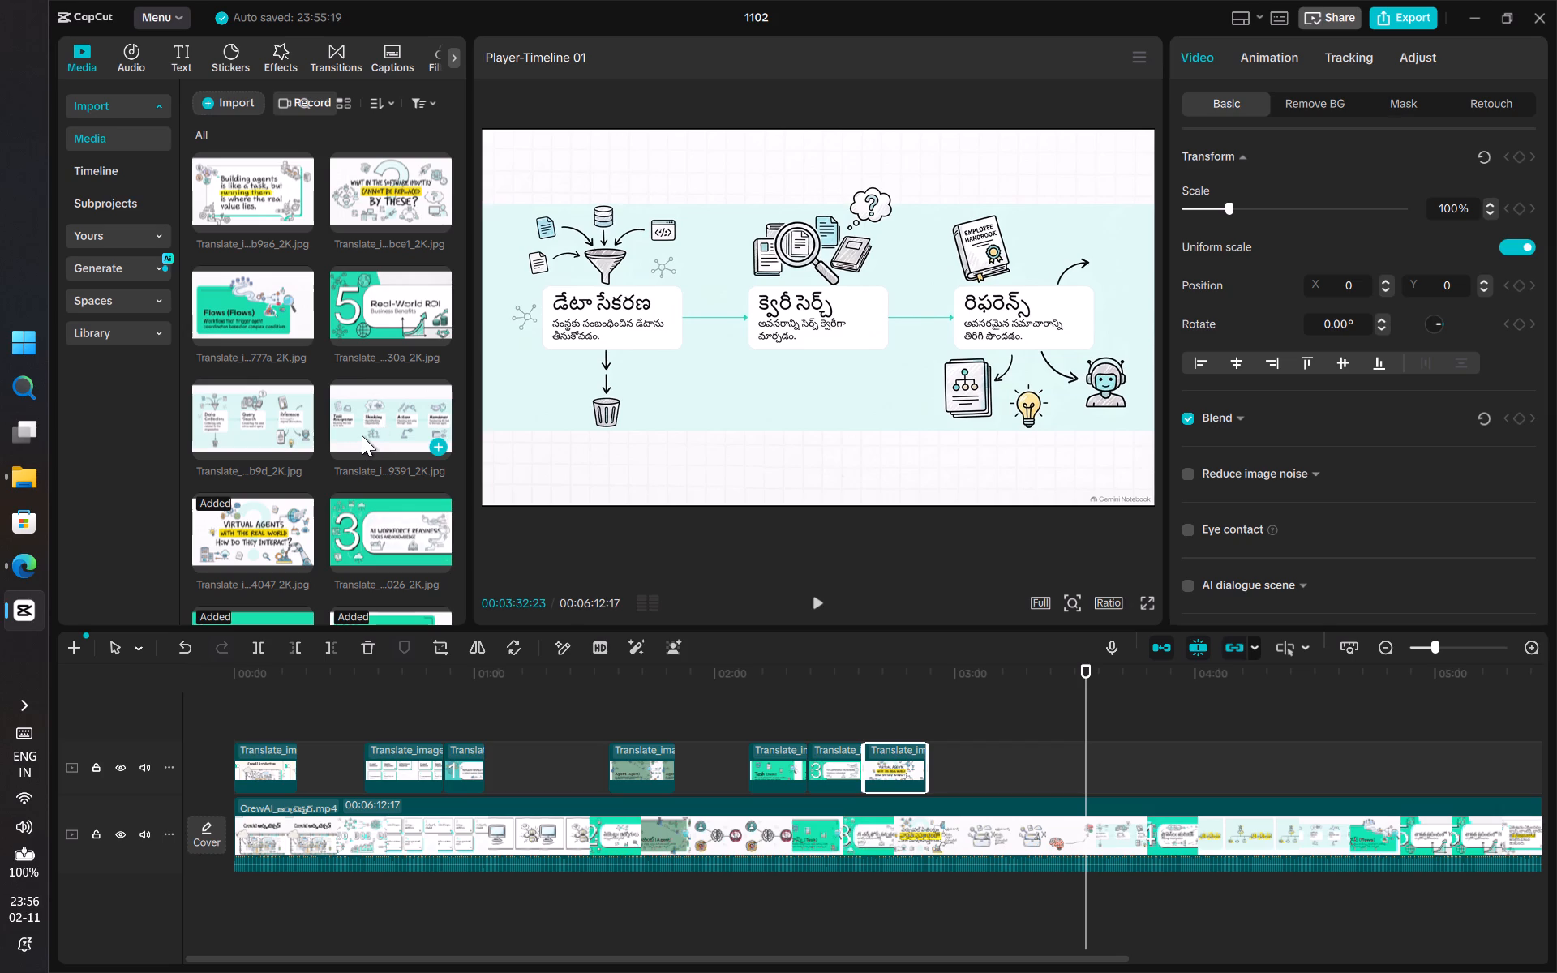
left_click_drag(255, 405, 989, 716)
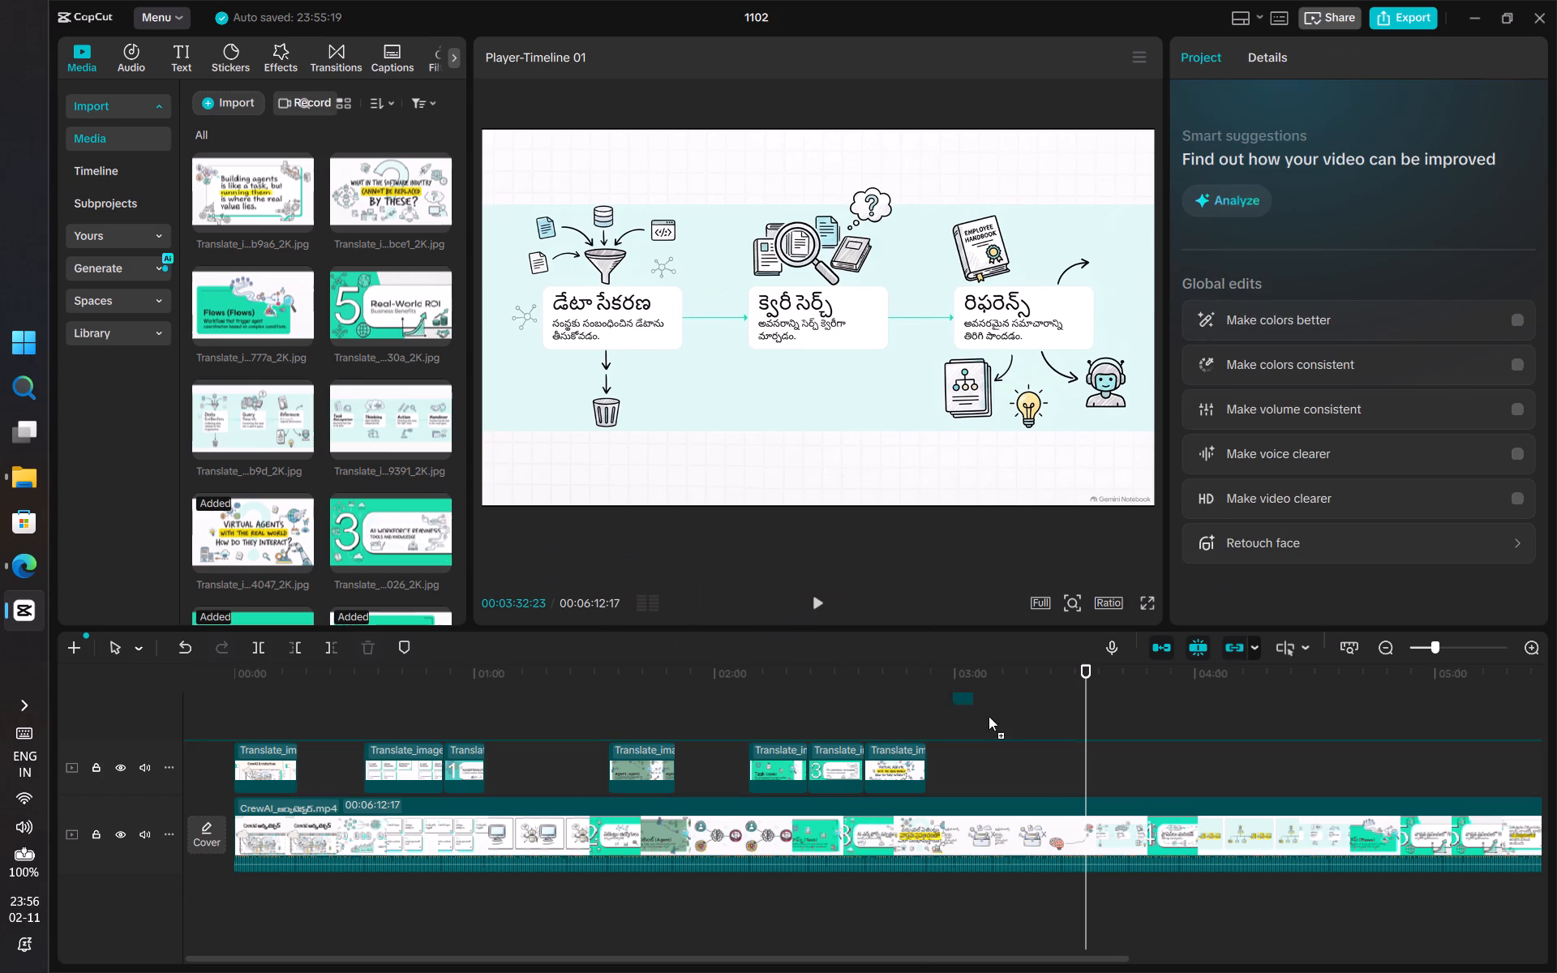
left_click_drag(989, 716, 1079, 773)
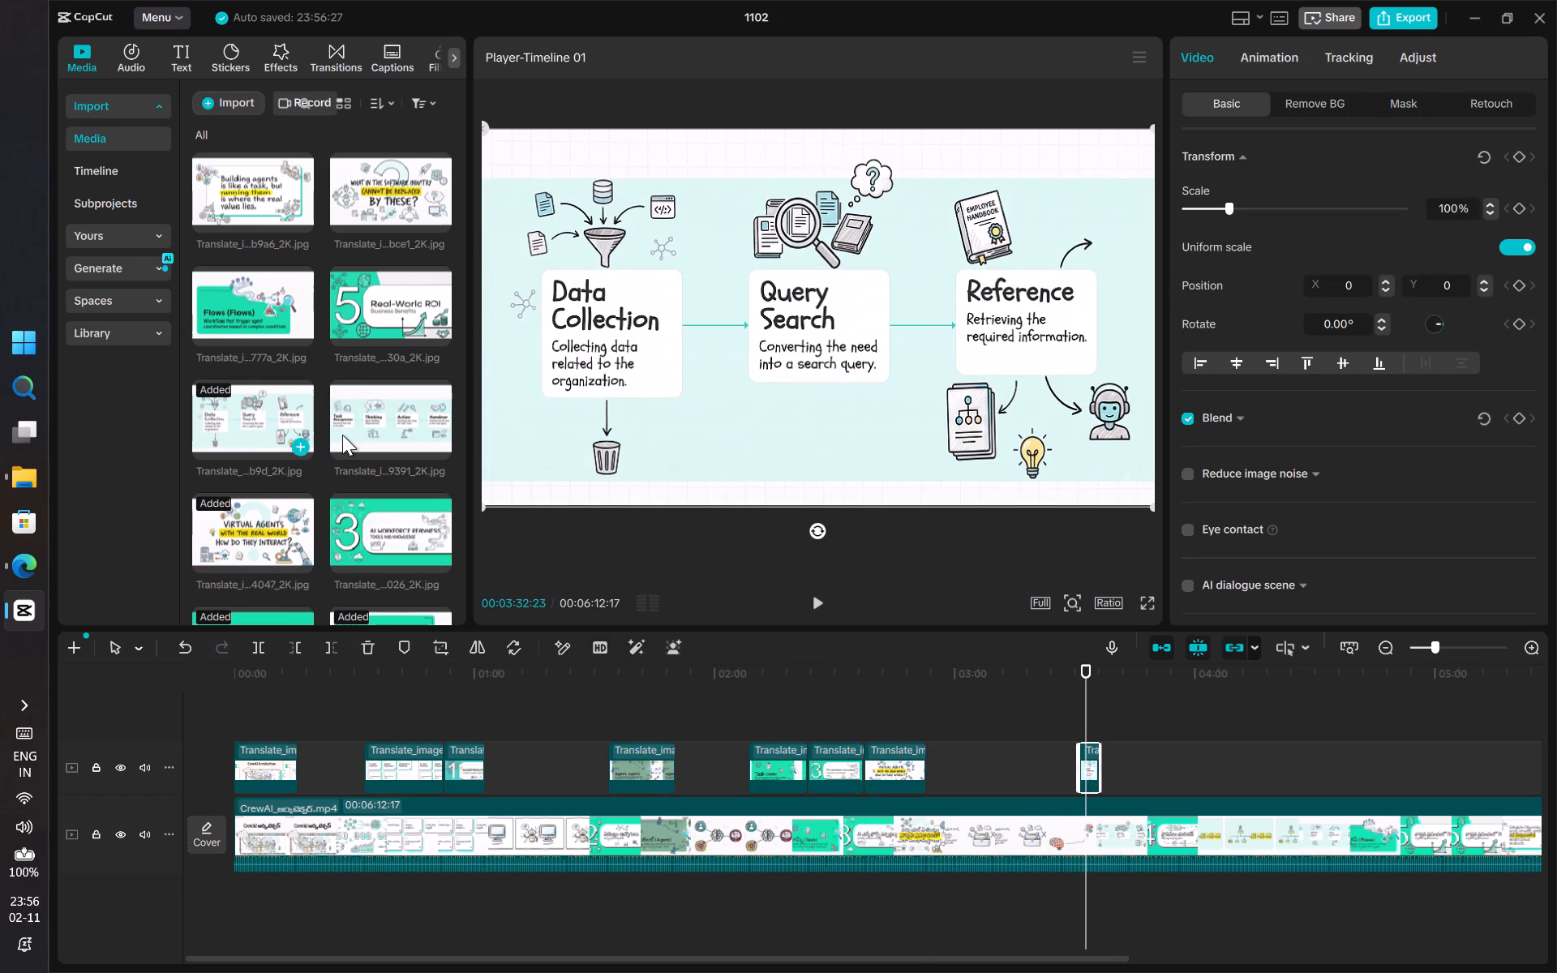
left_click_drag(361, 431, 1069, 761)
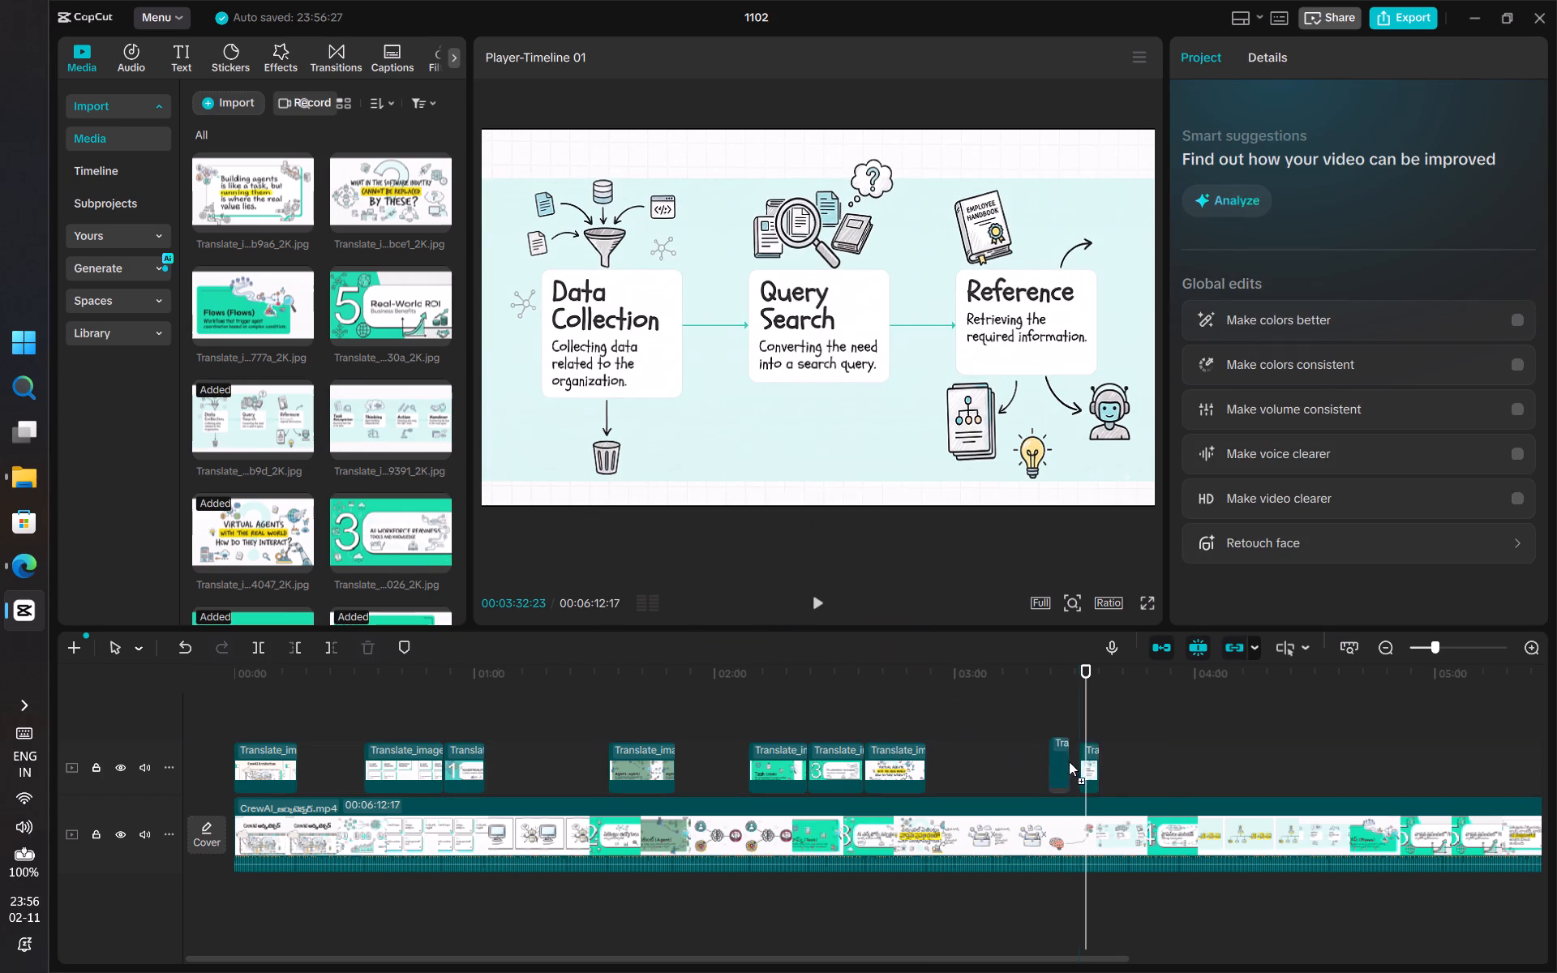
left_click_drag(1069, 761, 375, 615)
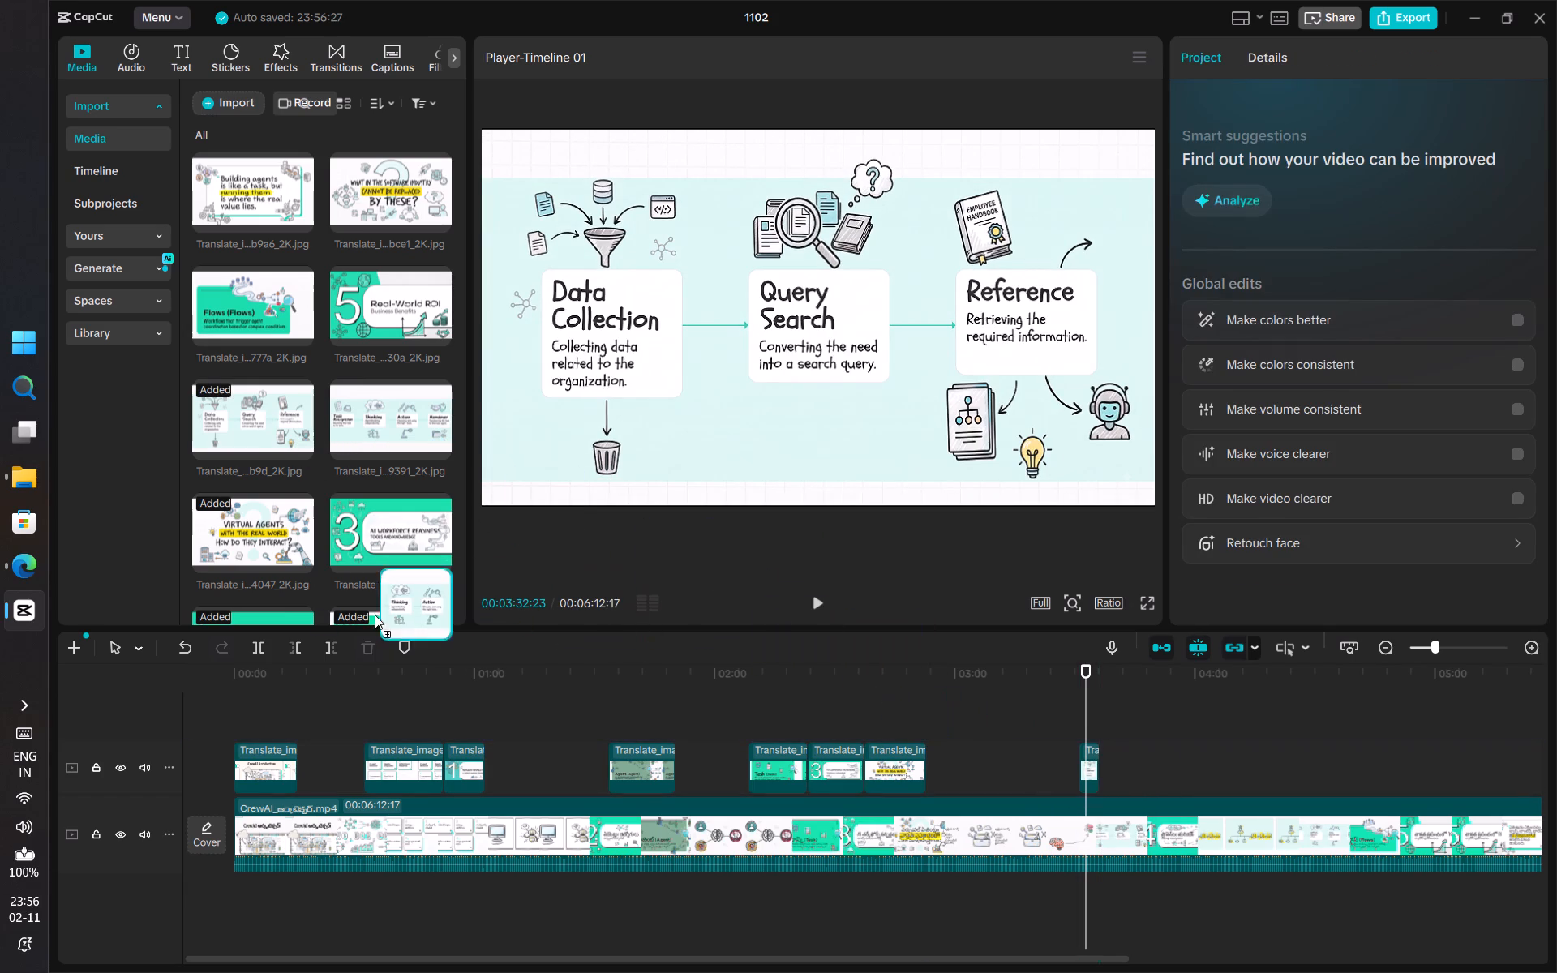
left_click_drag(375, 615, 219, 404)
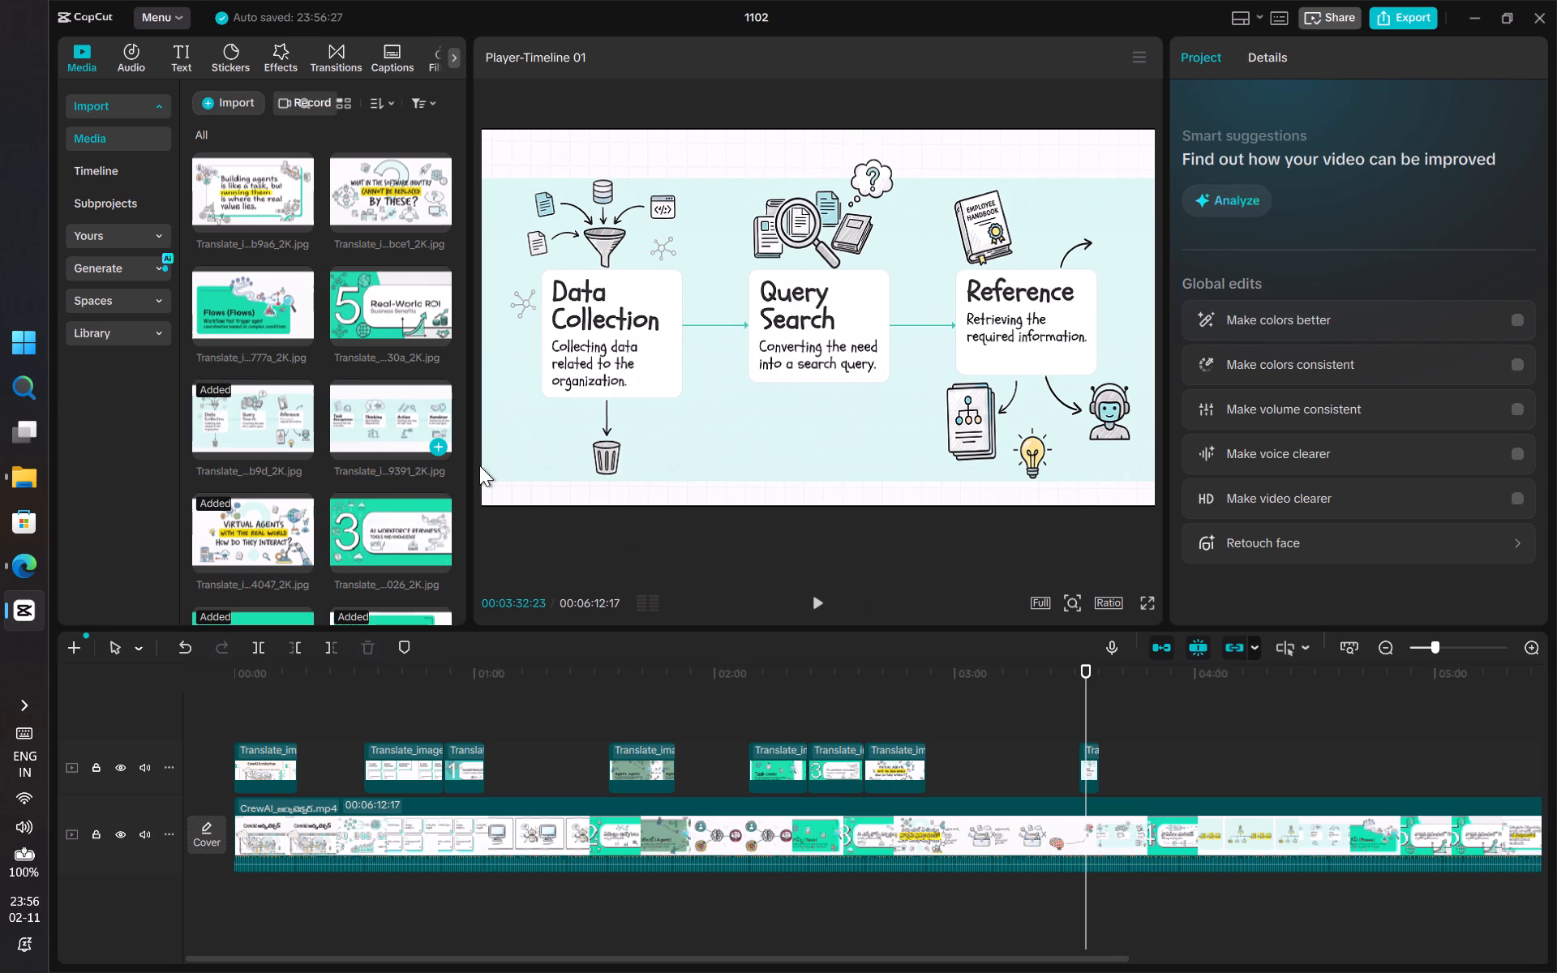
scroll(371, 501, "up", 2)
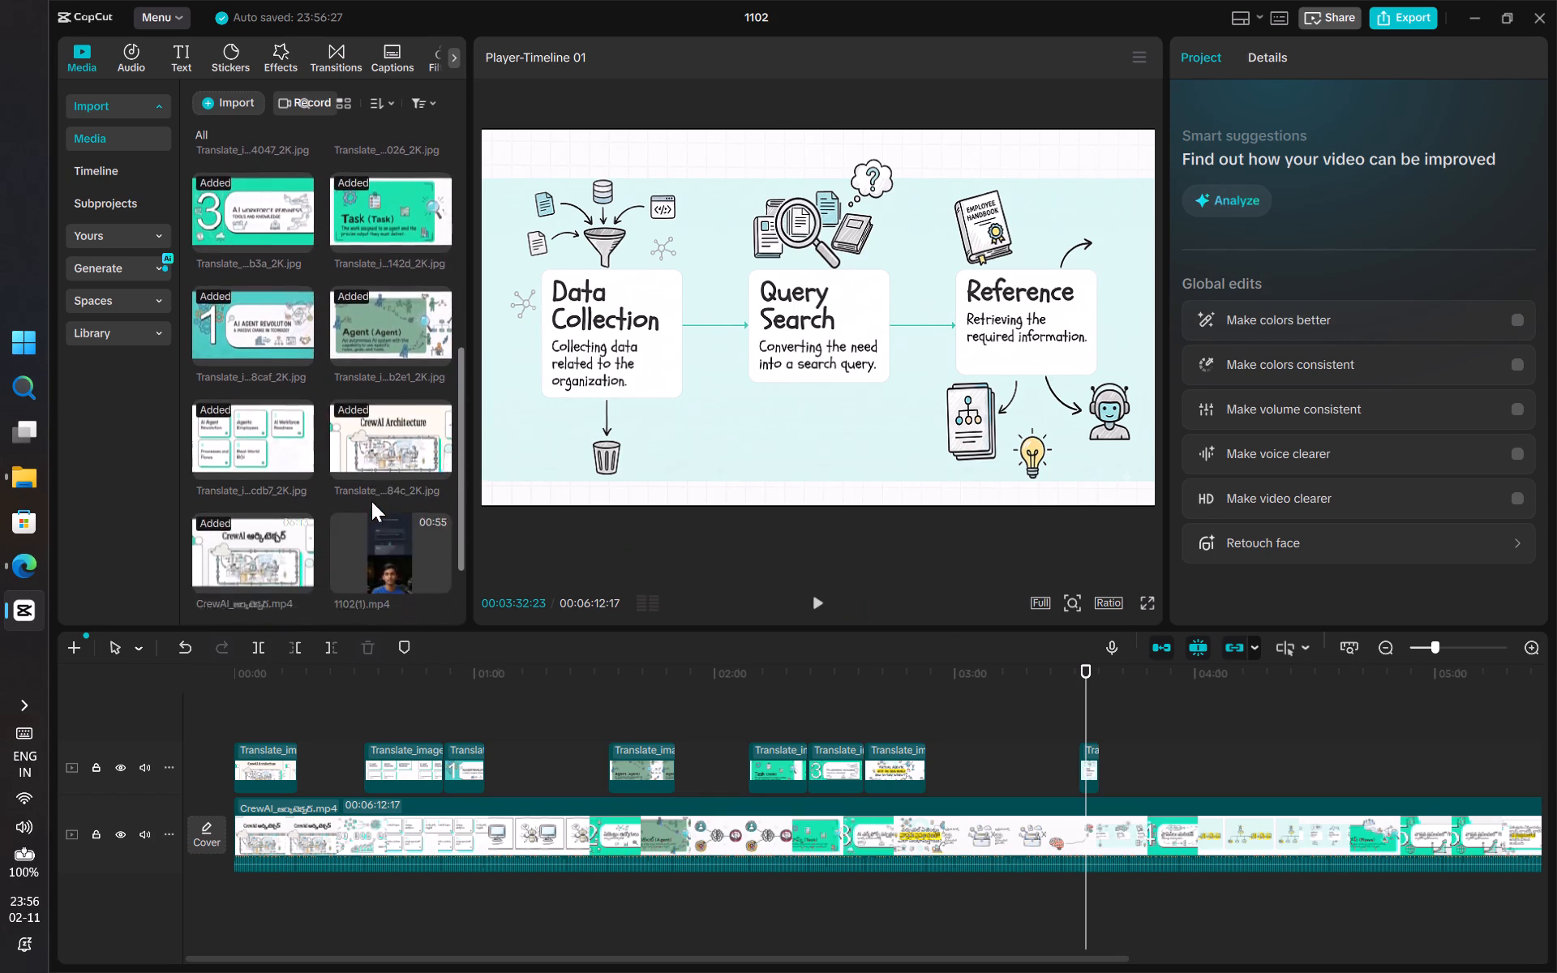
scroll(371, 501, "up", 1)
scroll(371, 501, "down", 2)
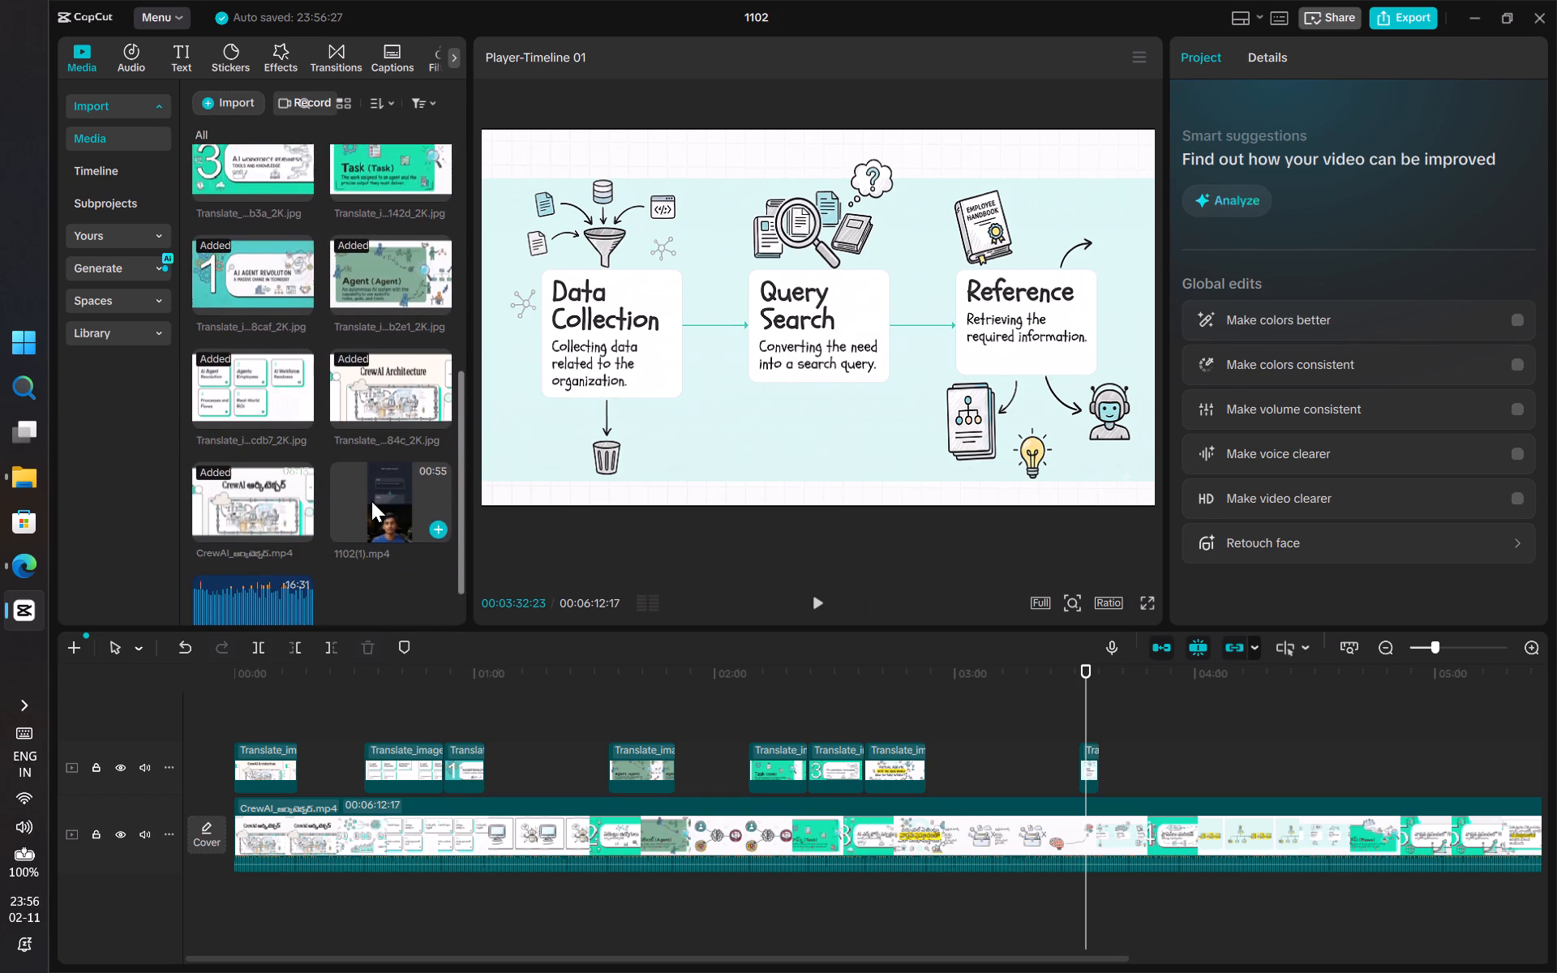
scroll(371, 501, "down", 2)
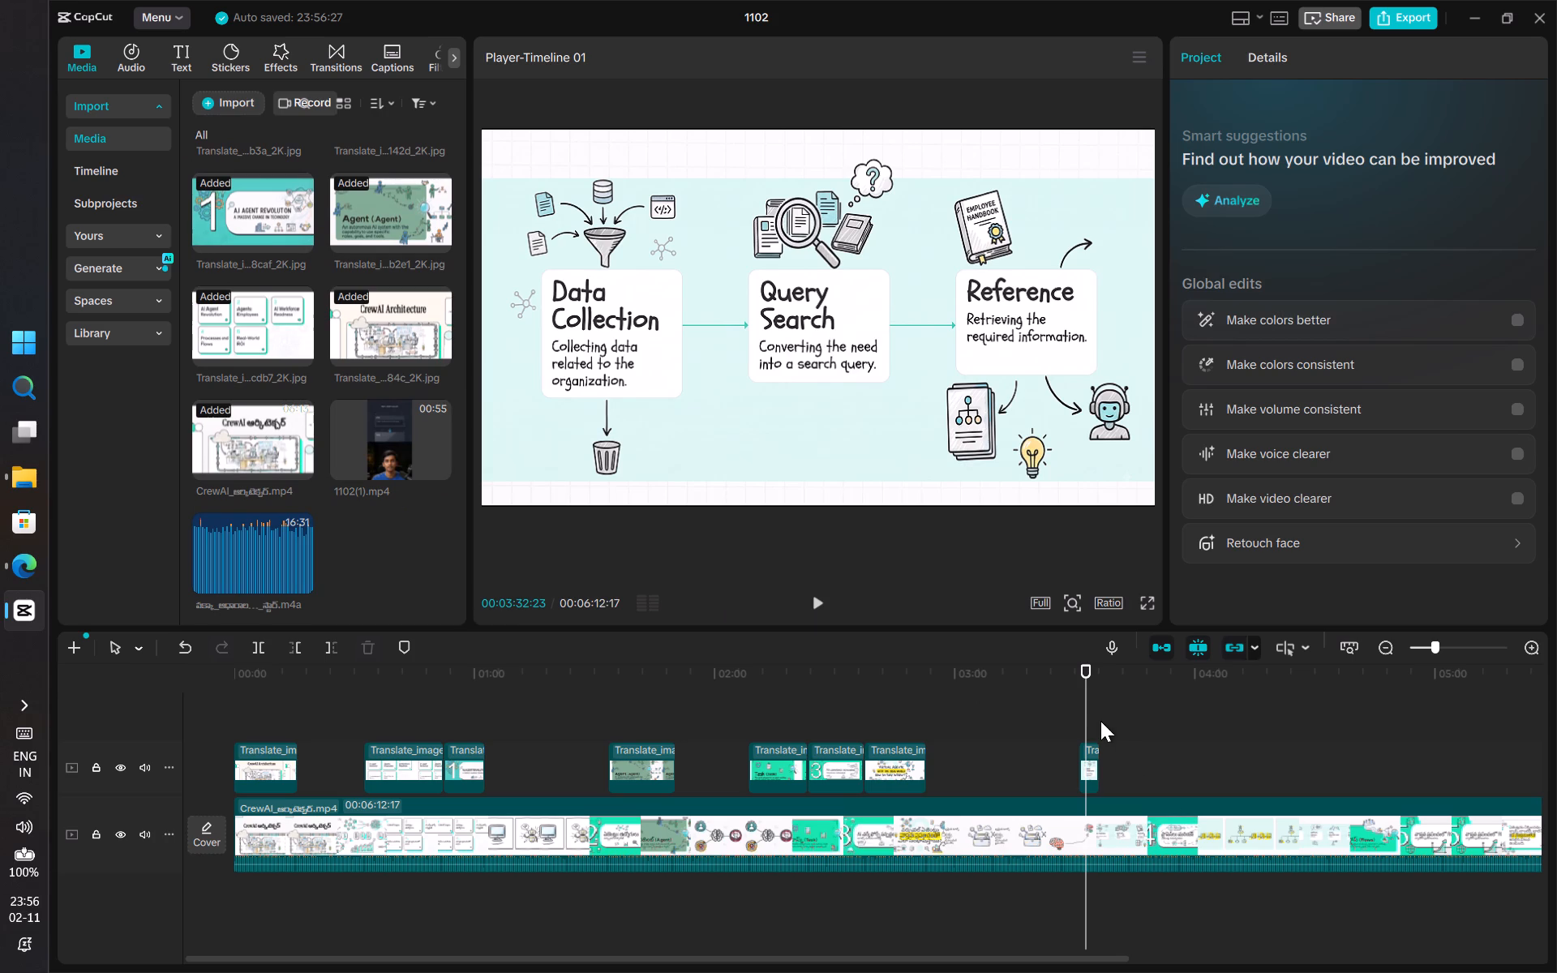
Find the Telugu data collection slide's first frame and extend the English Data Collection overlay's start back to 00:03:26:27.
left_click_drag(1086, 719, 1072, 722)
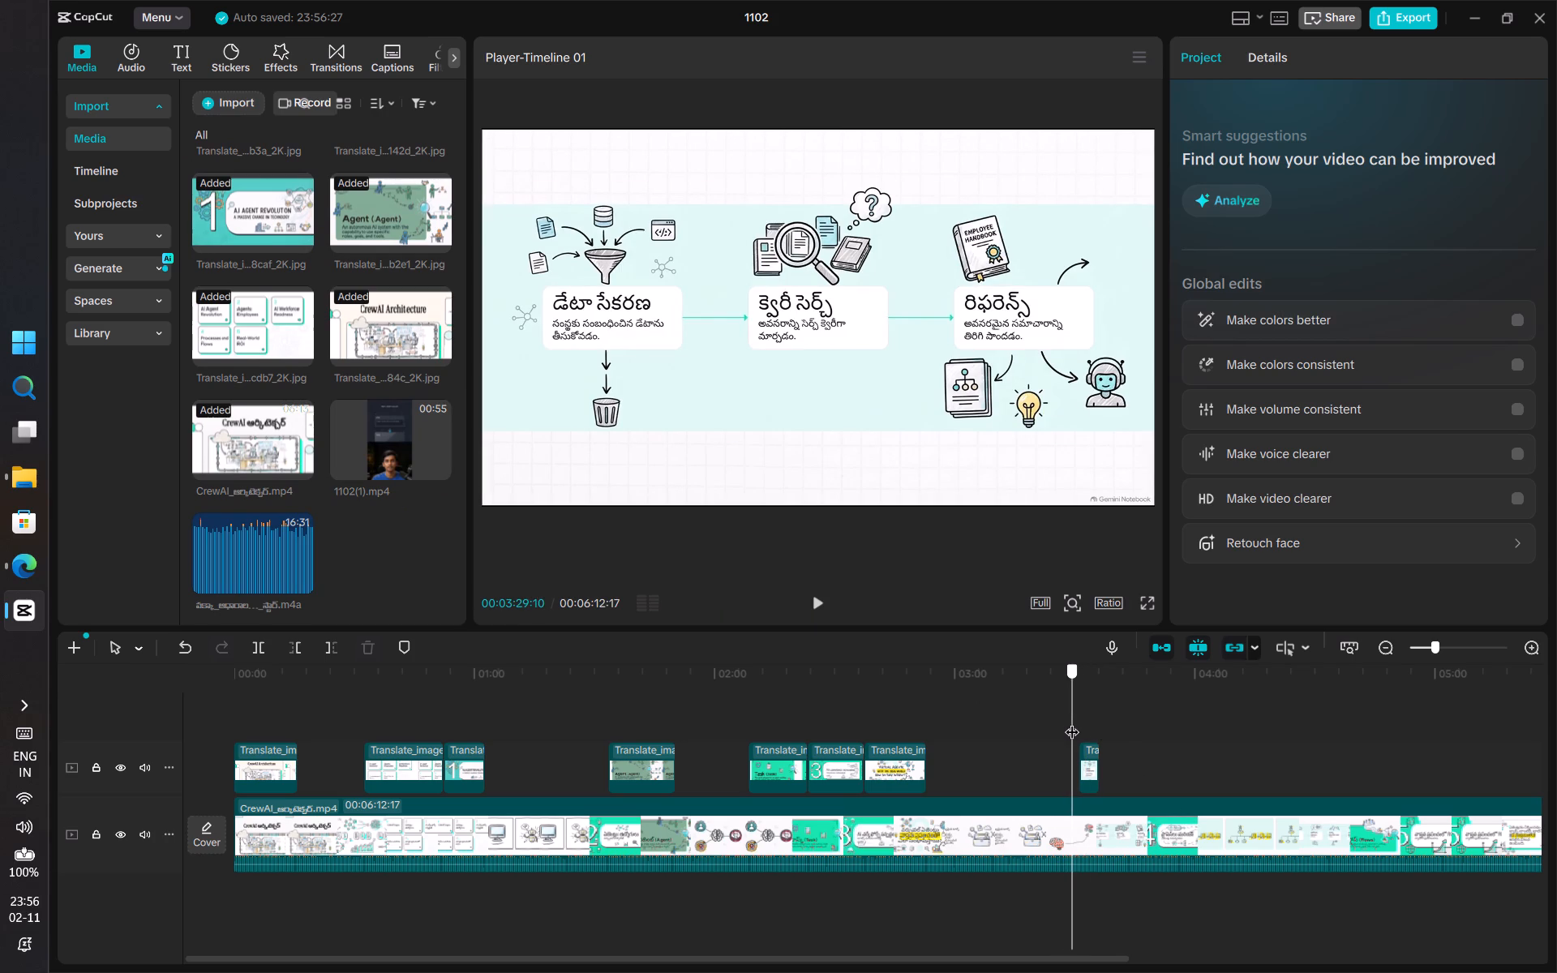
left_click_drag(1072, 722, 1060, 722)
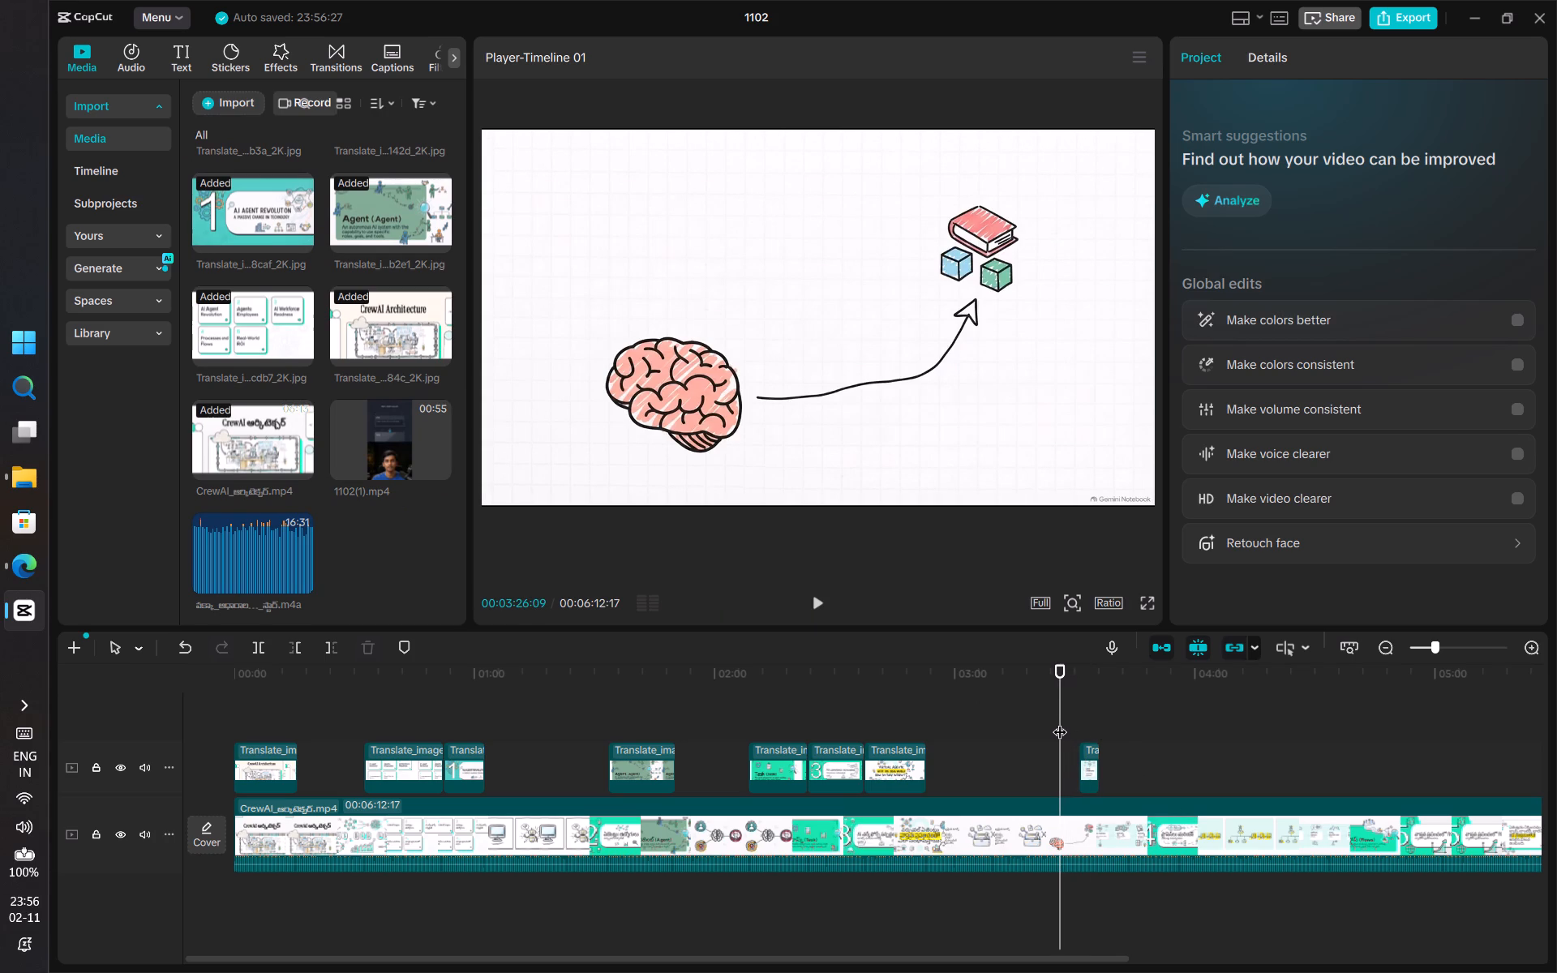
key("Right")
key("Right")
key("Right")
key("Right")
key("Right")
key("Right")
key("Right")
key("Right")
key("Right")
key("Right")
key("Right")
key("Right")
key("Right")
key("Right")
key("Right")
key("Right")
key("Right")
key("Right")
key("Right")
key("Right")
key("Right")
key("Right")
key("Right")
key("Right")
key("Right")
key("Left")
key("Left")
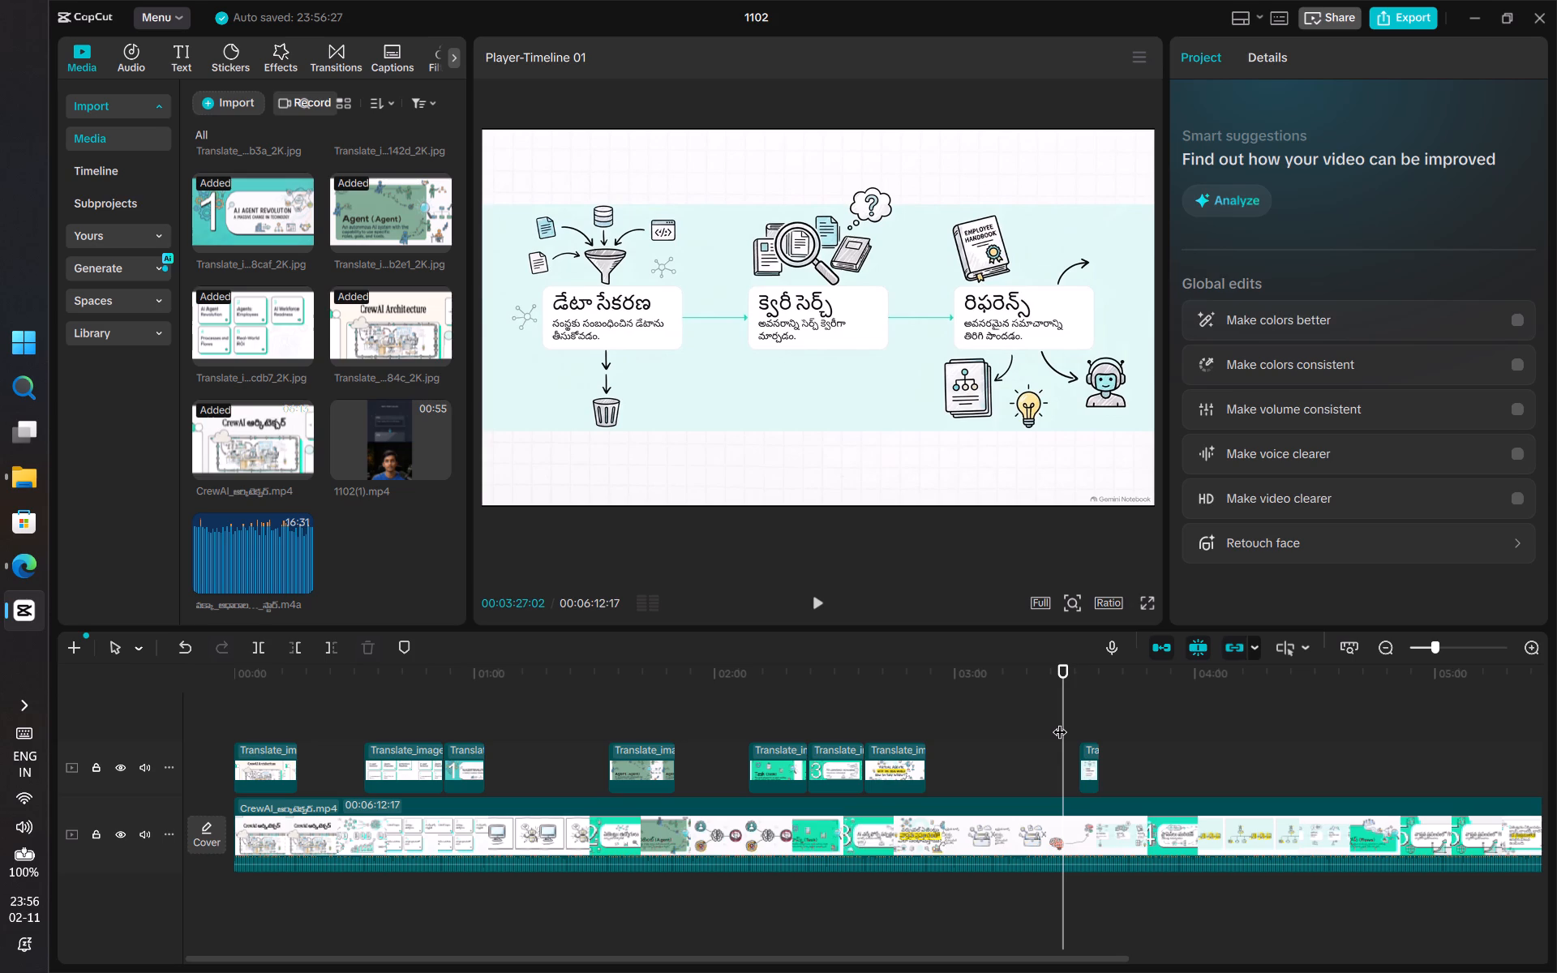
key("Left")
key("Left")
key("Left")
key("Left")
key("Left")
key("Left")
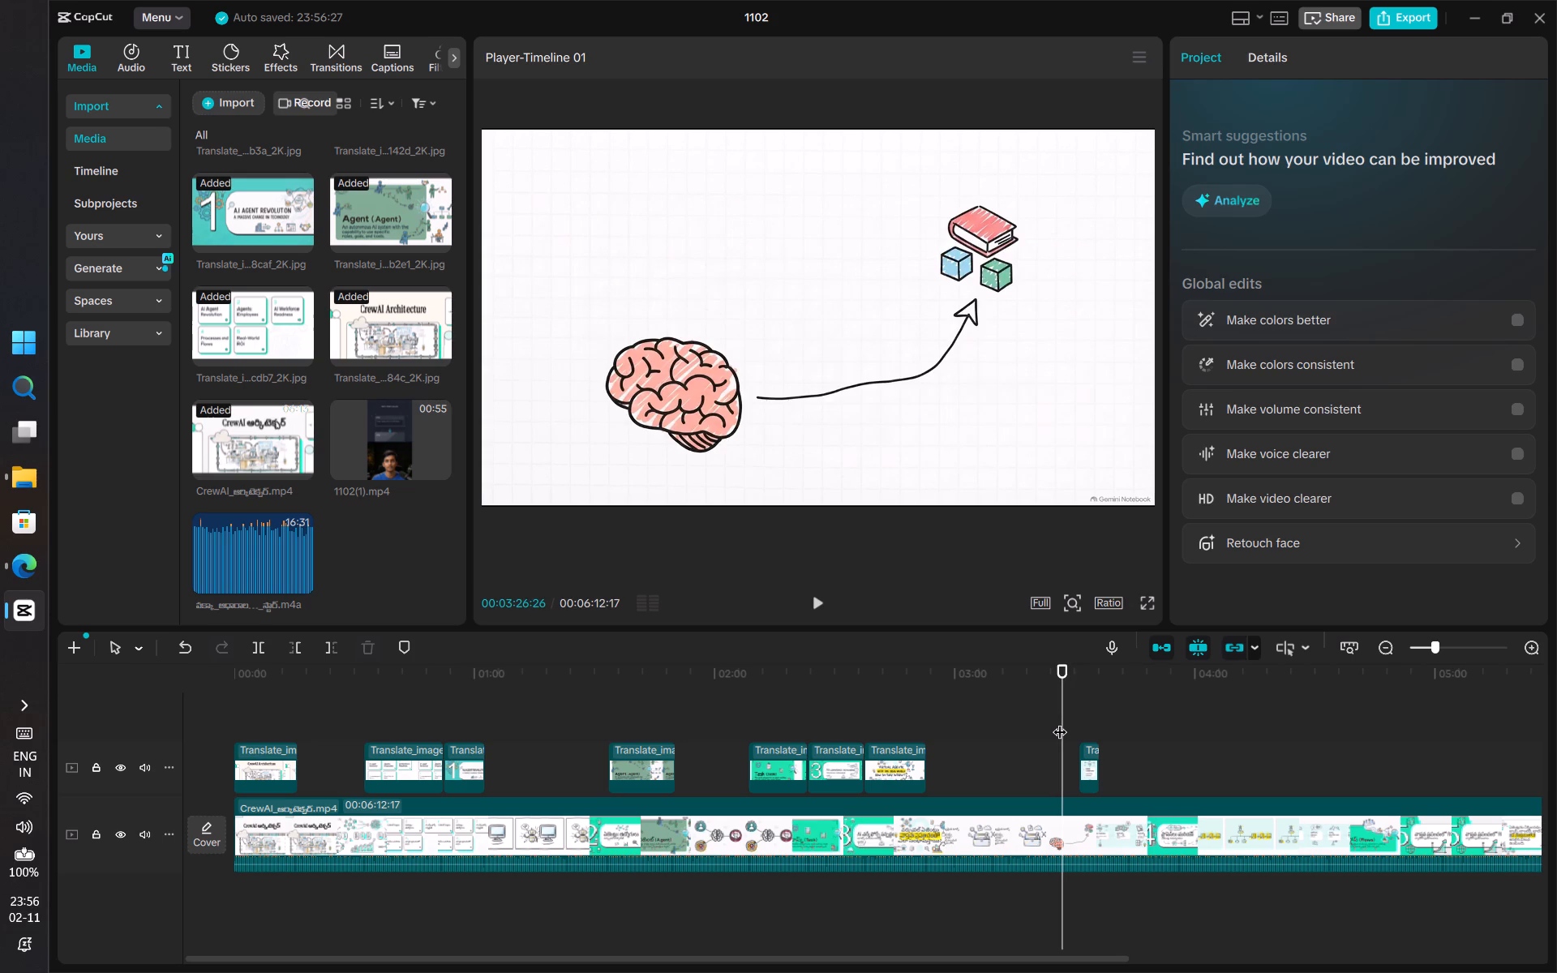
key("Right")
key("Right")
key("Left")
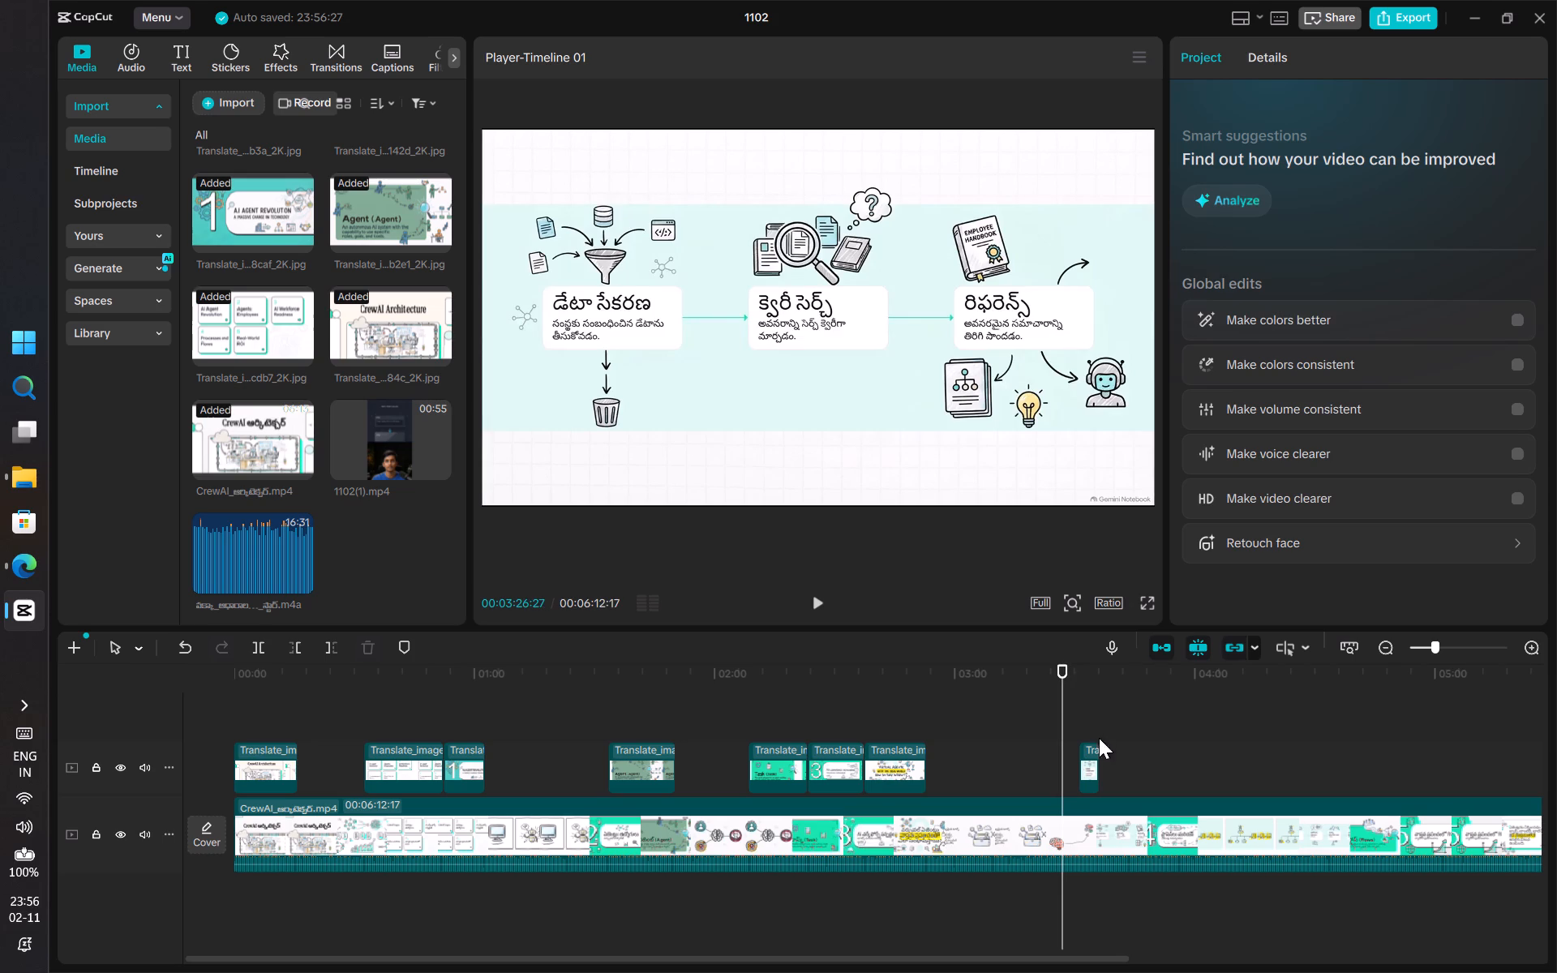
left_click(1094, 758)
left_click_drag(1079, 762, 1064, 762)
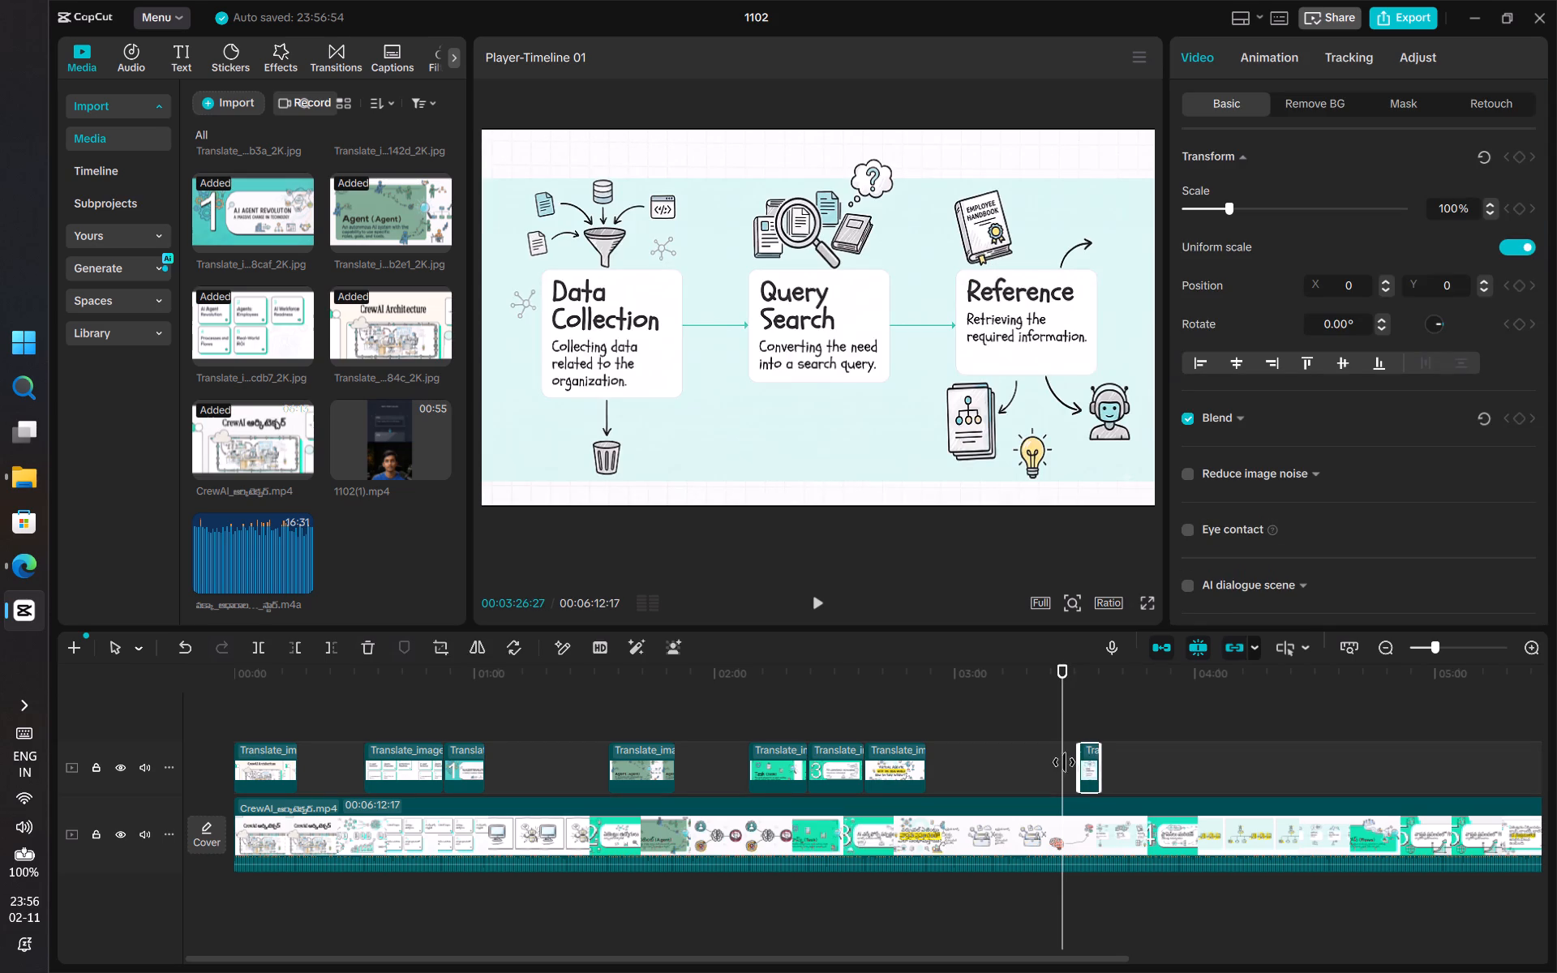
left_click_drag(1064, 762, 1060, 762)
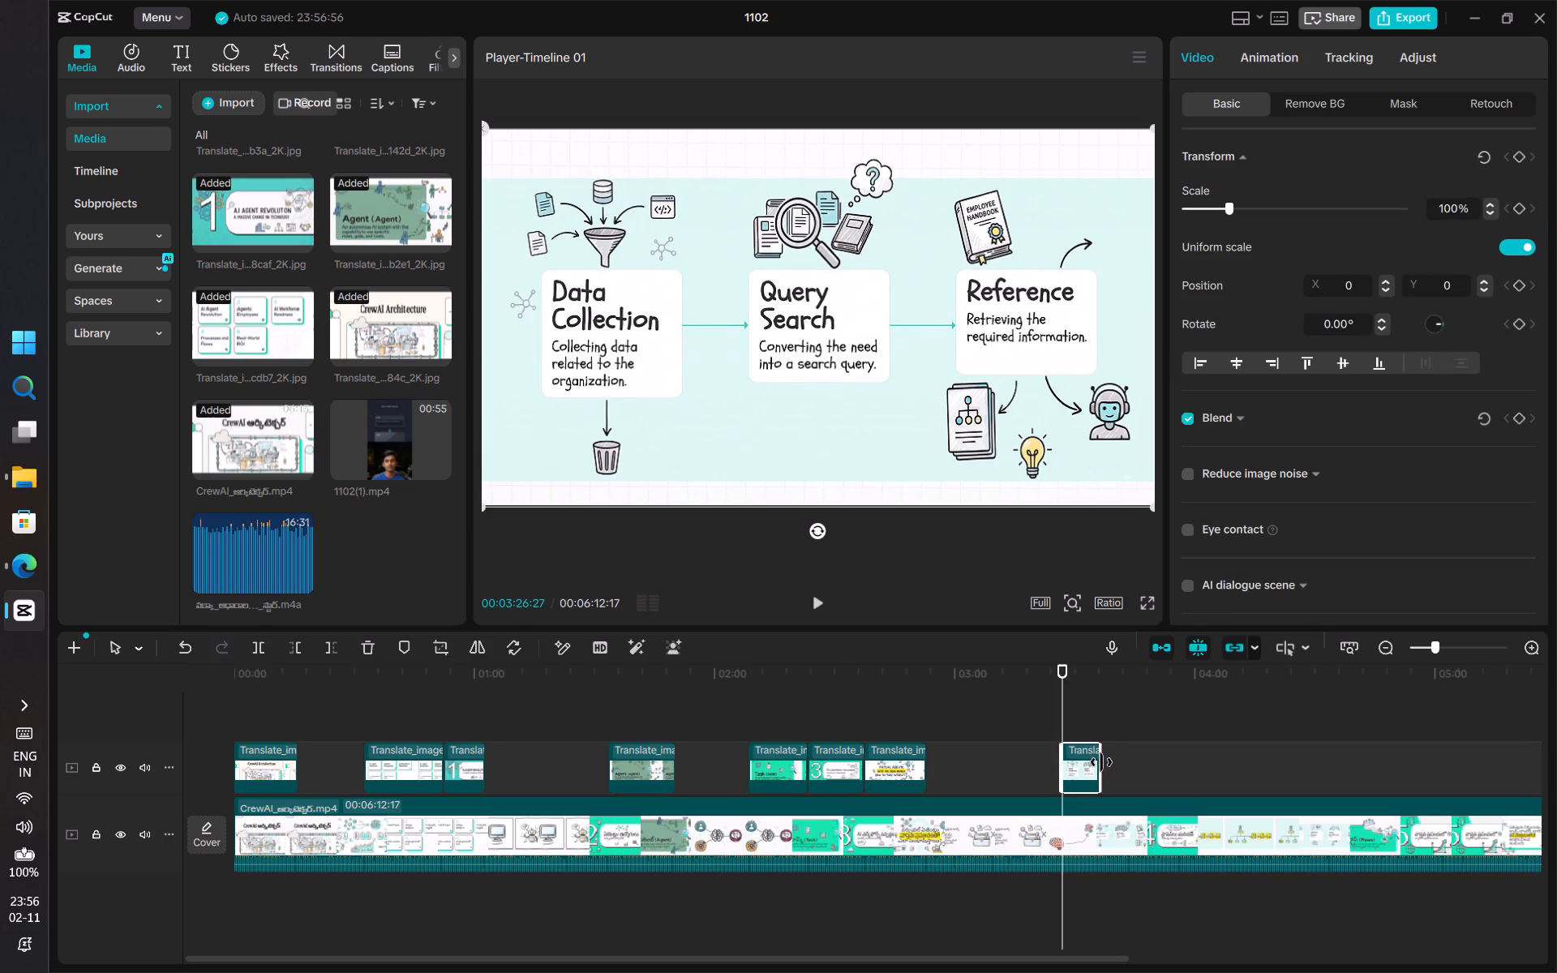
Extend the end of the Data Collection overlay to about 00:03:43, near the start of slide 4.
left_click(1101, 762)
left_click_drag(1101, 762, 1138, 756)
left_click_drag(1103, 761, 1128, 757)
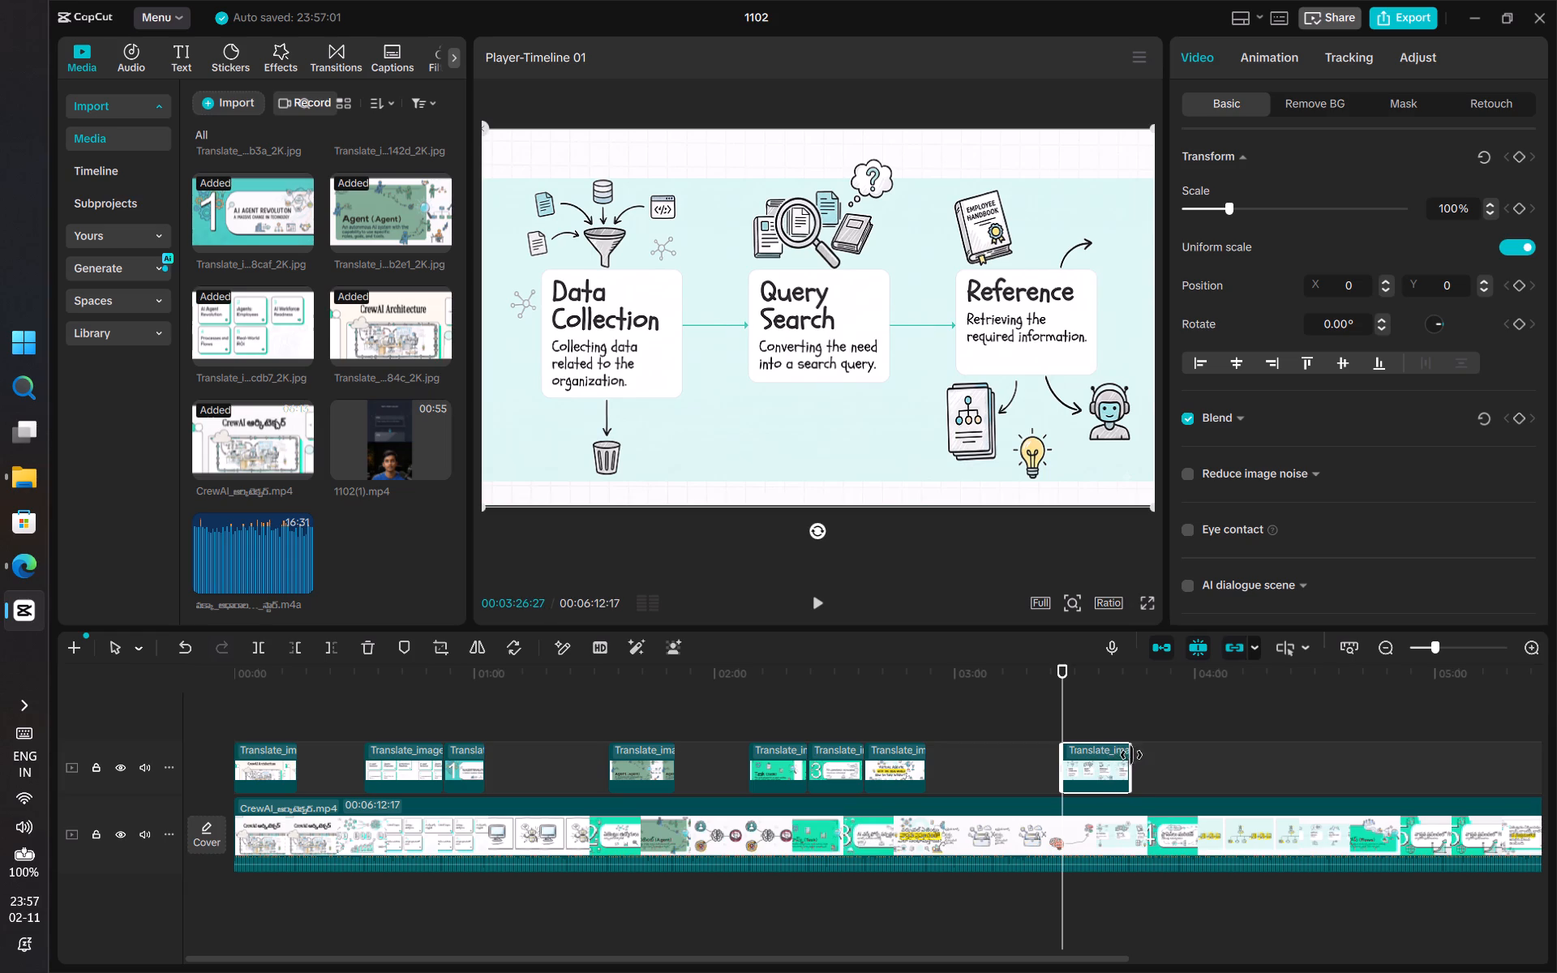
Trim the Data Collection overlay's end back a few seconds from 00:03:43:16 to uncover the Telugu slide underneath.
left_click(1142, 713)
key("Left")
key("Left")
key("Left")
key("Left")
key("Left")
key("Left")
key("Left")
key("Left")
key("Left")
key("Left")
key("Left")
key("Left")
key("Left")
key("Left")
key("Left")
key("Left")
key("Left")
key("Left")
key("Left")
key("Left")
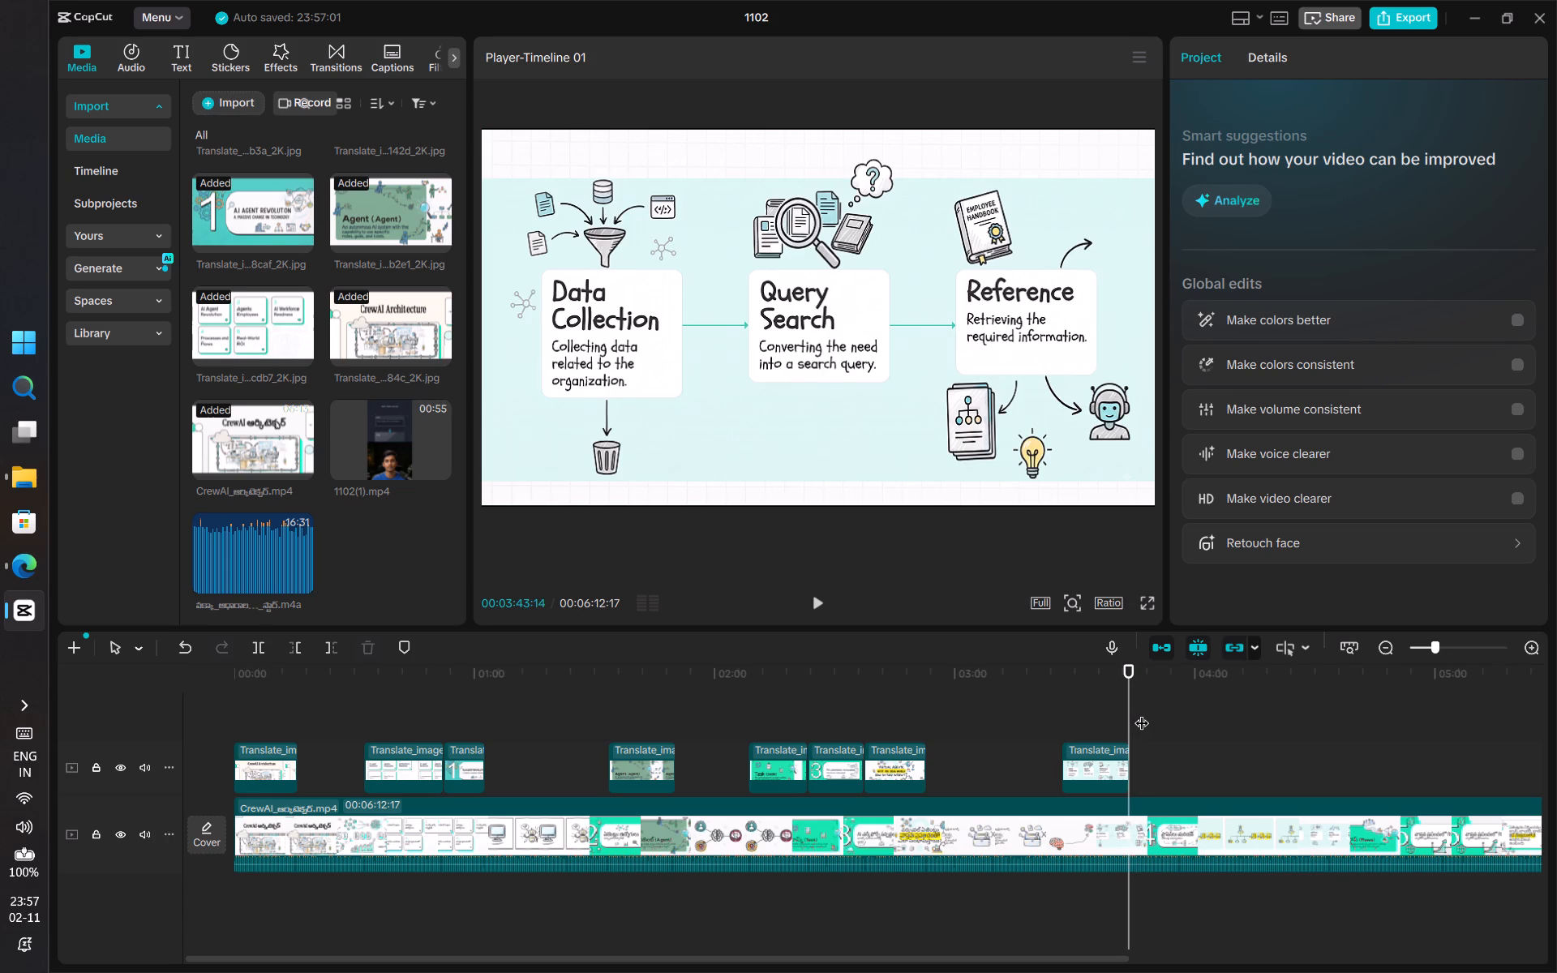
key("Right")
key("Right")
left_click_drag(1126, 748, 1119, 751)
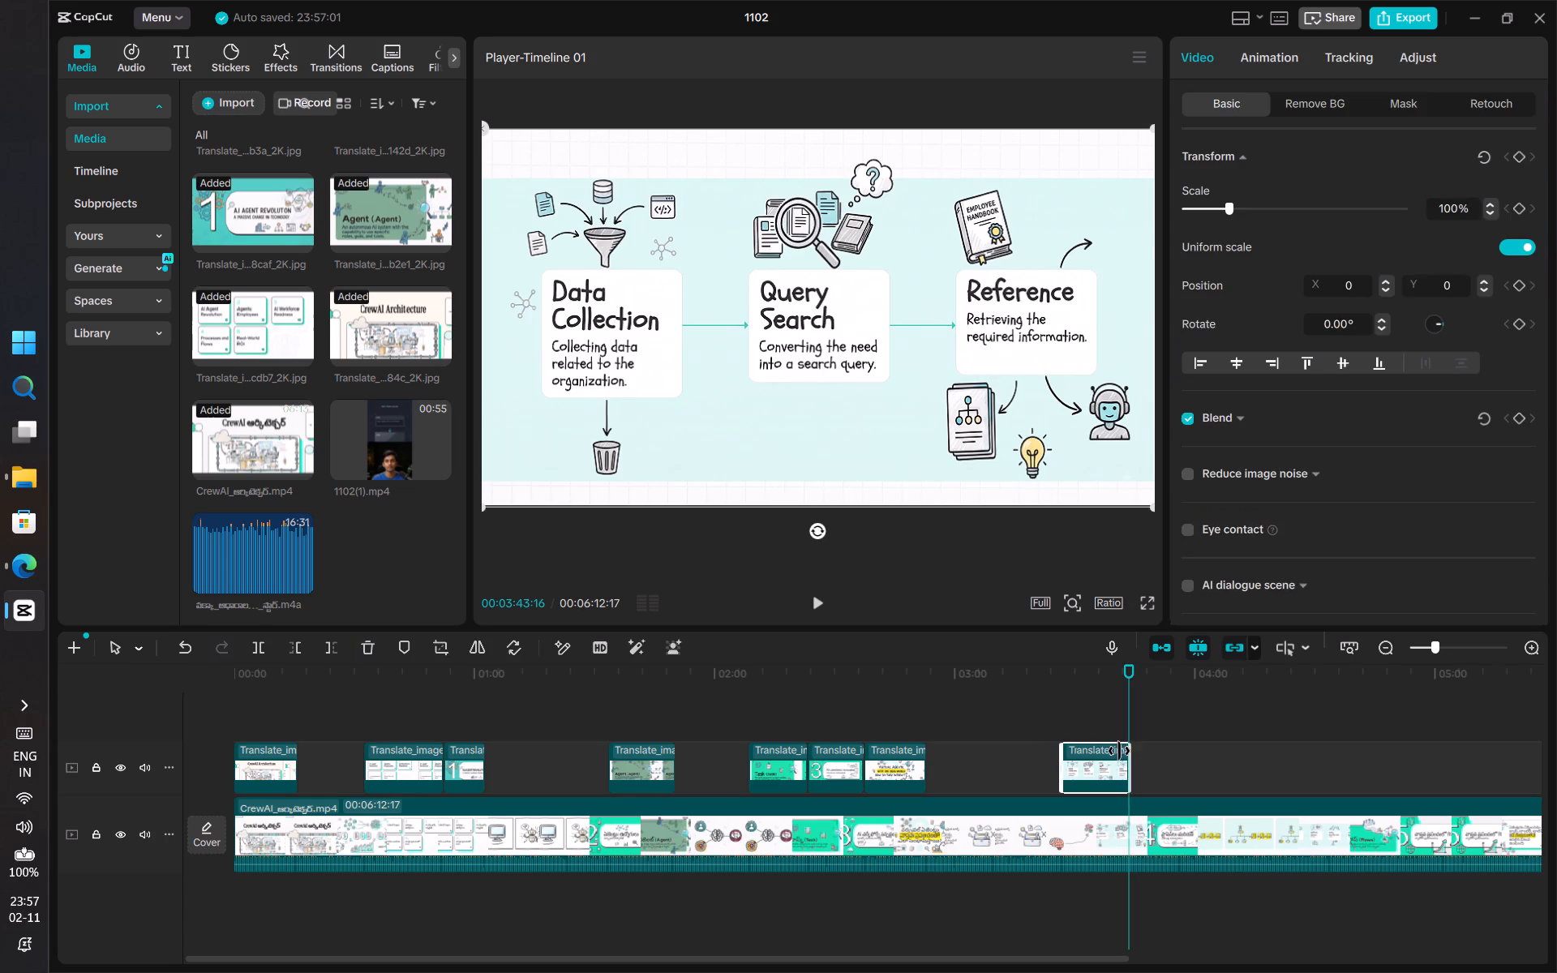
left_click_drag(1119, 751, 1112, 752)
Find the Telugu data collection slide's last frame and extend the English Data Collection overlay's end to about 00:03:43:15.
key("Left")
key("Left")
key("Left")
key("Left")
key("Left")
key("Left")
key("Left")
key("Left")
key("Left")
key("Left")
key("Left")
key("Left")
key("Left")
key("Left")
key("Left")
key("Left")
key("Left")
key("Left")
key("Left")
key("Left")
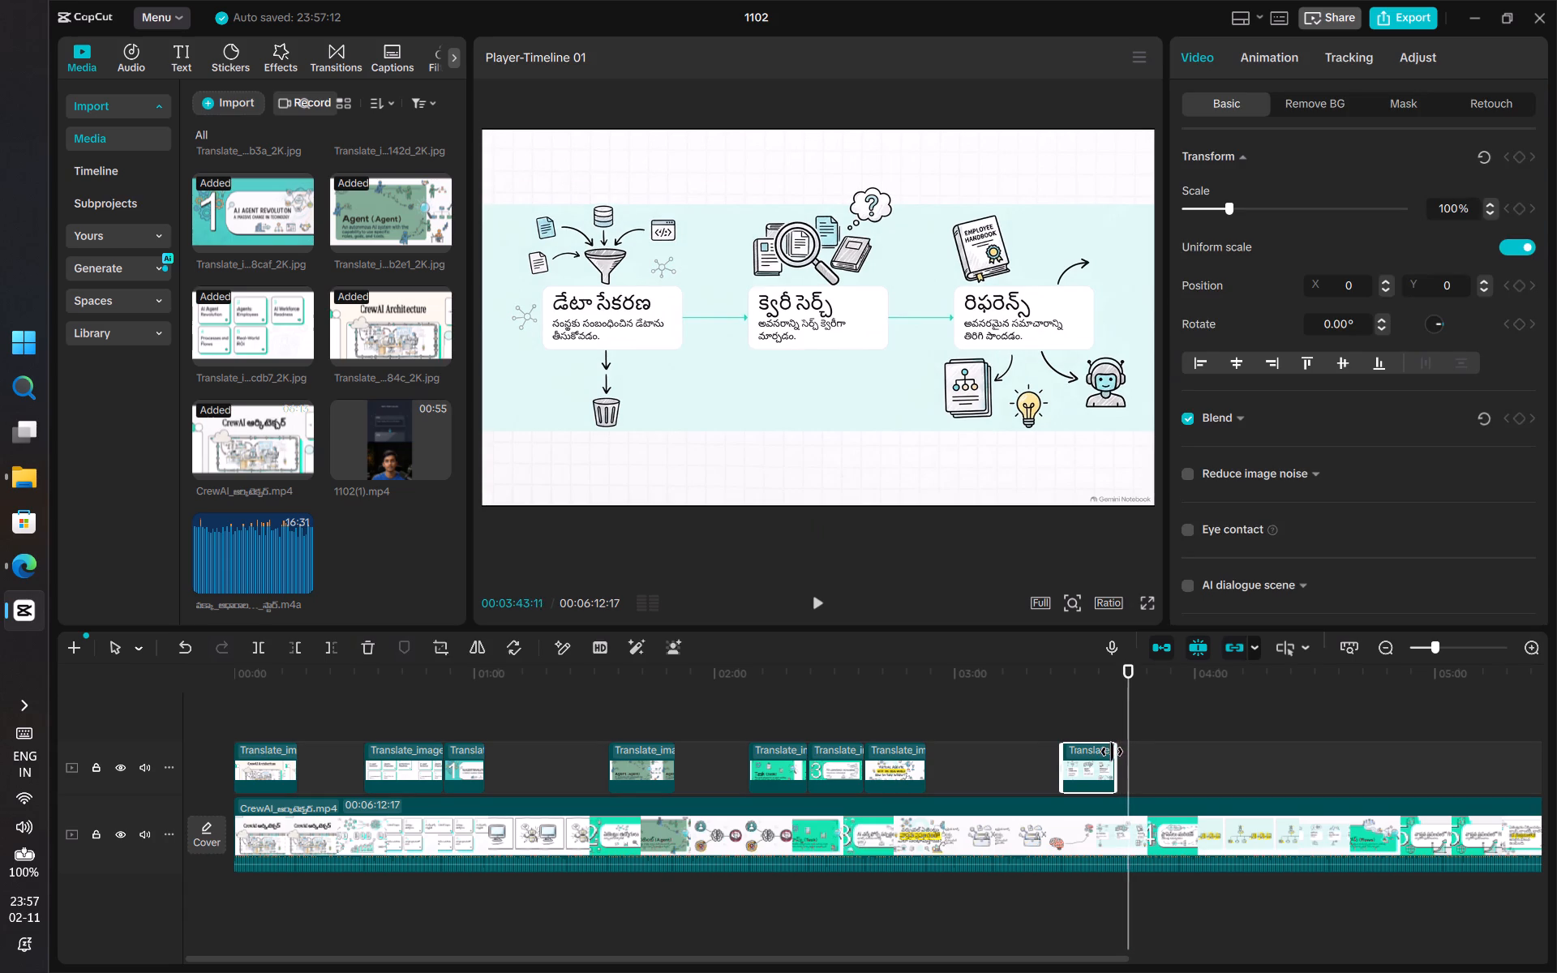
key("Right")
key("Right")
key("Right")
key("Right")
key("Right")
key("Right")
key("Right")
key("Right")
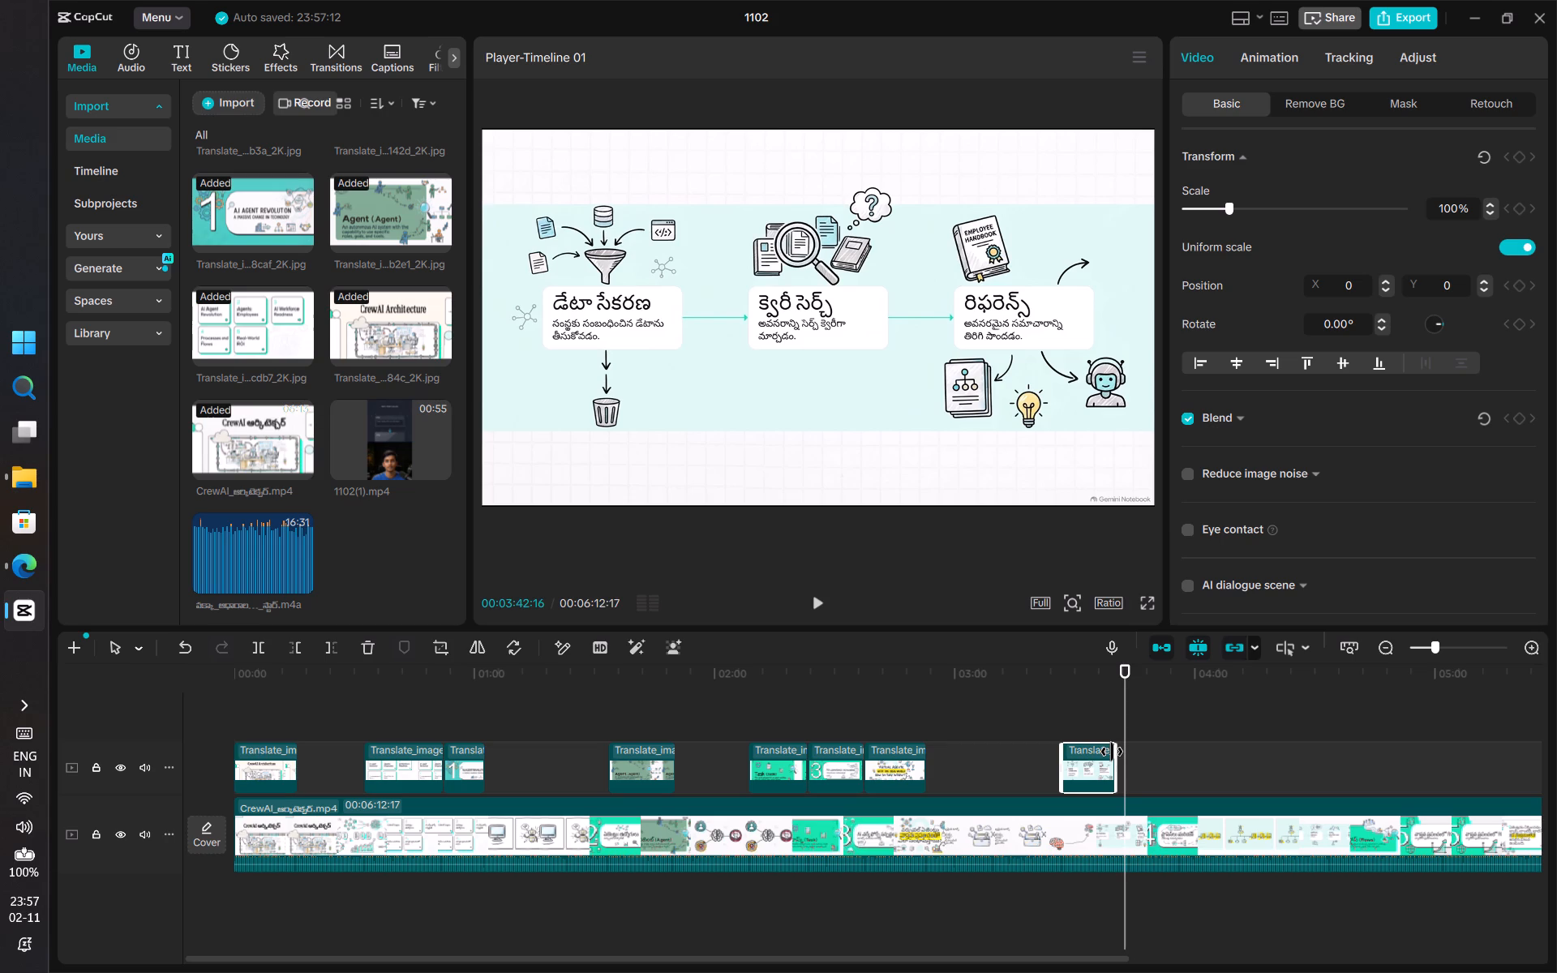
key("Right")
key("Right")
key("Right")
key("Right")
key("Right")
key("Right")
key("Right")
key("Right")
key("Right")
key("Right")
key("Right")
key("Right")
key("Right")
key("Right")
key("Right")
key("Right")
key("Right")
key("Right")
key("Right")
key("Right")
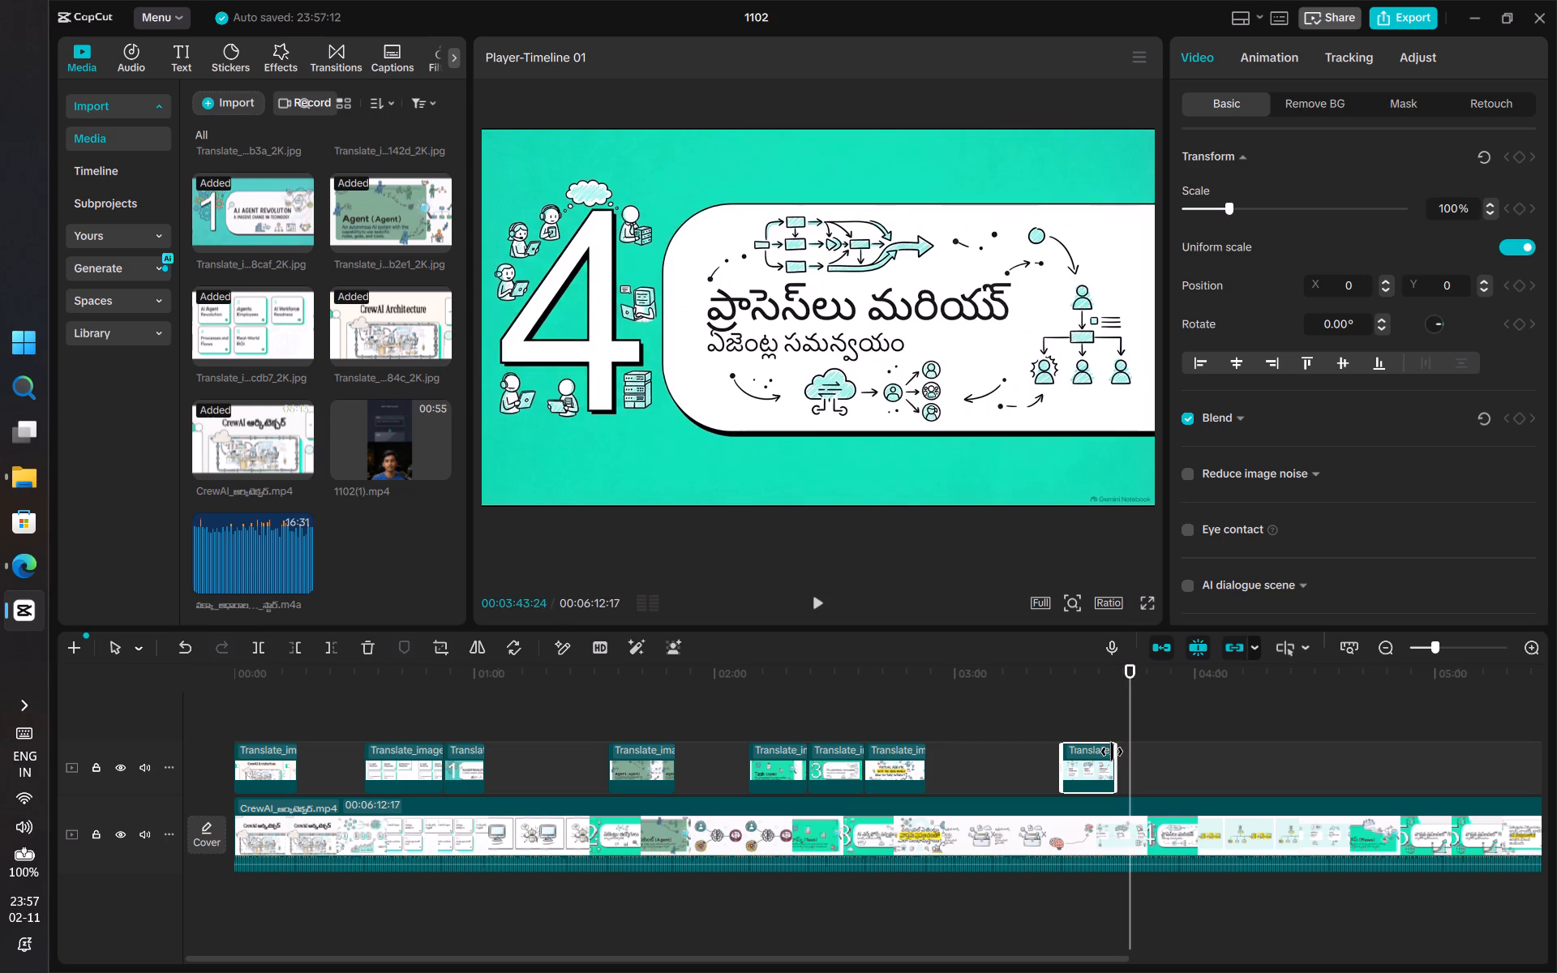
key("Left")
key("Left")
key("Left")
key("Left")
key("Left")
key("Left")
key("Left")
key("Left")
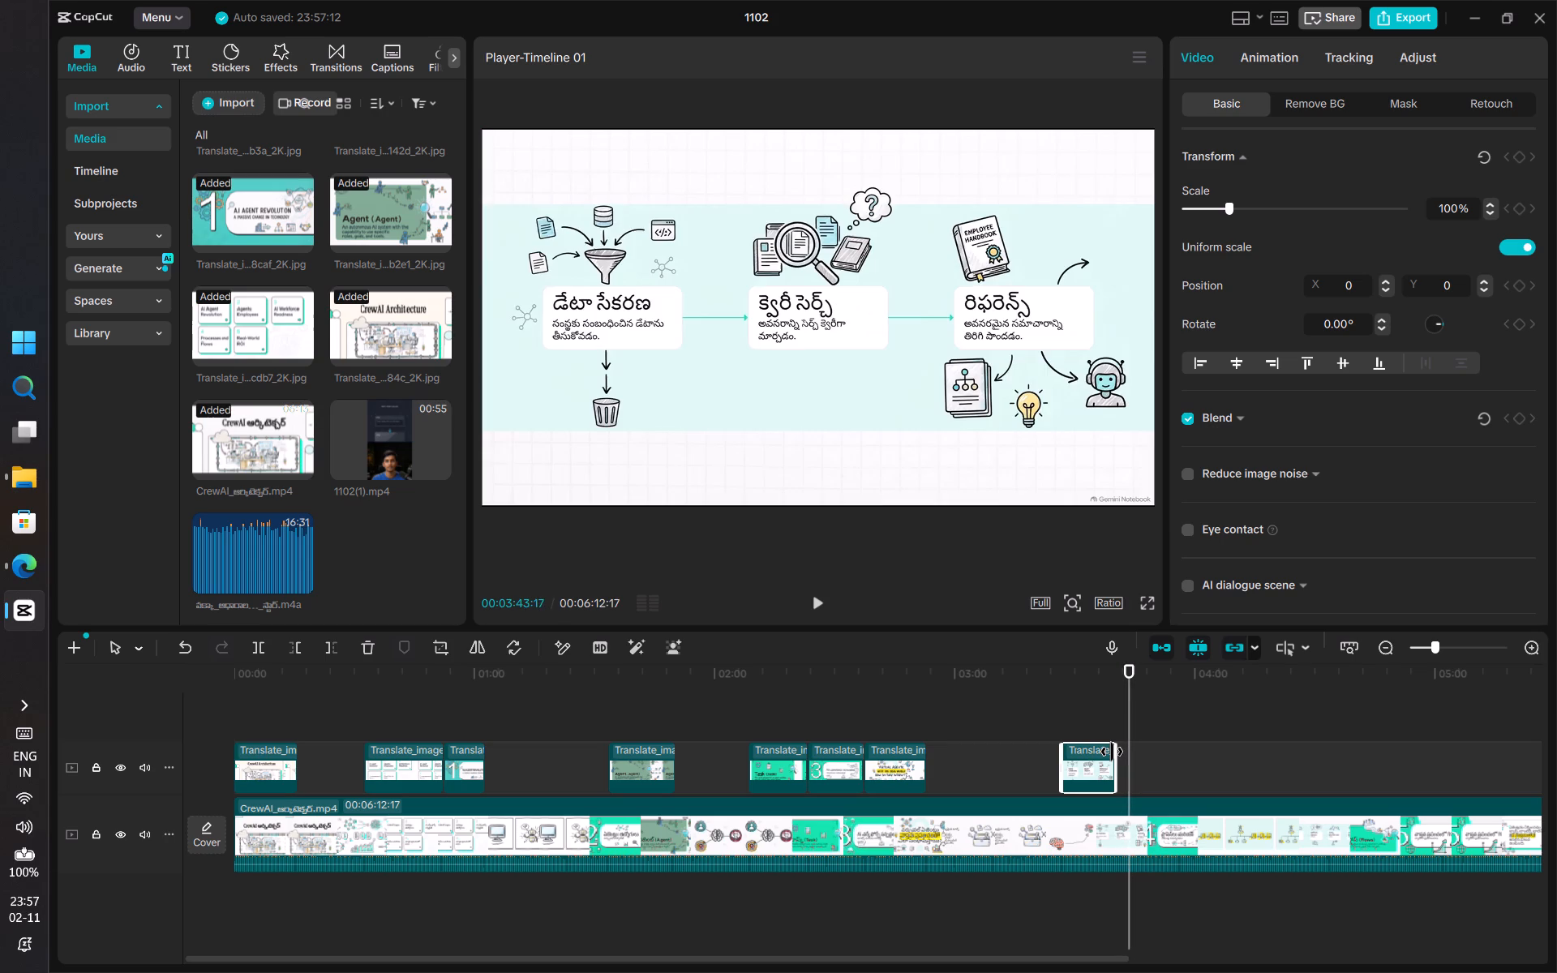
key("Left")
left_click_drag(1112, 759, 1129, 757)
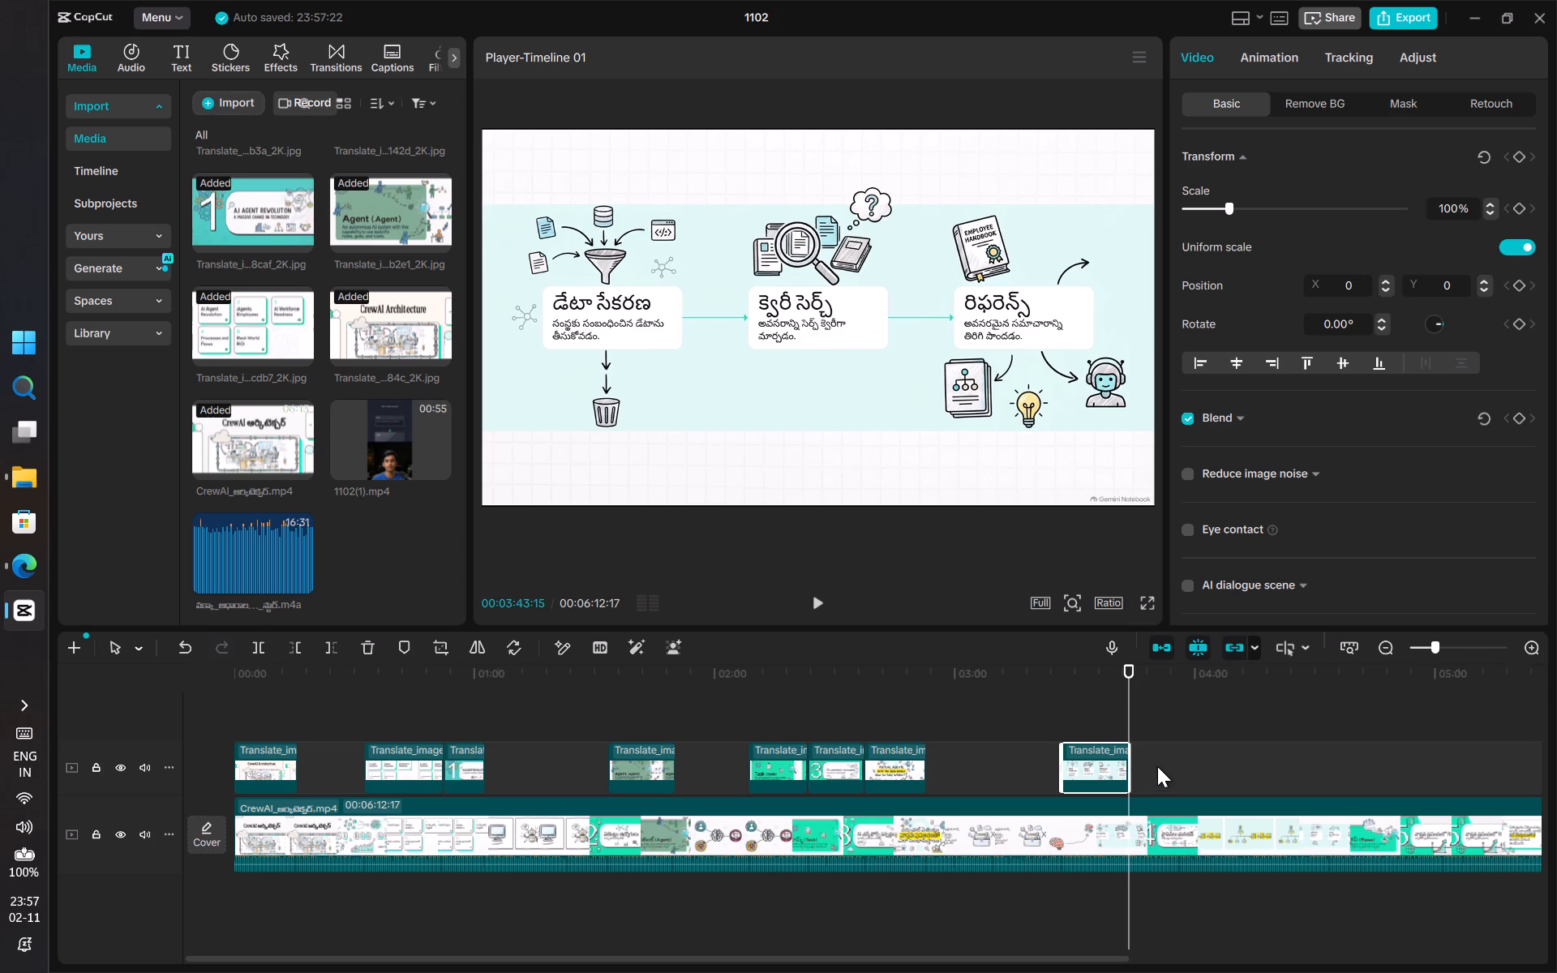
Move to the Telugu slide 4 title at 00:03:45:16 and capture a screenshot of the full preview frame.
key("Right")
key("Right")
key("Right")
key("Right")
key("Right")
key("Right")
key("Right")
key("Right")
key("Right")
key("Right")
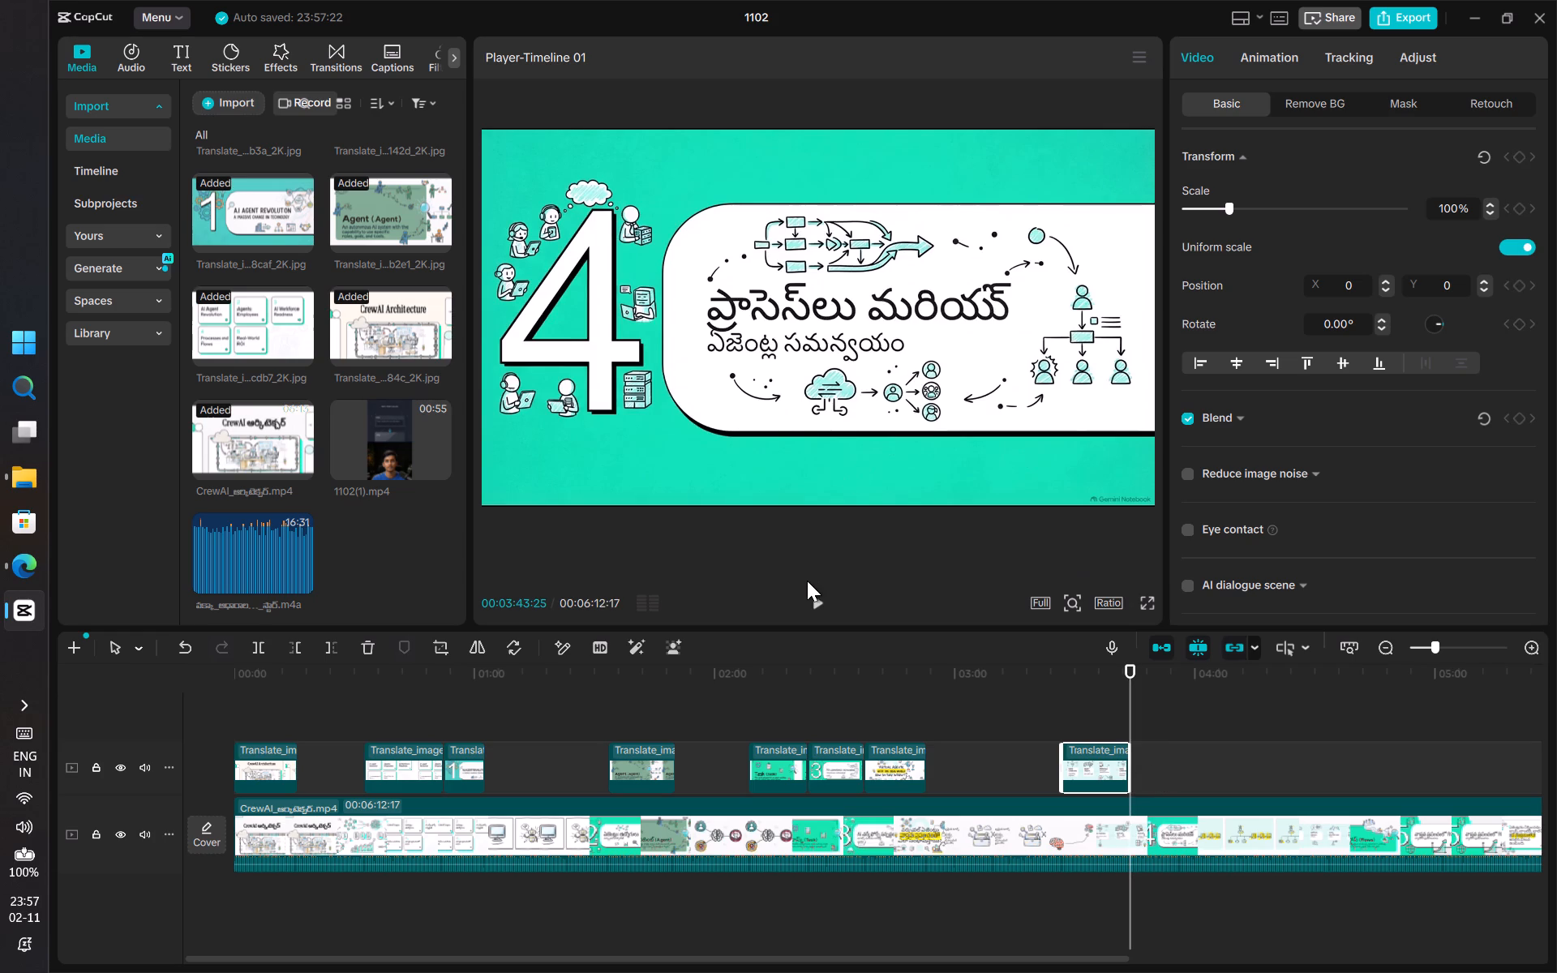
key("Home")
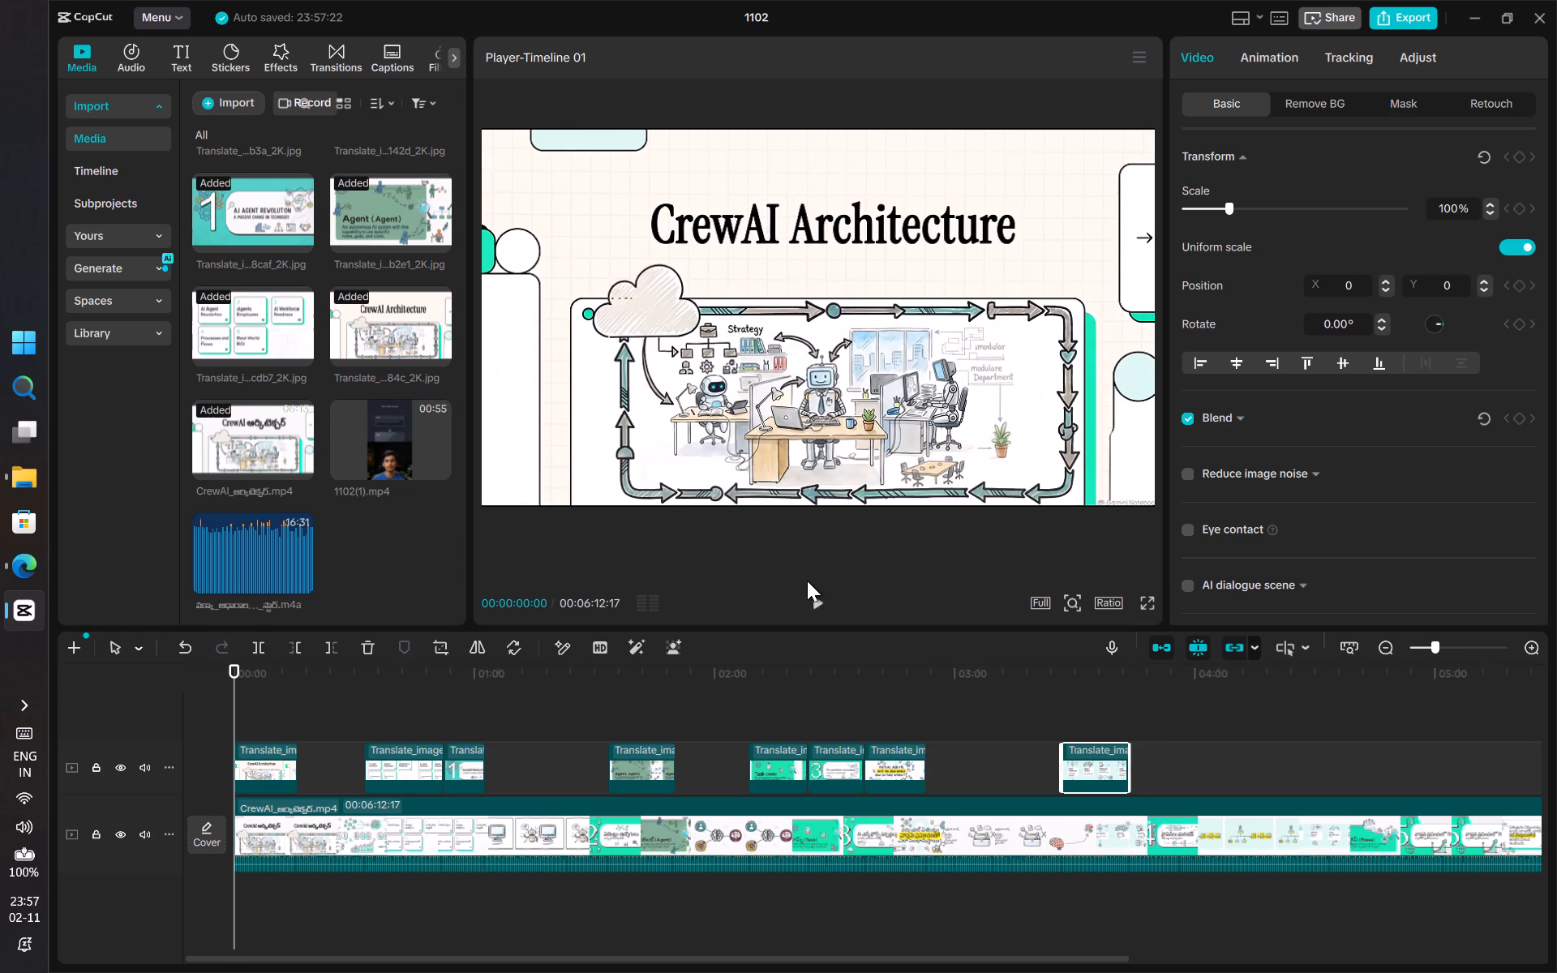
left_click(1147, 729)
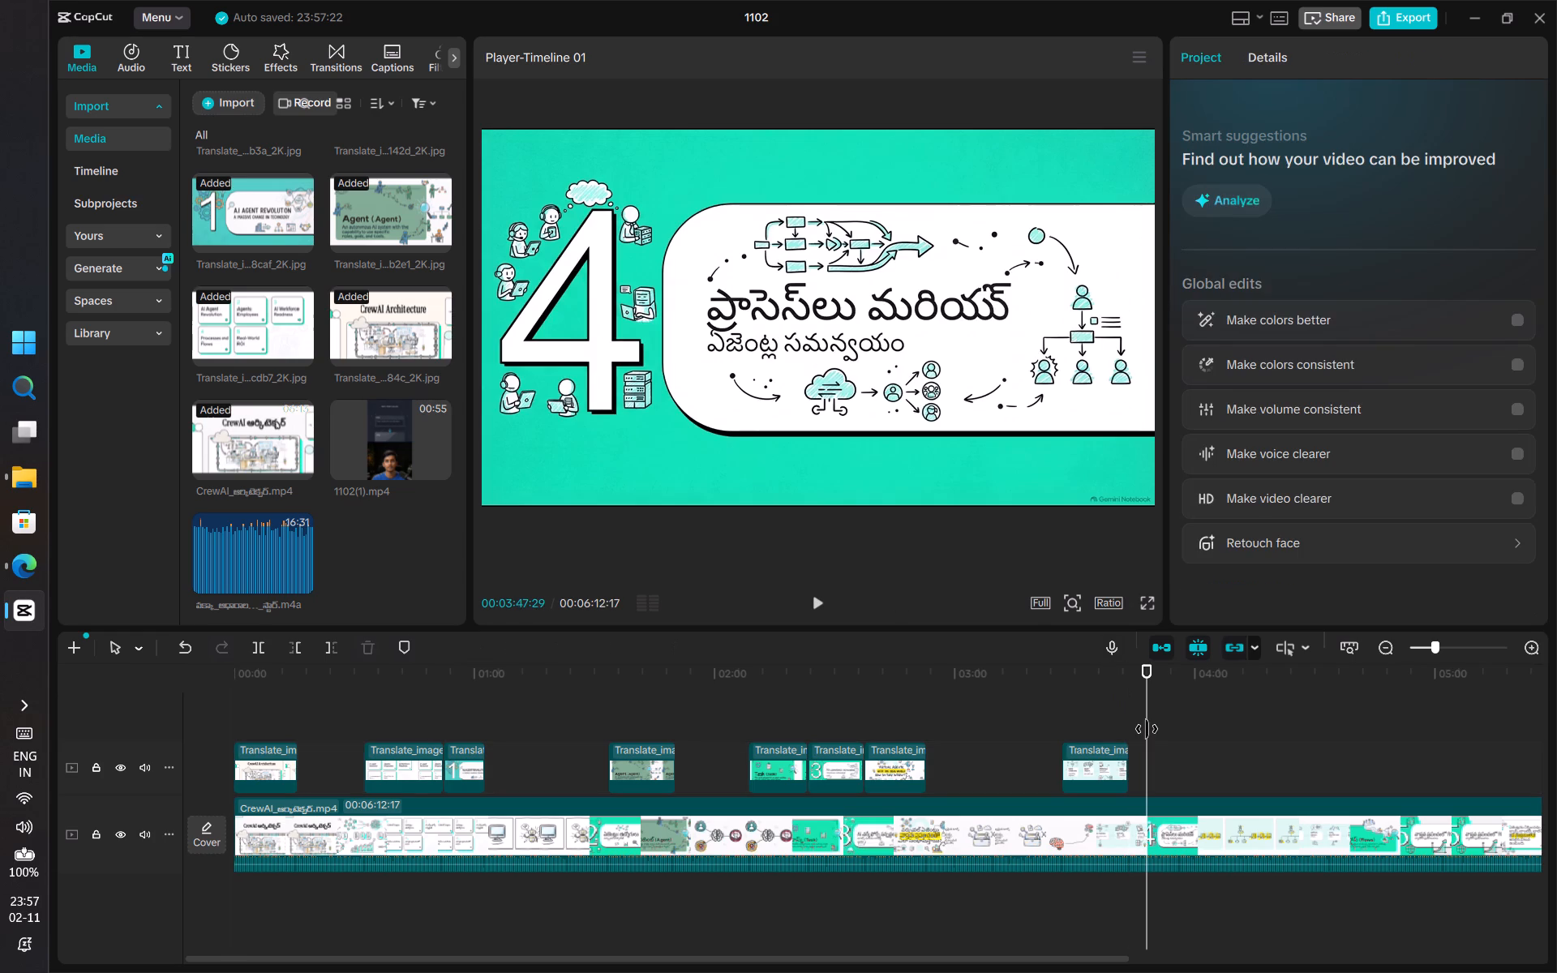
key("Home")
key("Home")
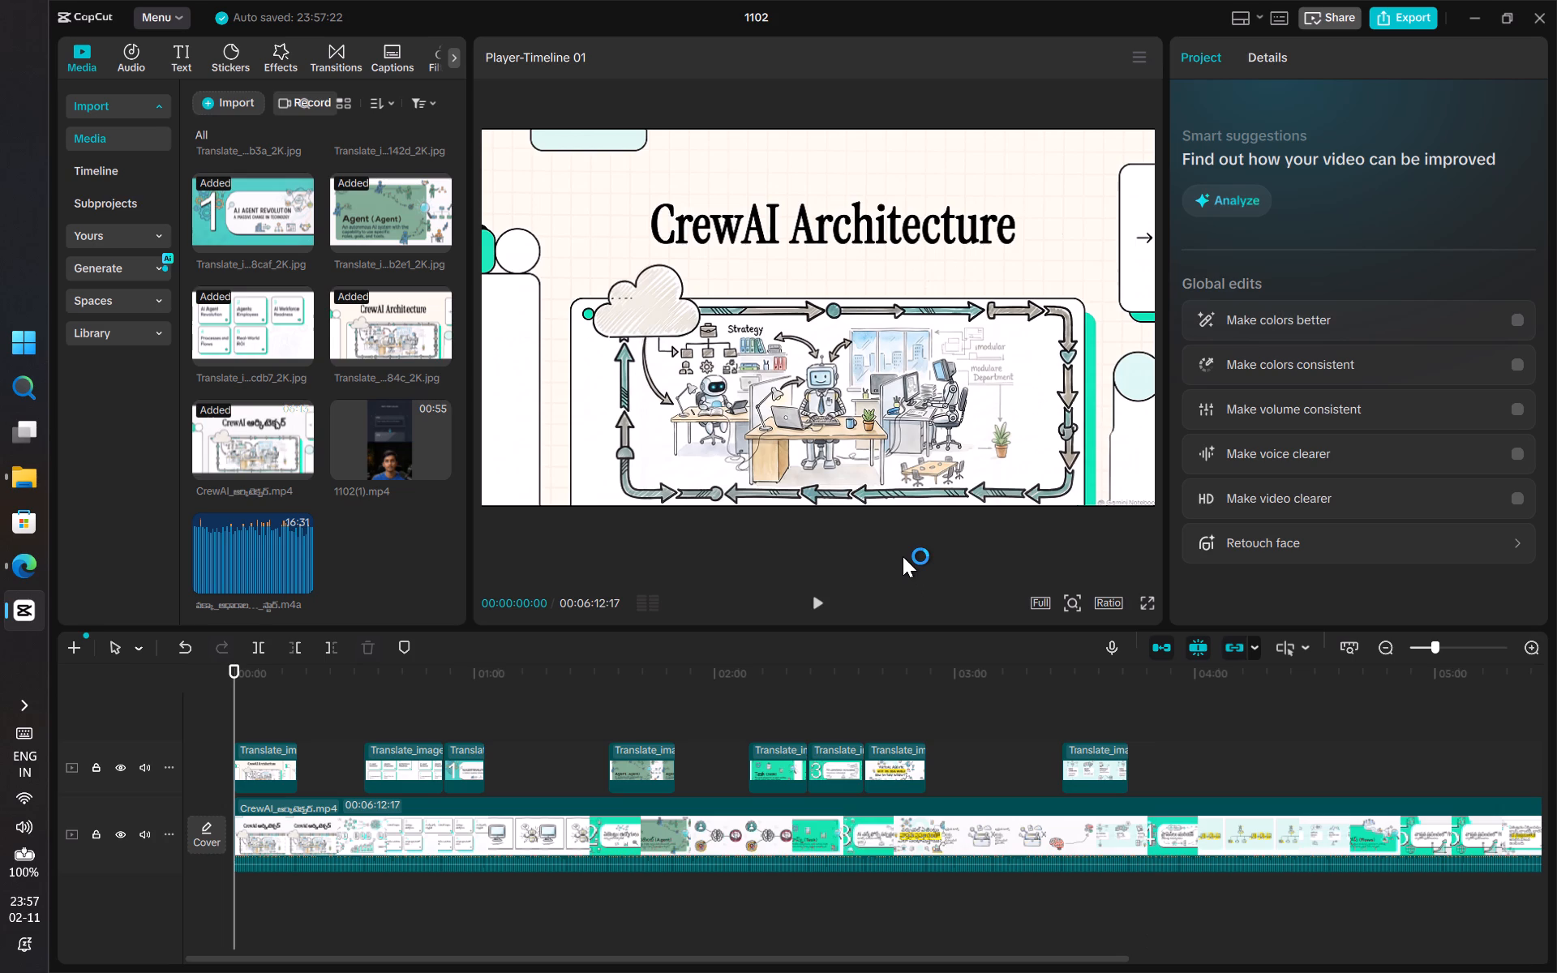
key("End")
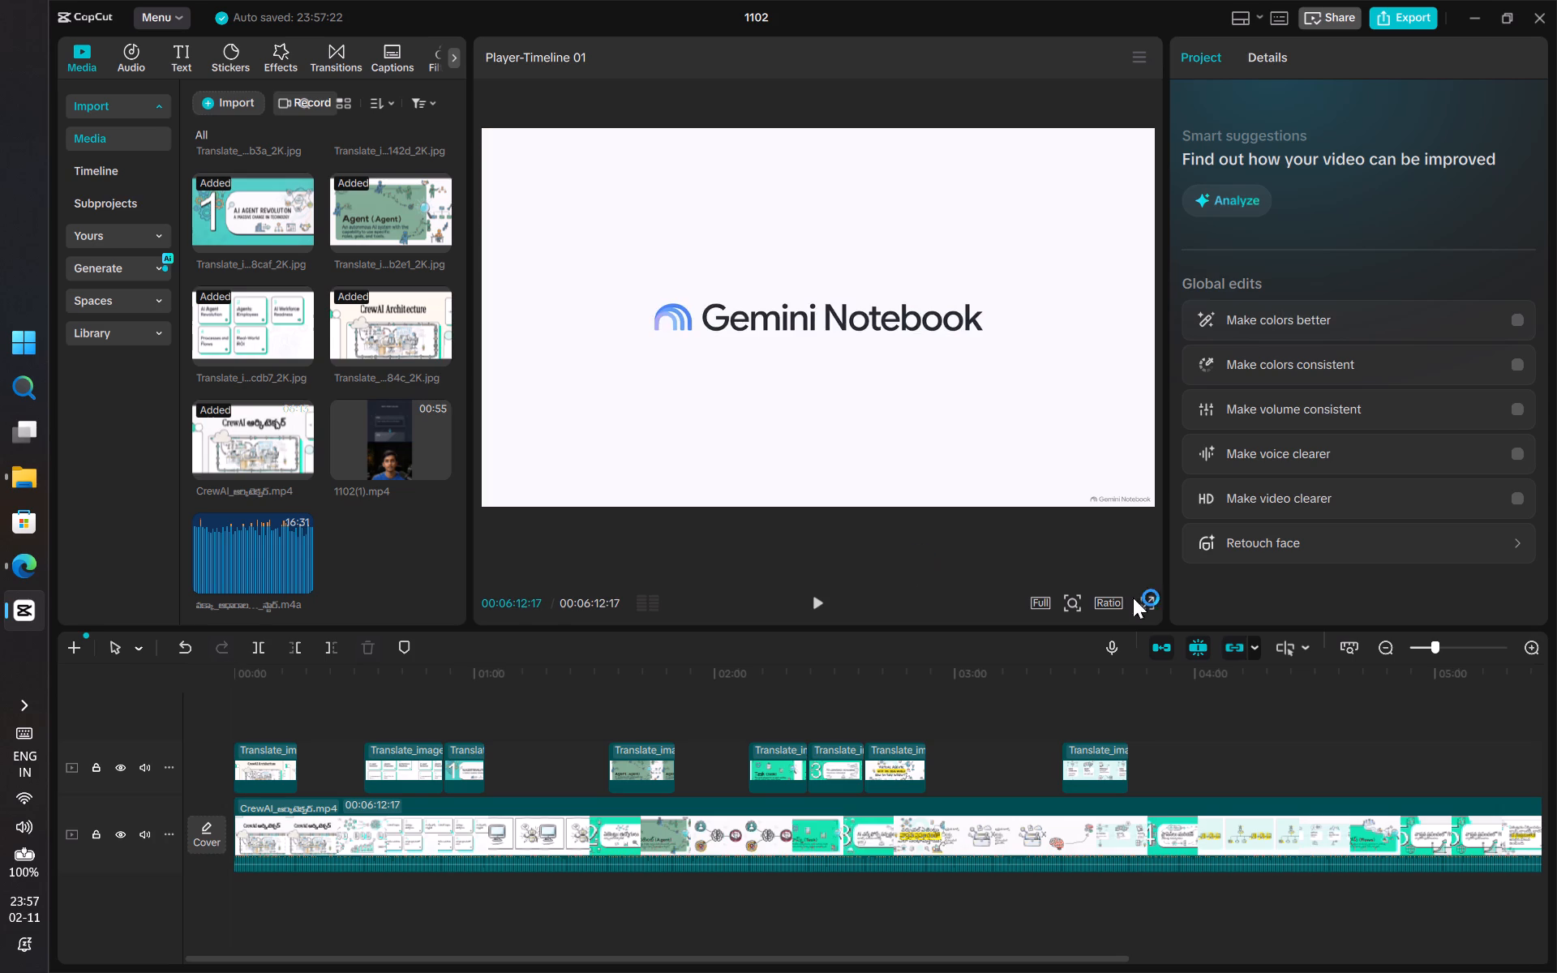
left_click(1137, 744)
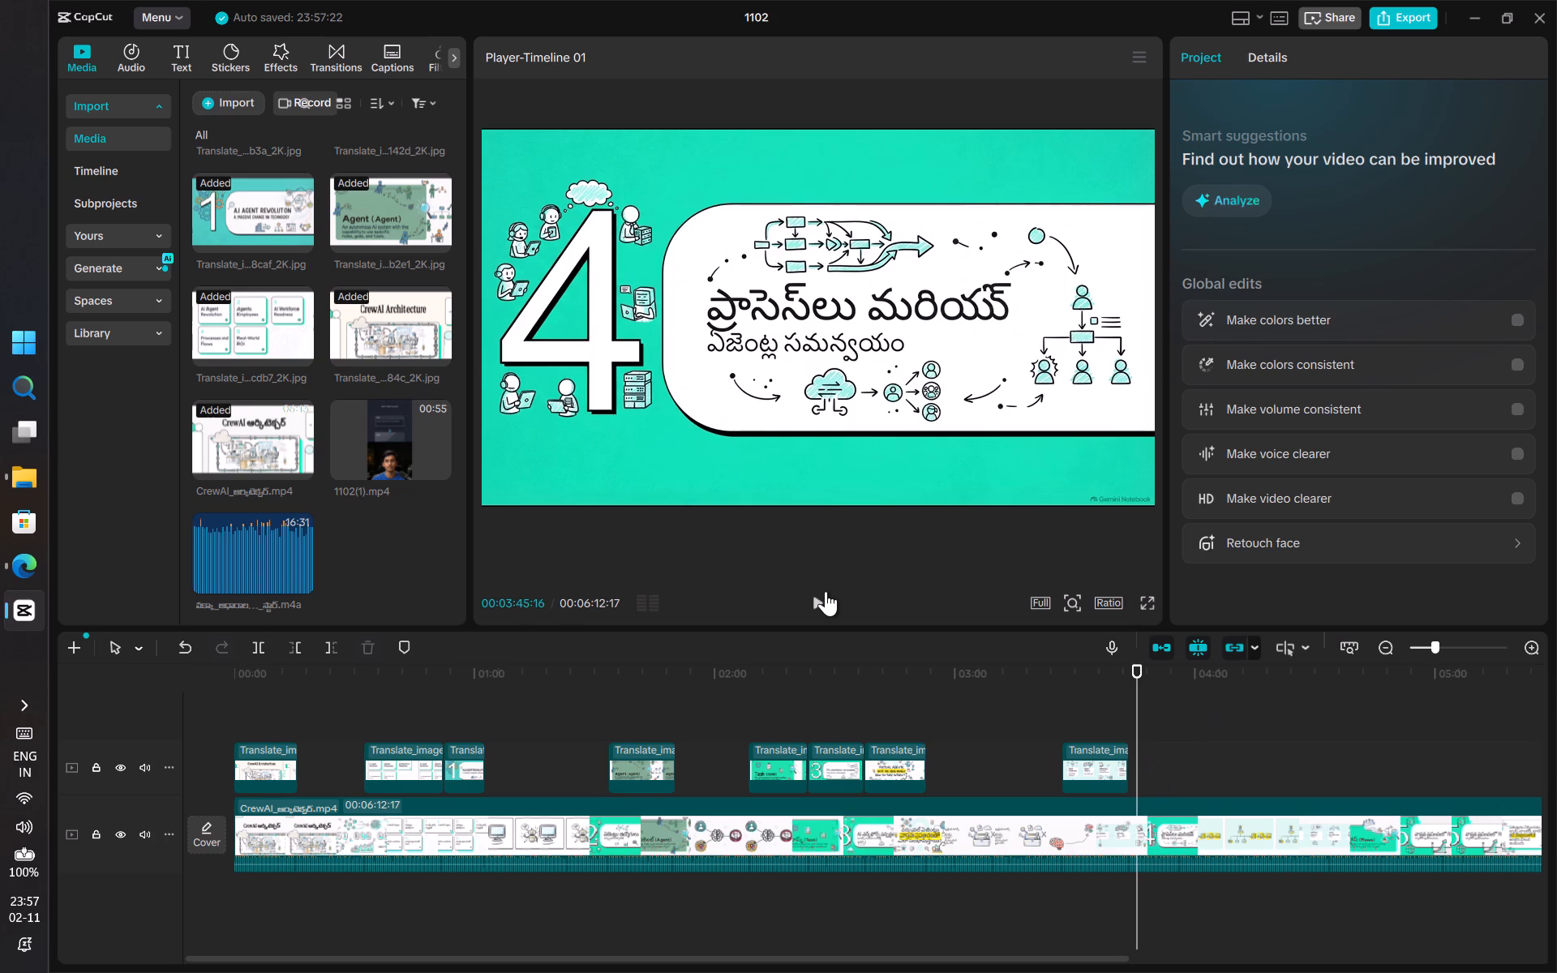
key("Print")
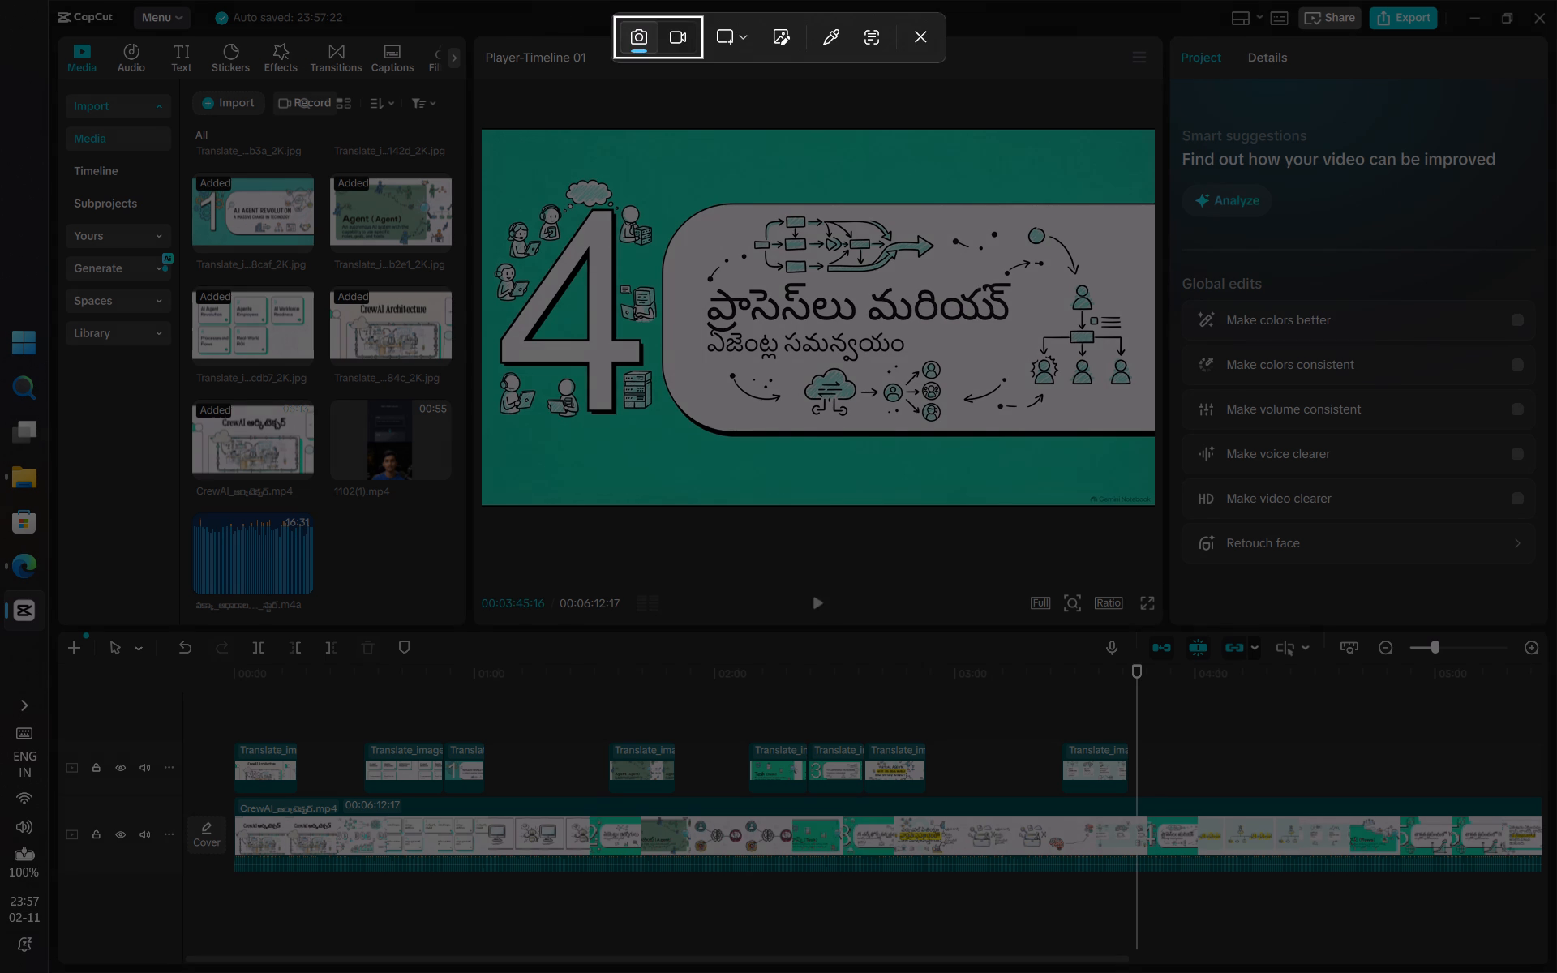
left_click_drag(483, 132, 1157, 507)
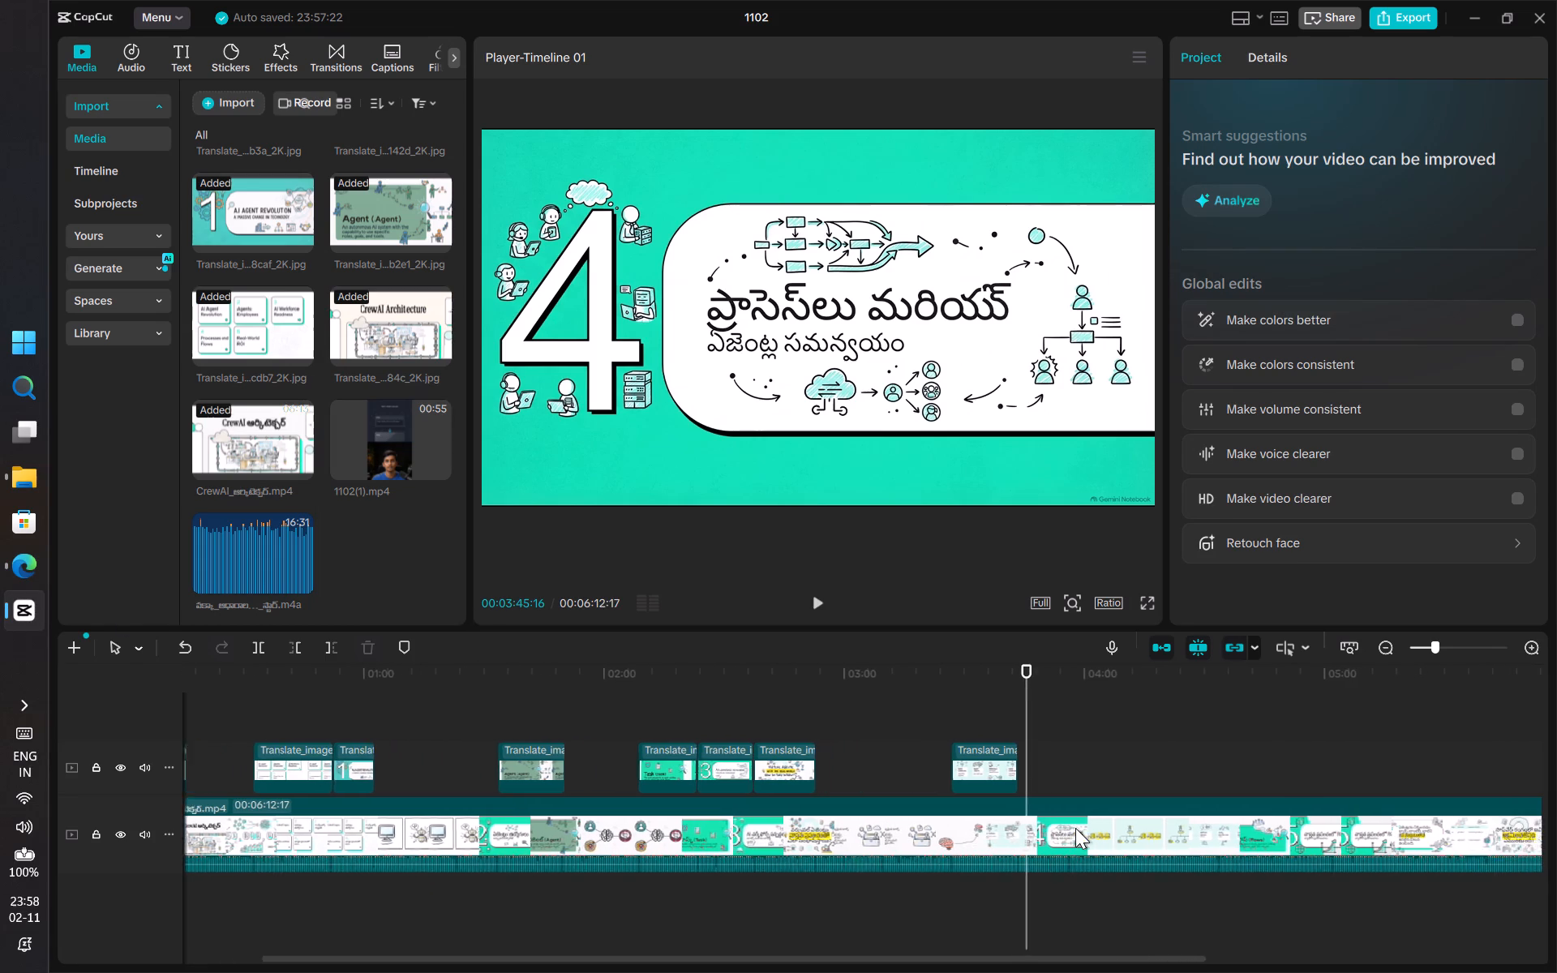
scroll(1075, 828, "left", 1)
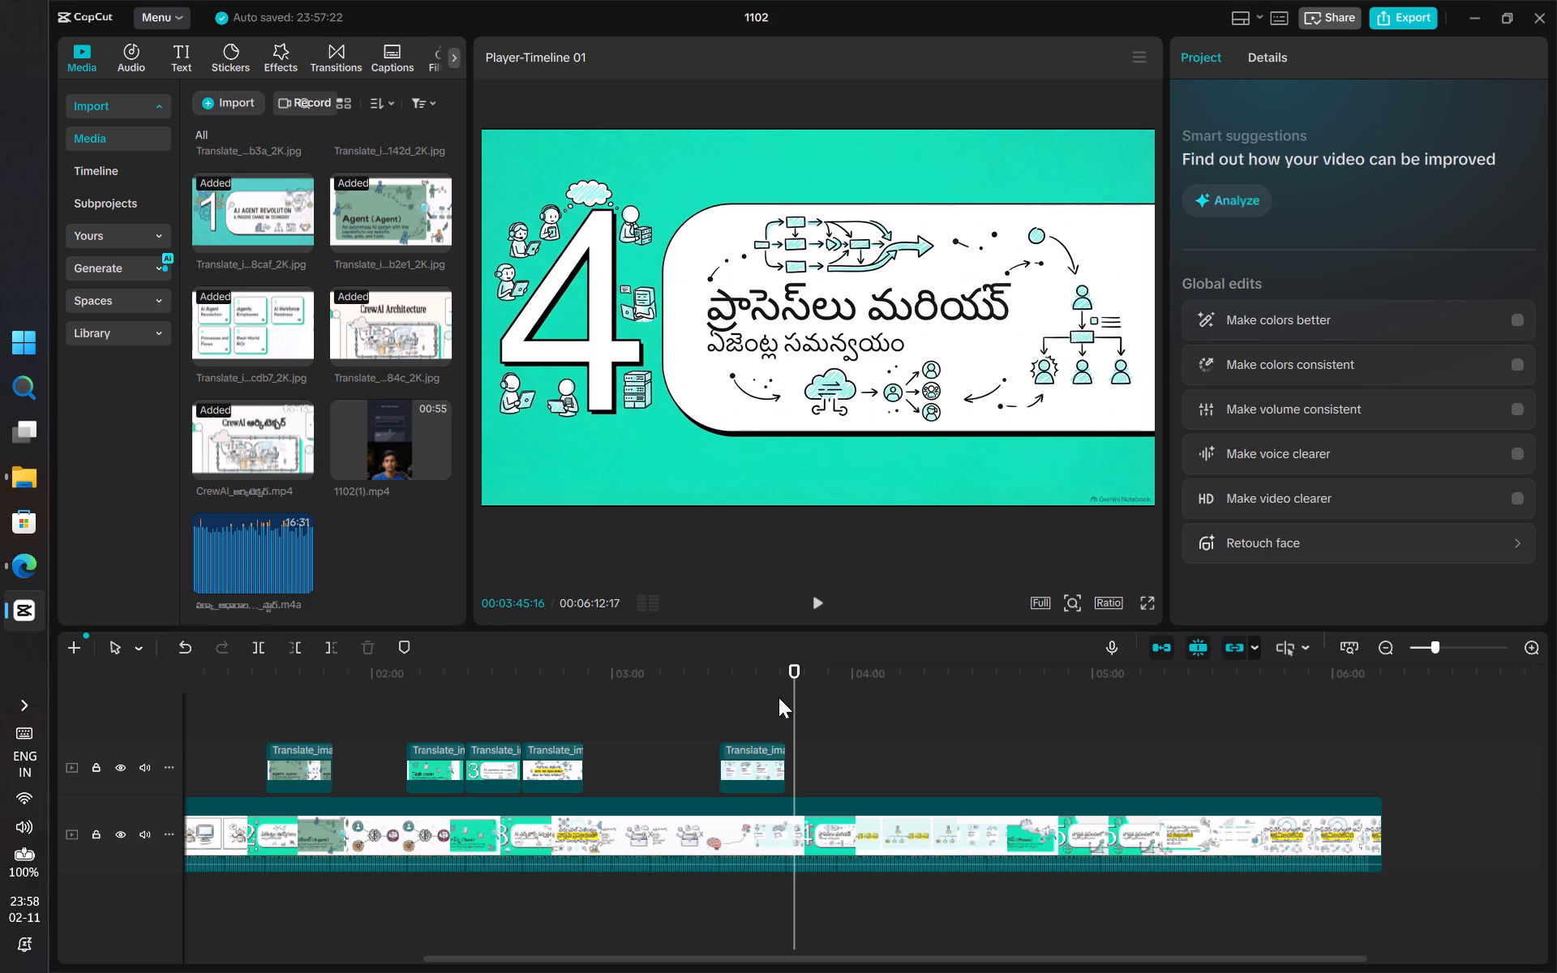
left_click_drag(798, 700, 797, 705)
left_click_drag(797, 705, 840, 722)
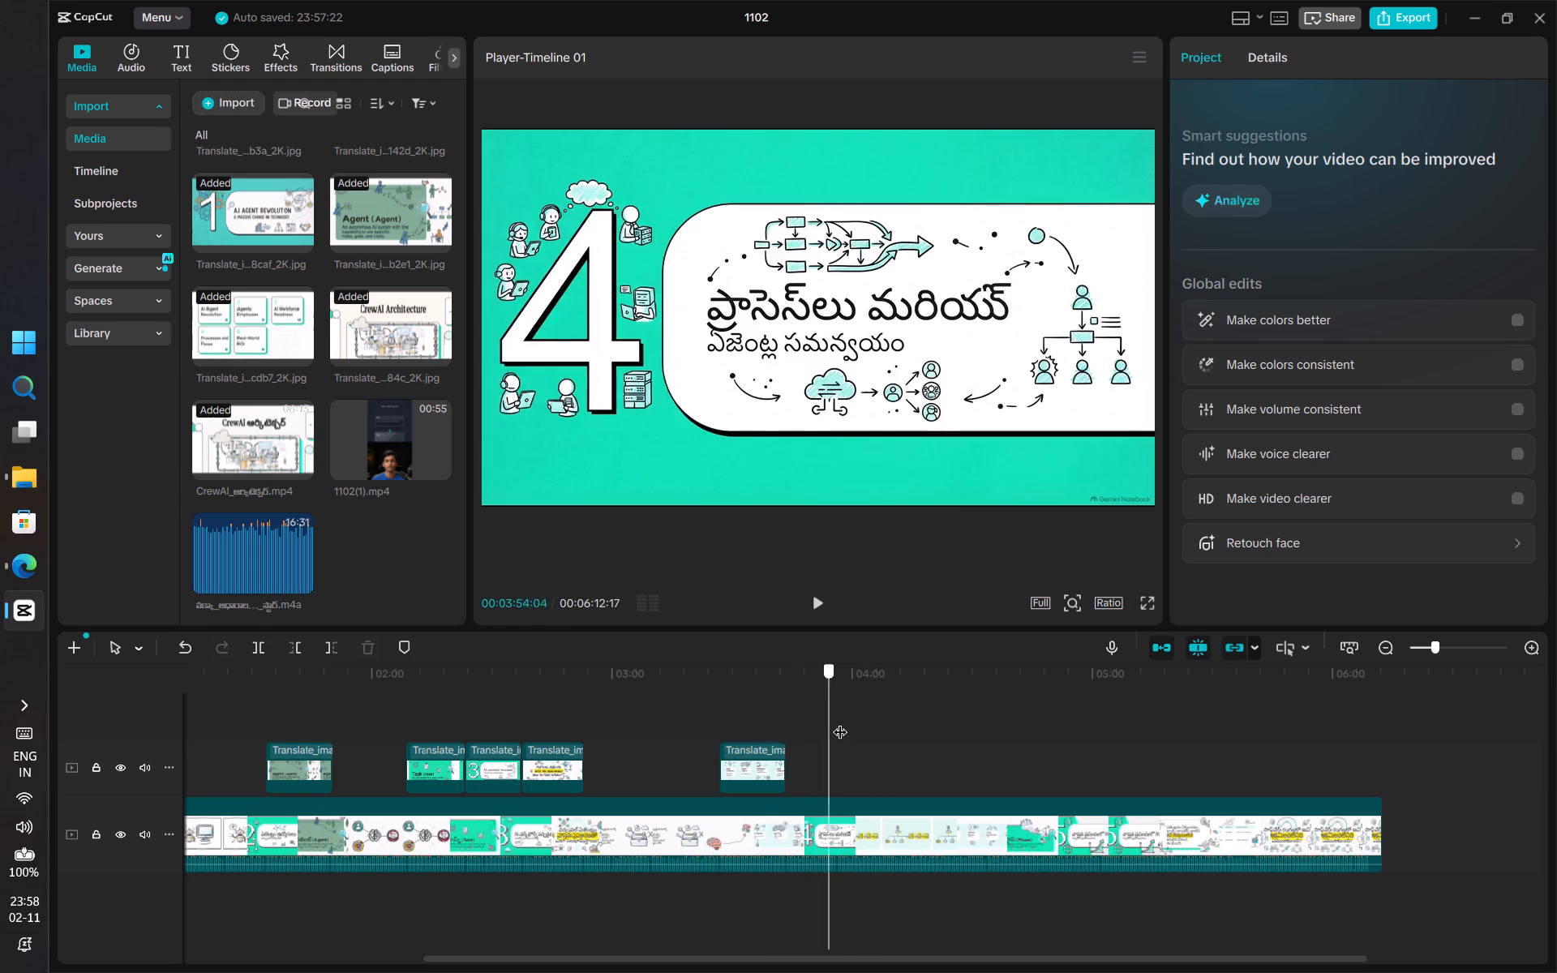
left_click_drag(840, 722, 941, 726)
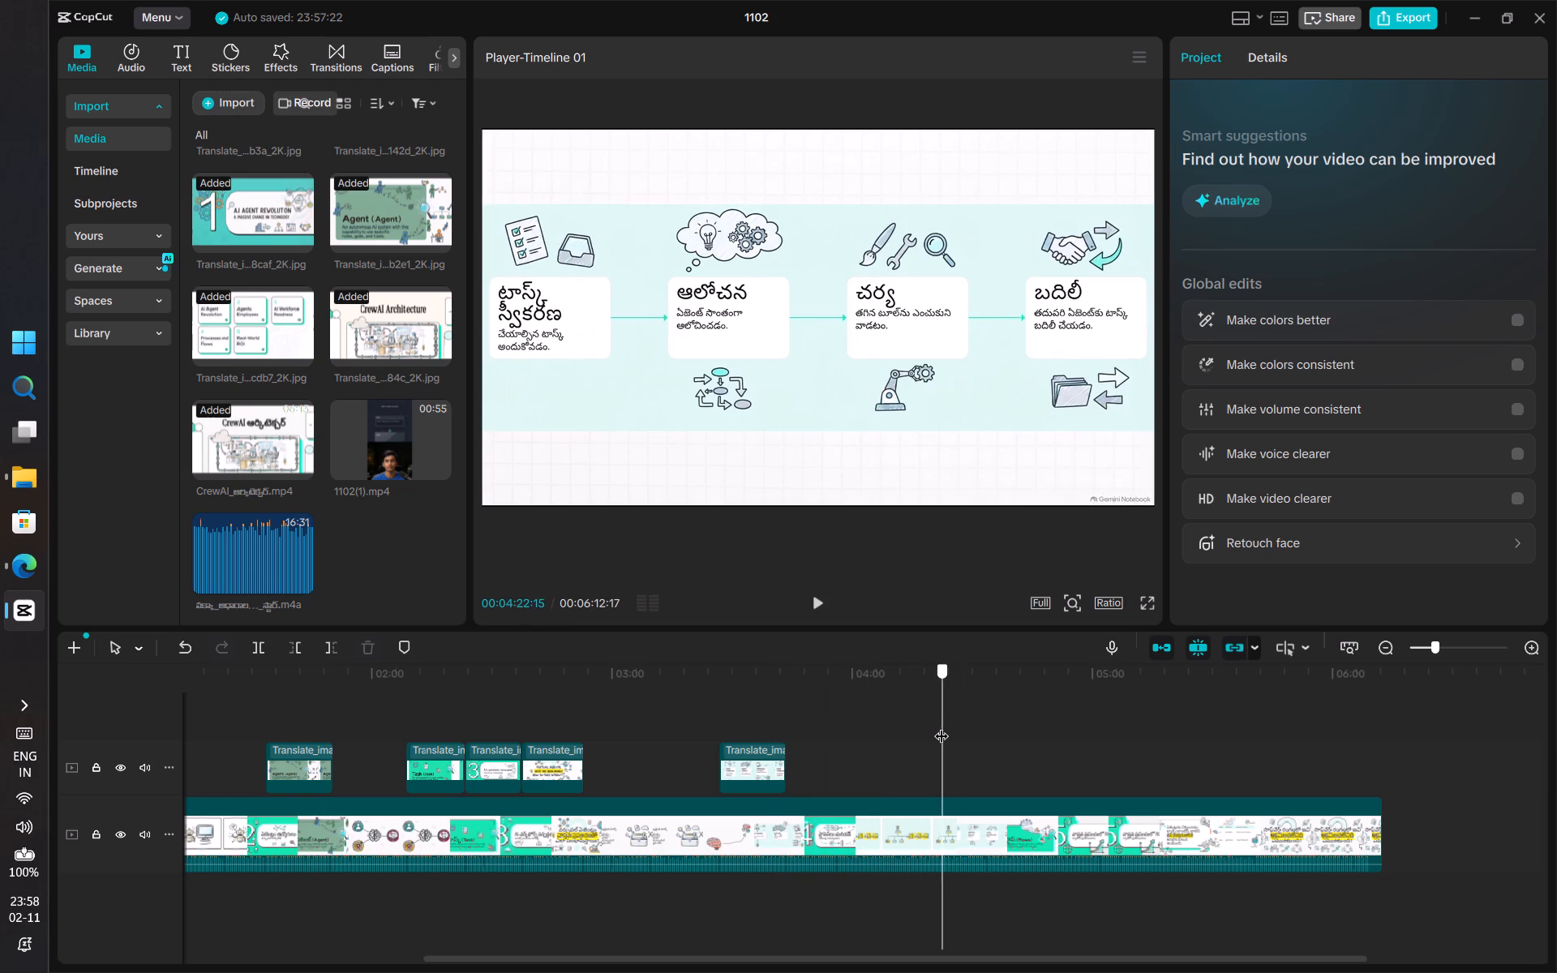
left_click_drag(941, 726, 911, 734)
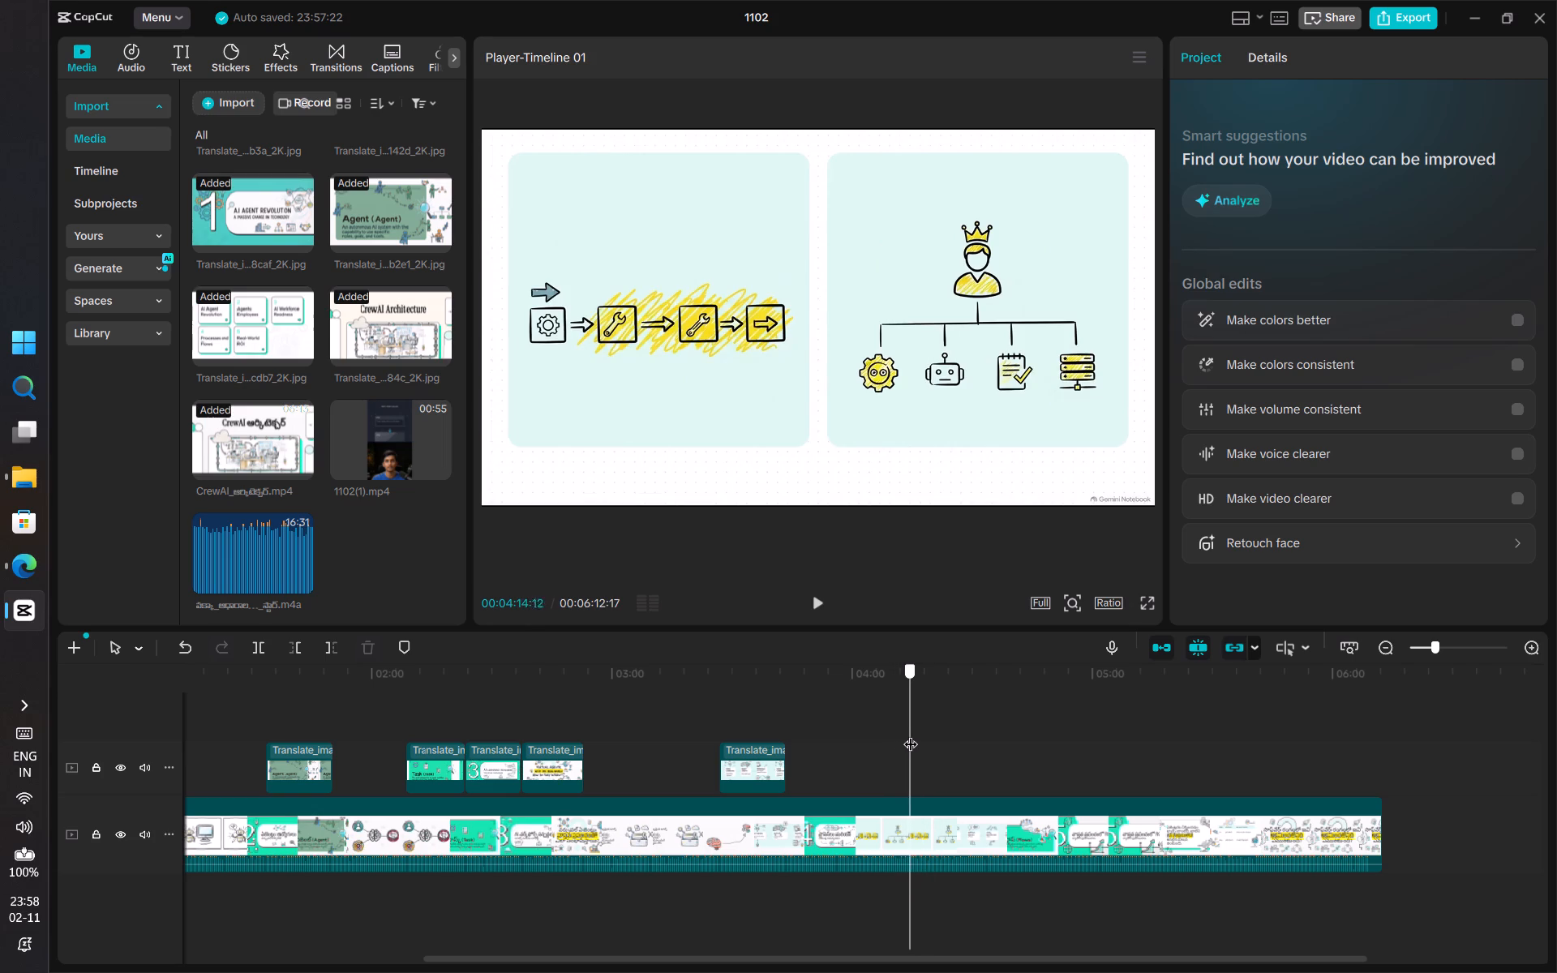
left_click_drag(911, 734, 904, 735)
key("Right")
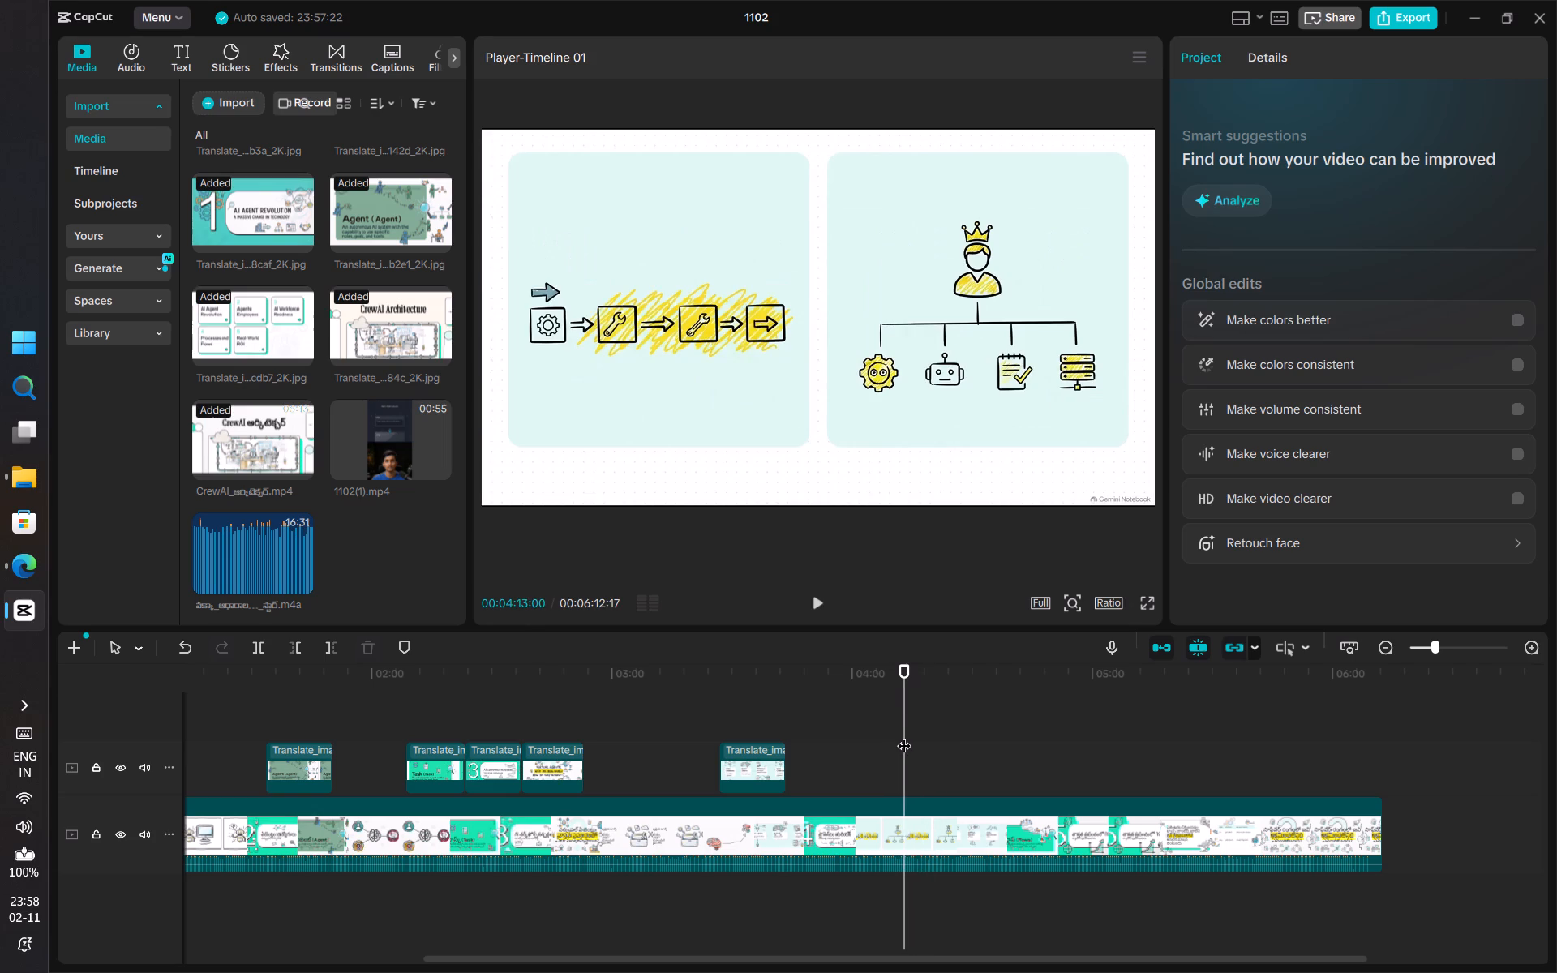
key("Right")
key("Right")
key("Right")
key("Right")
key("Right")
key("Right")
key("Right")
key("Right")
key("Right")
key("Right")
key("Right")
key("Right")
key("Right")
key("Right")
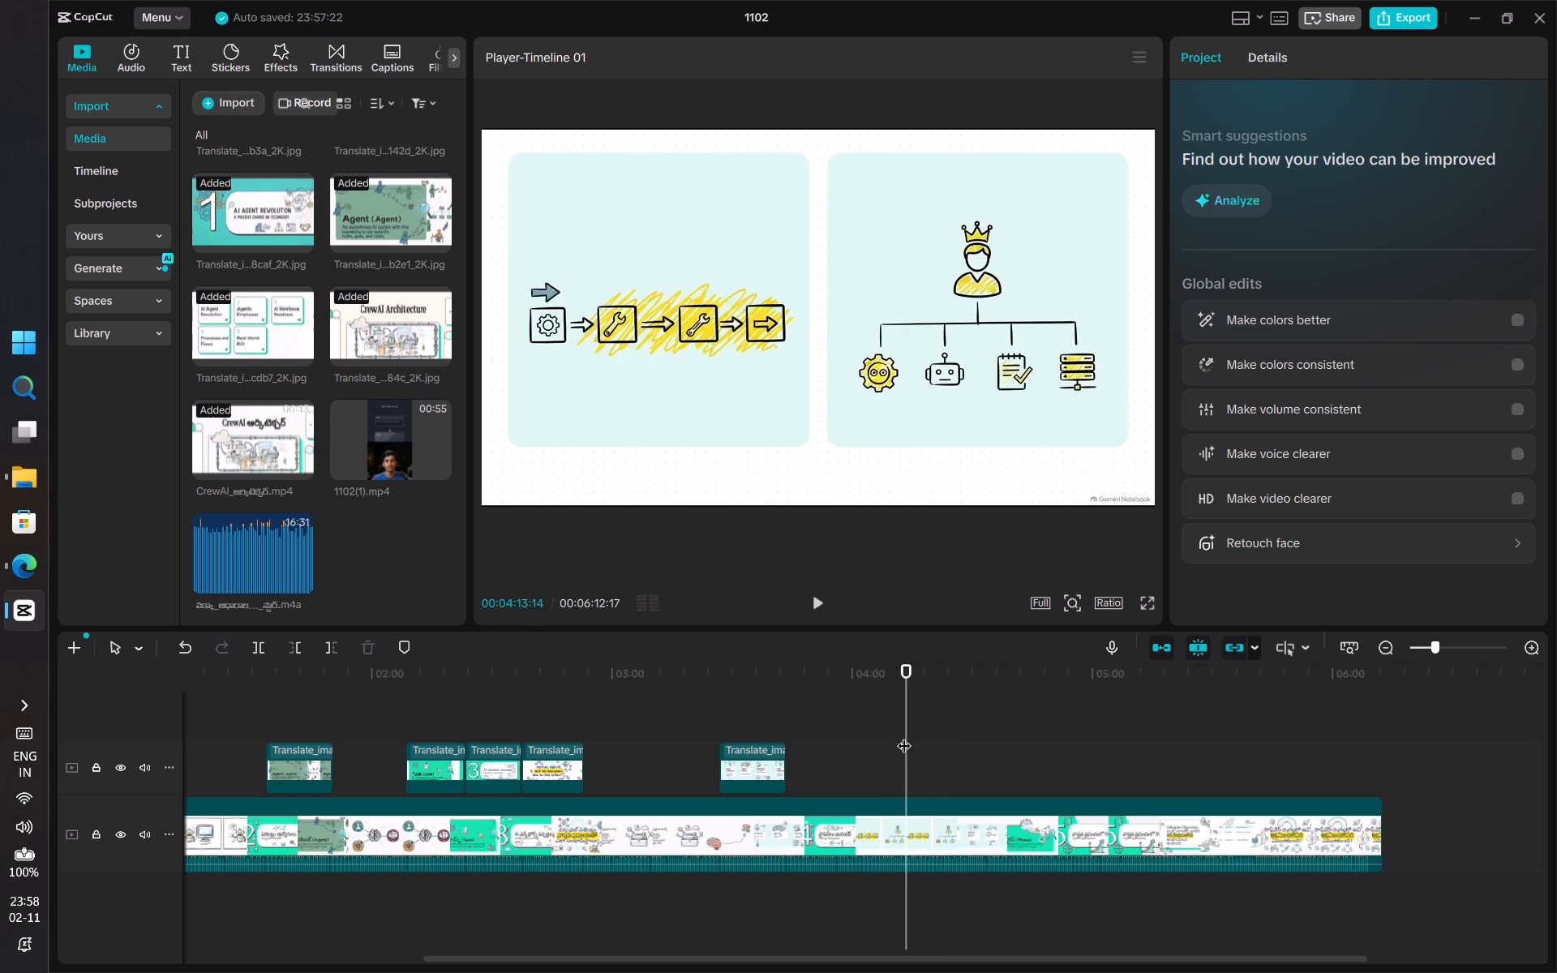
key("Right")
key("Right")
key("Right")
key("Right")
key("Right")
key("Right")
key("Right")
key("Right")
key("Right")
key("Right")
key("Right")
key("Right")
key("Right")
key("Right")
key("Right")
key("Right")
key("Right")
key("Right")
key("Right")
key("Right")
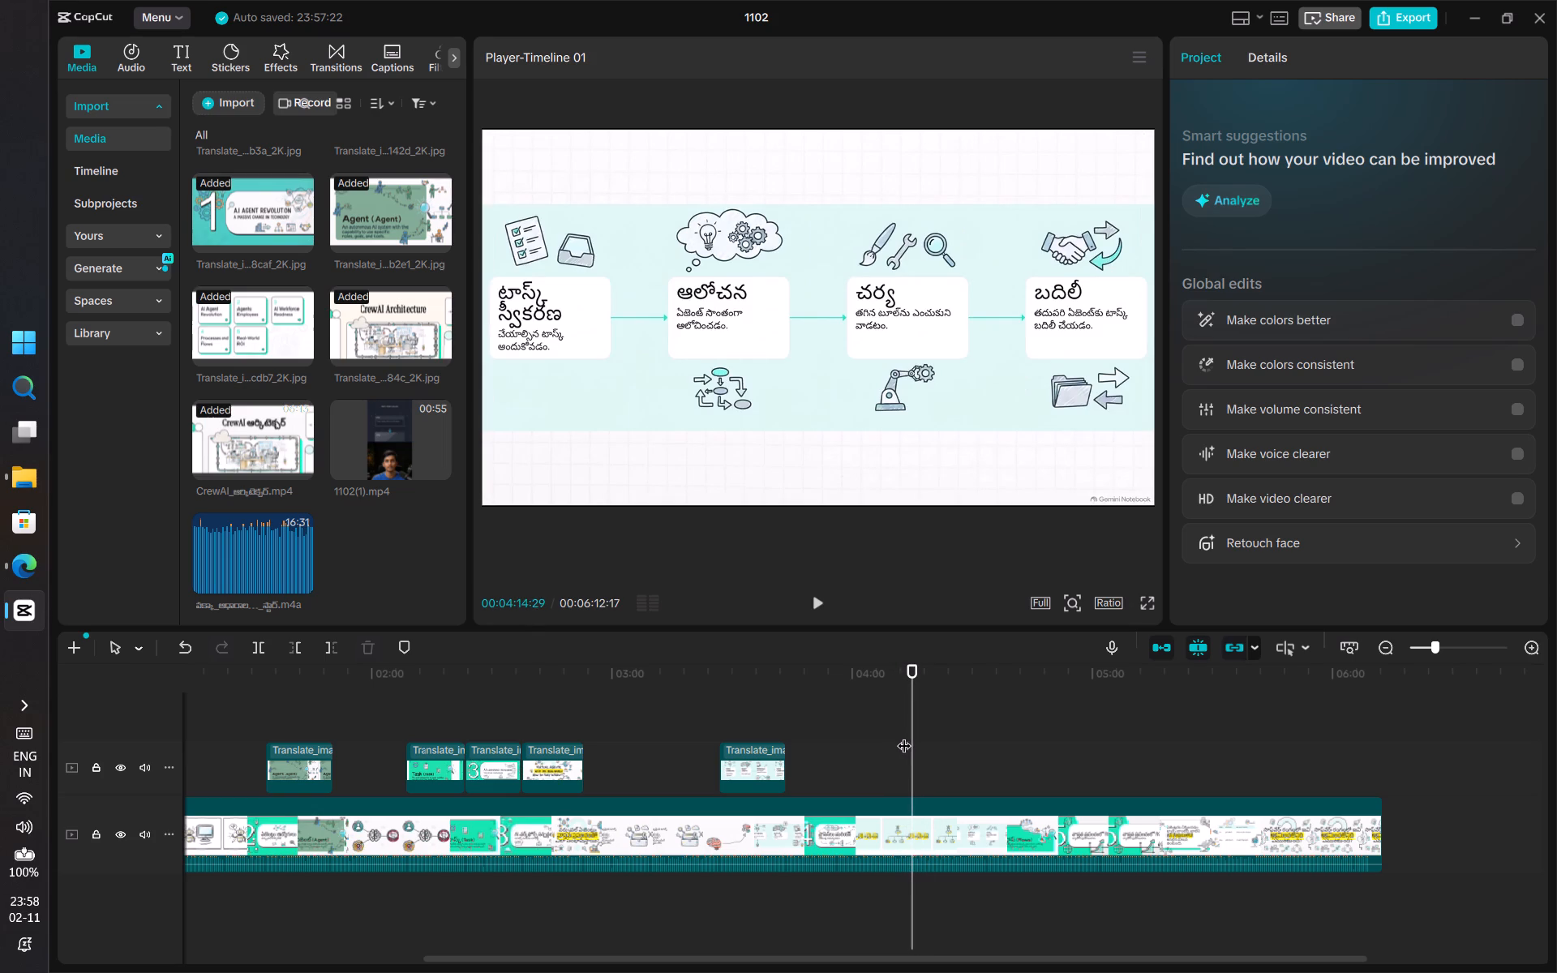
key("Left")
key("Left")
key("Left")
key("Left")
key("Left")
key("Left")
key("Left")
key("Left")
key("Left")
key("Left")
key("Left")
key("Left")
key("Left")
key("Left")
key("Left")
key("Left")
key("Right")
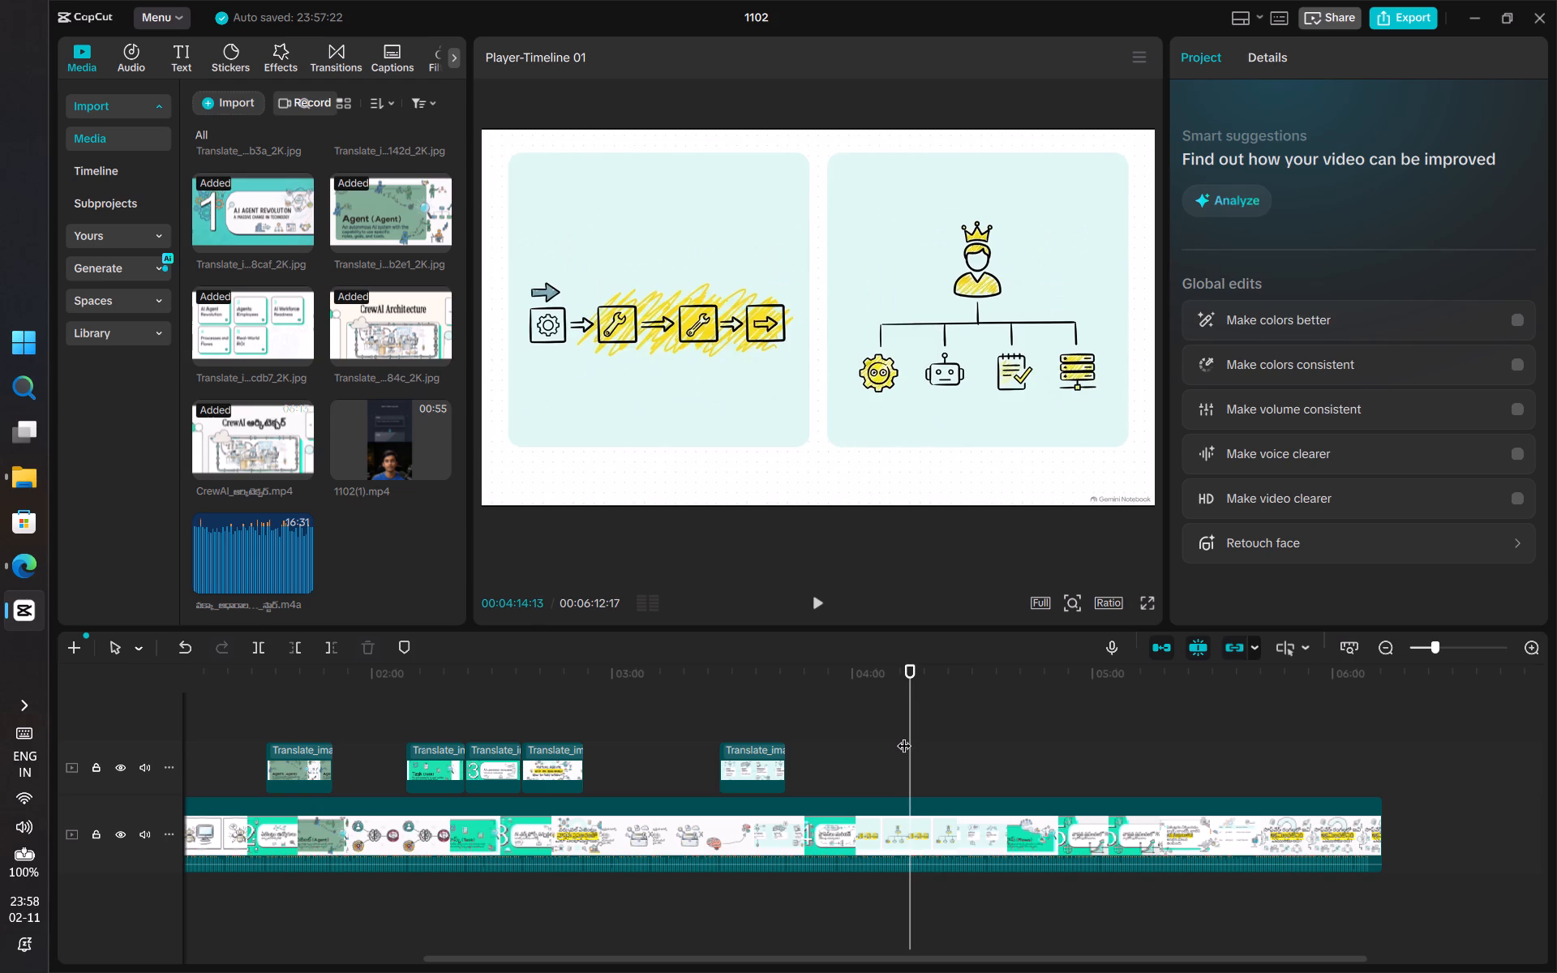
key("Right")
key("Right")
key("Right")
key("Right")
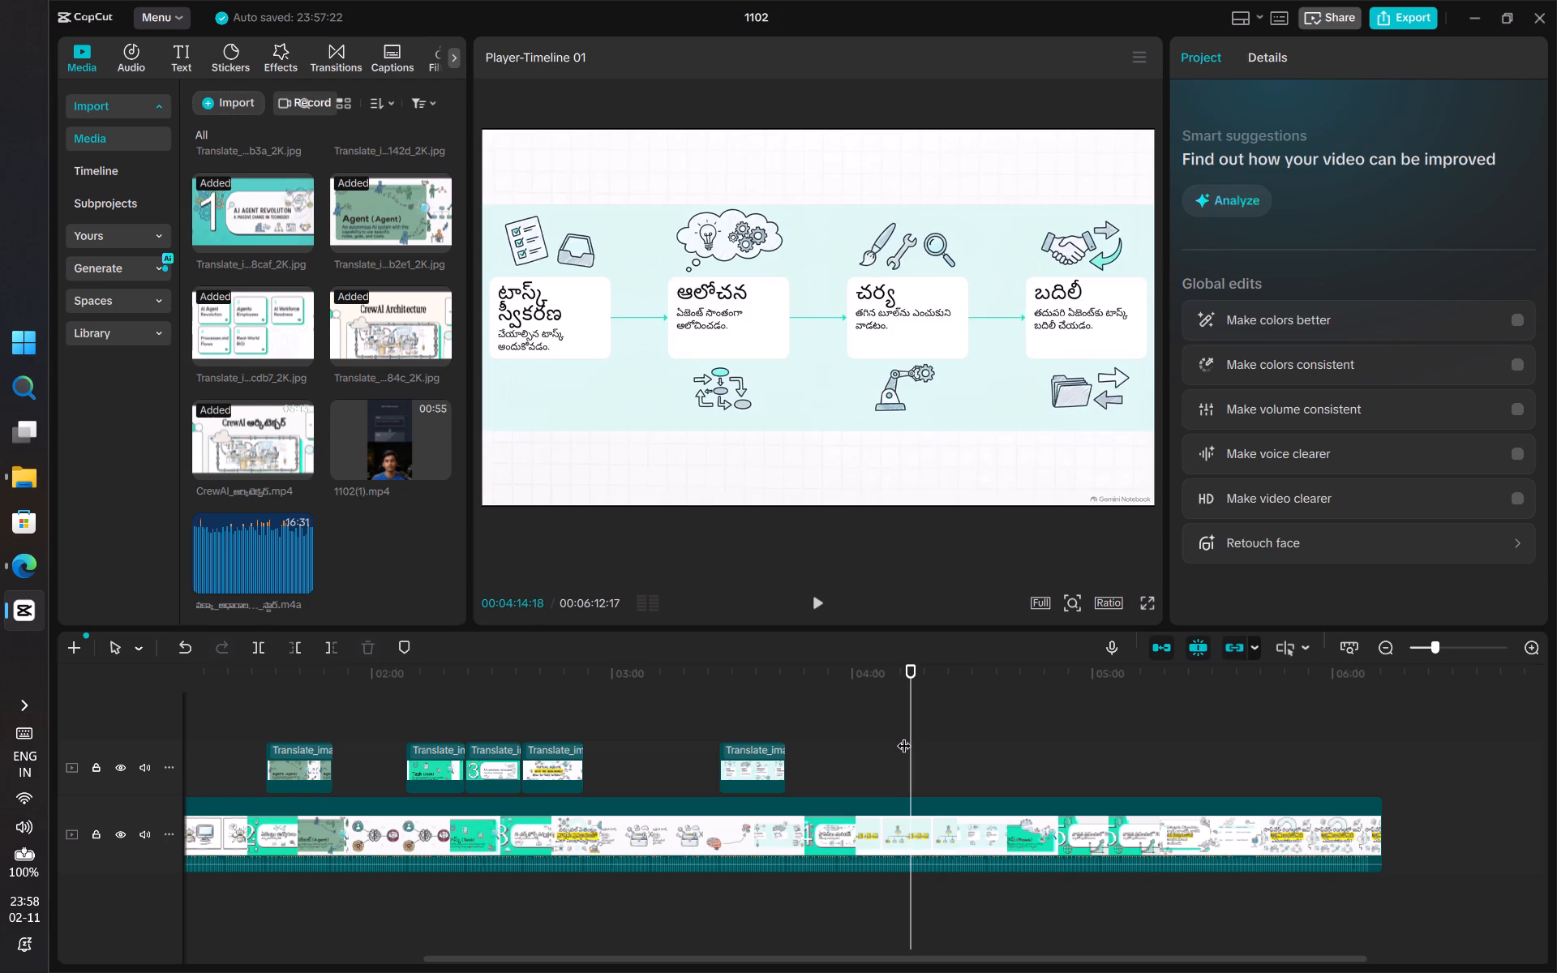
key("Left")
Place the English Task Reception–Thinking–Action–Handover image on the overlay track, starting at 00:04:14:18 over the matching Telugu slide.
scroll(285, 436, "up", 1)
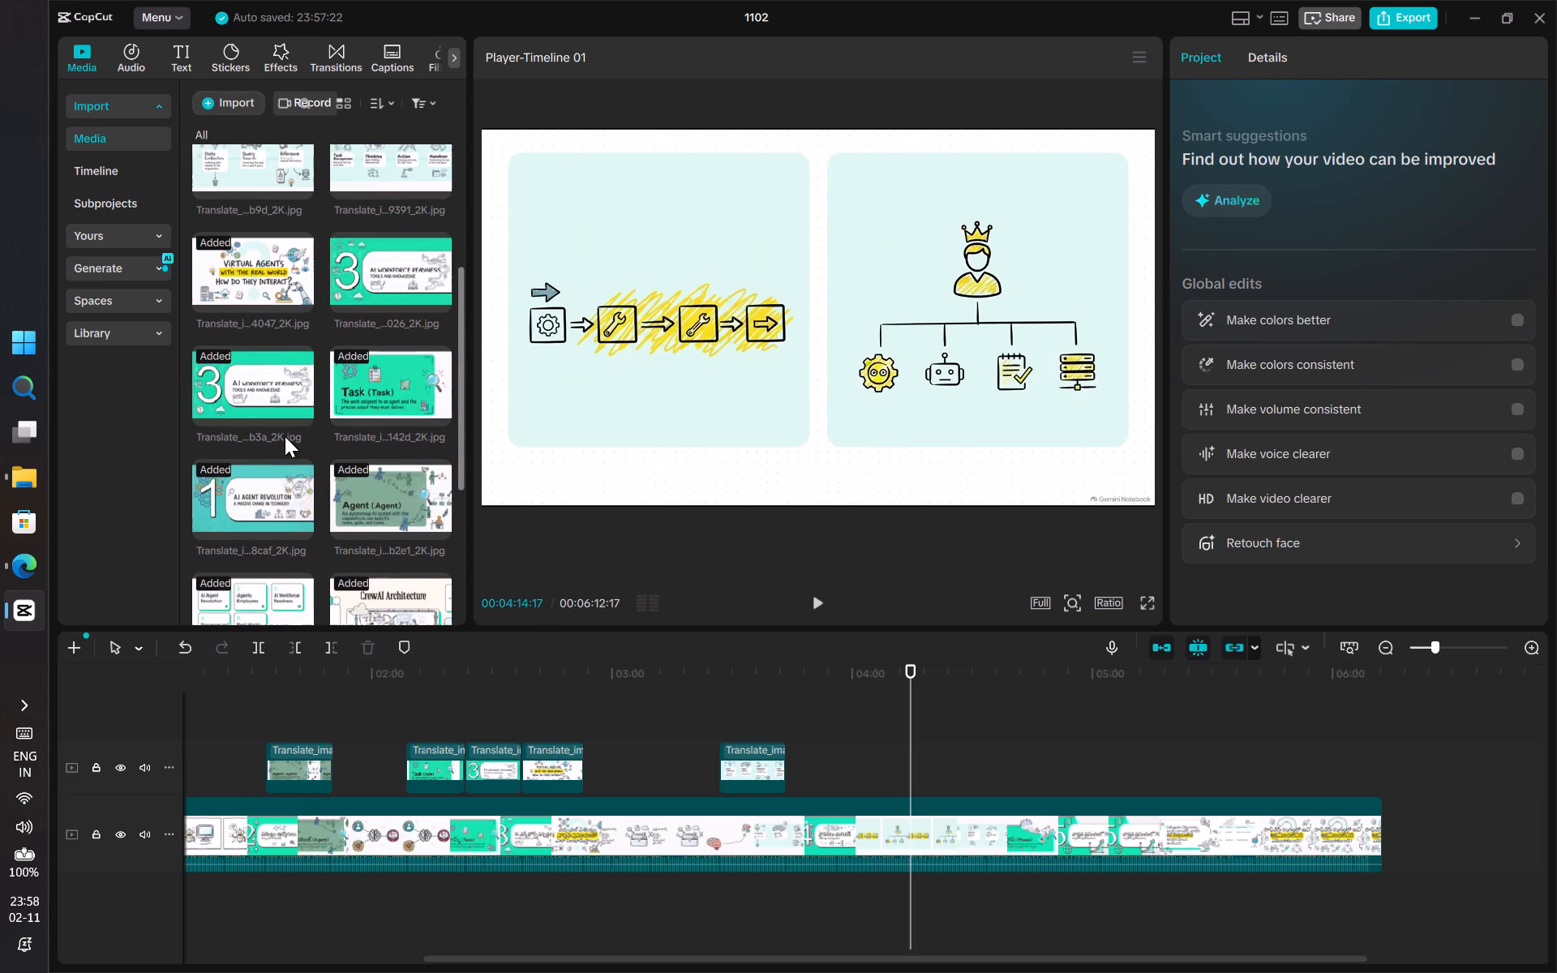
scroll(374, 362, "up", 2)
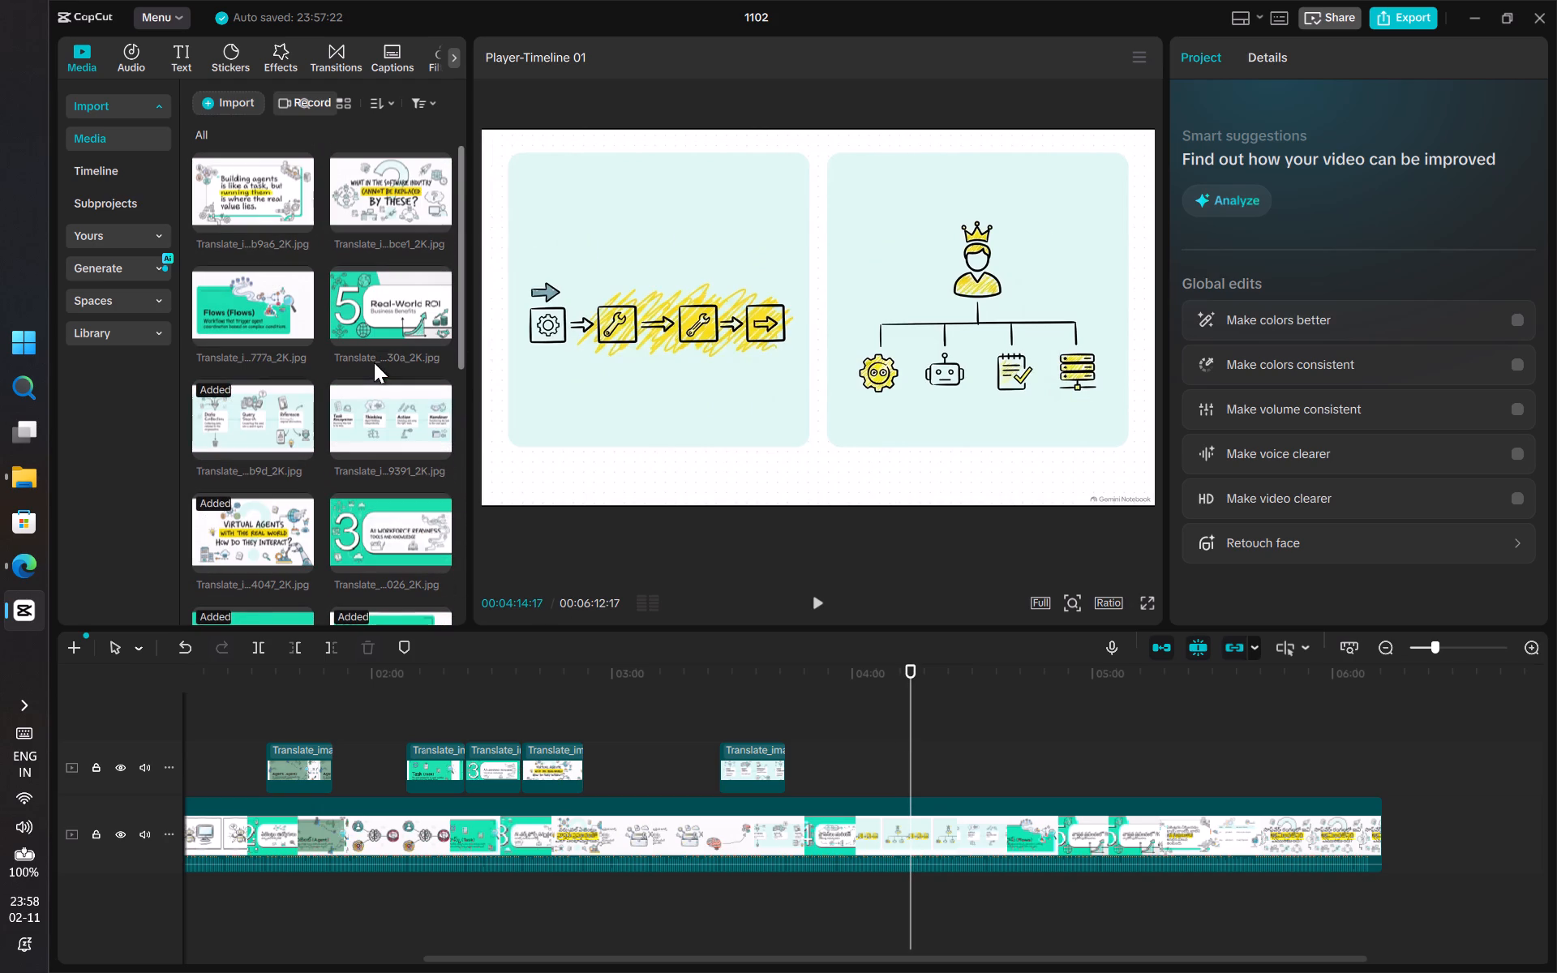
key("Right")
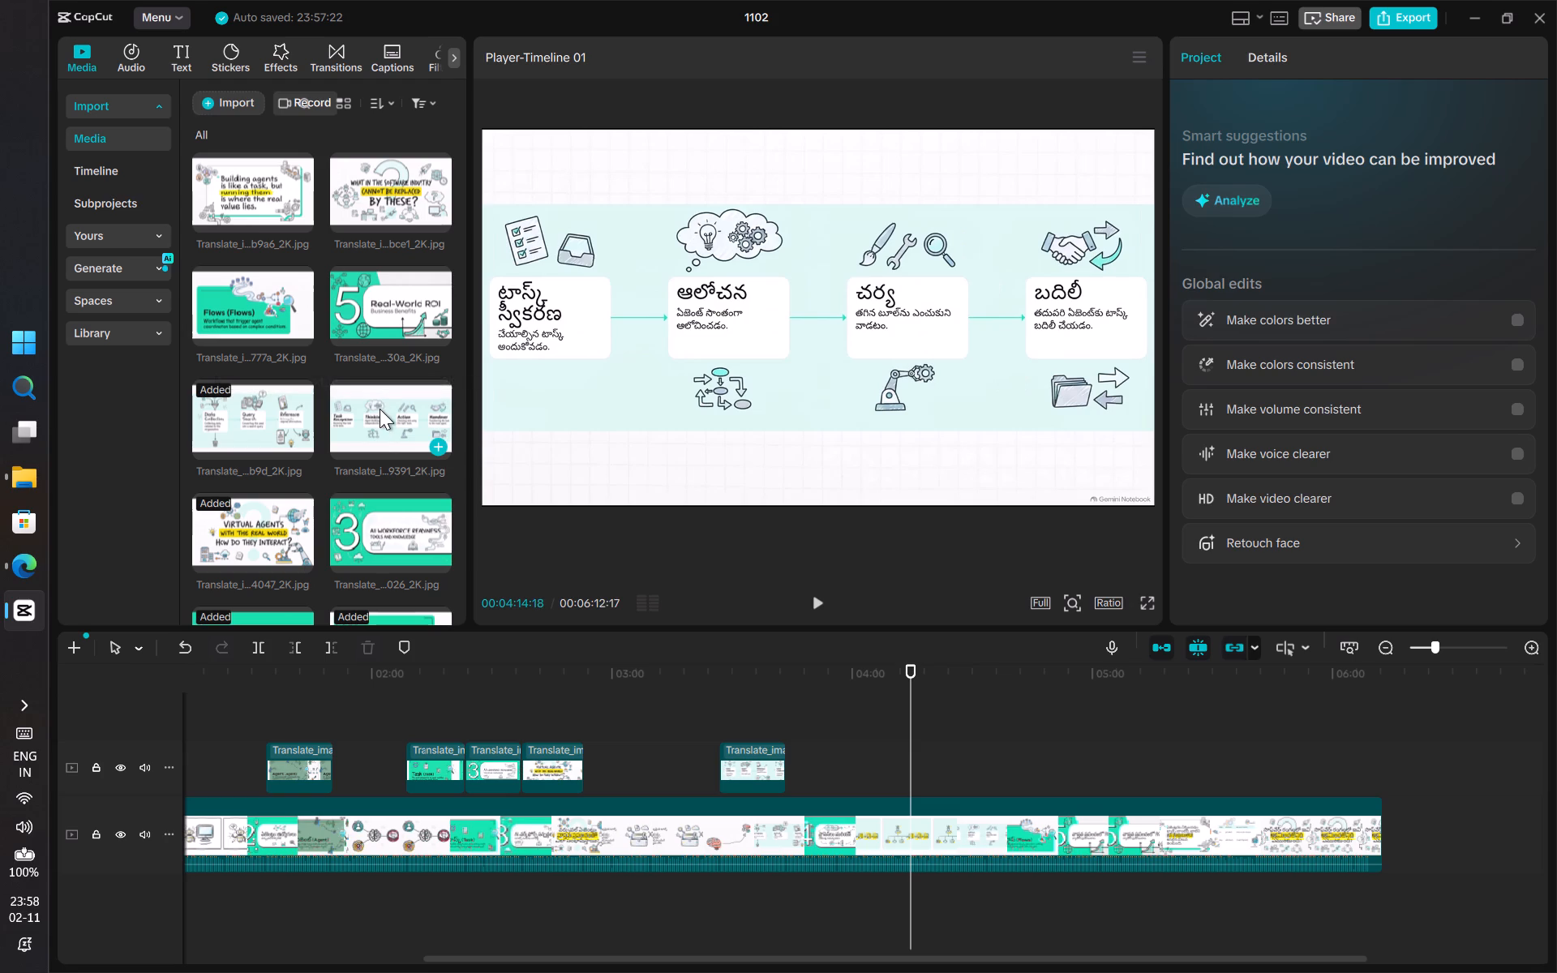
left_click_drag(380, 409, 916, 781)
left_click_drag(916, 781, 907, 777)
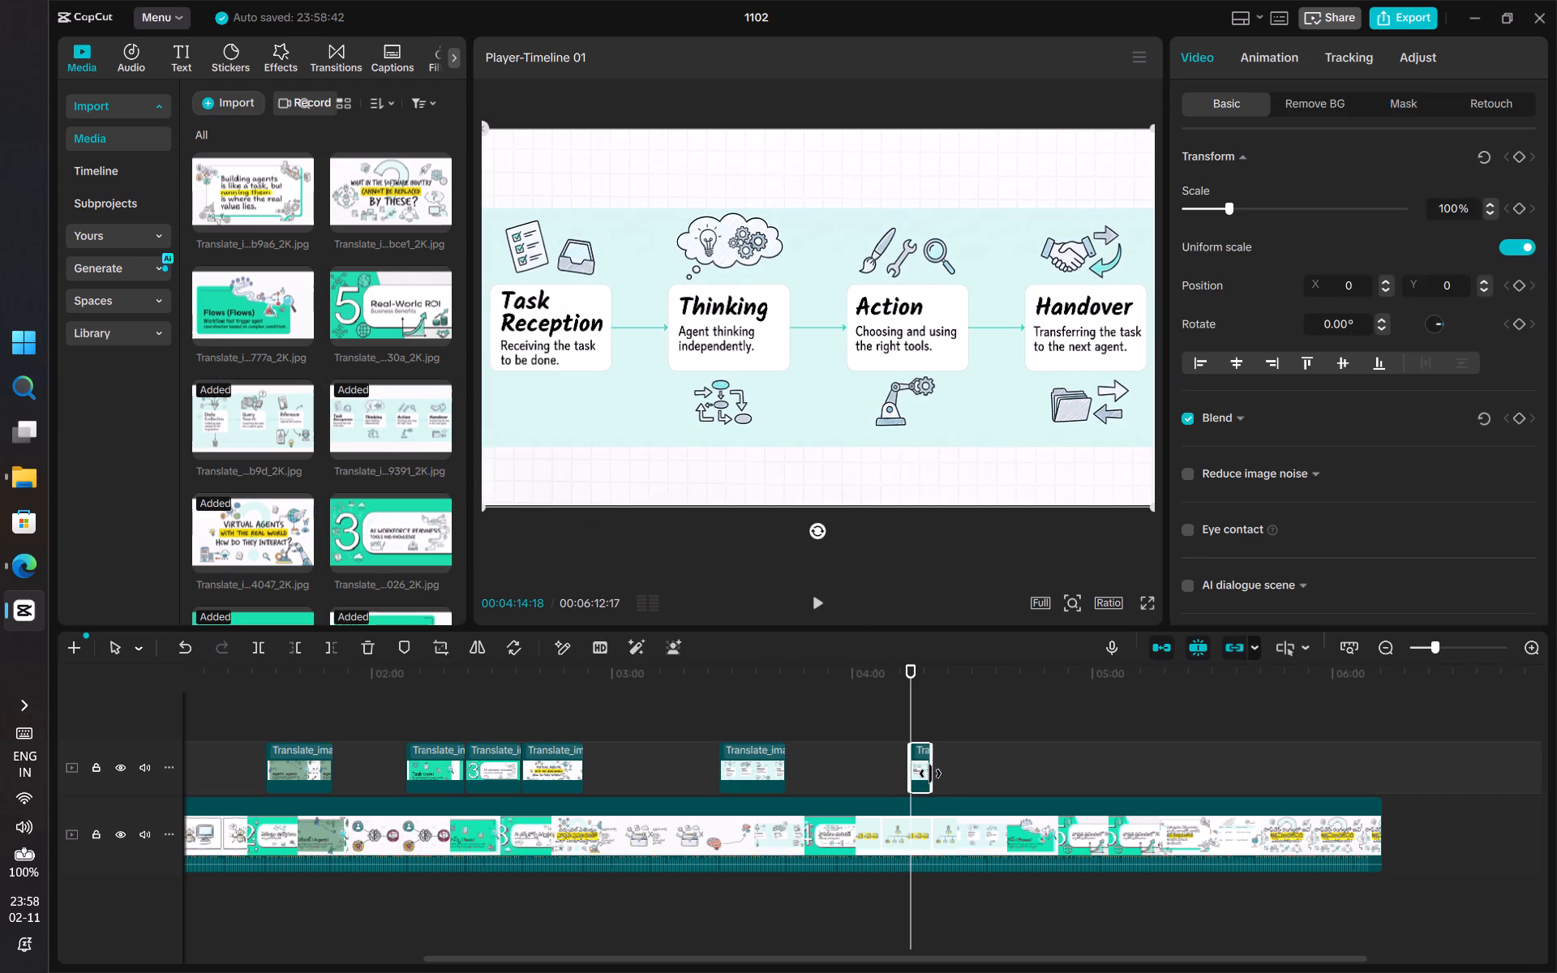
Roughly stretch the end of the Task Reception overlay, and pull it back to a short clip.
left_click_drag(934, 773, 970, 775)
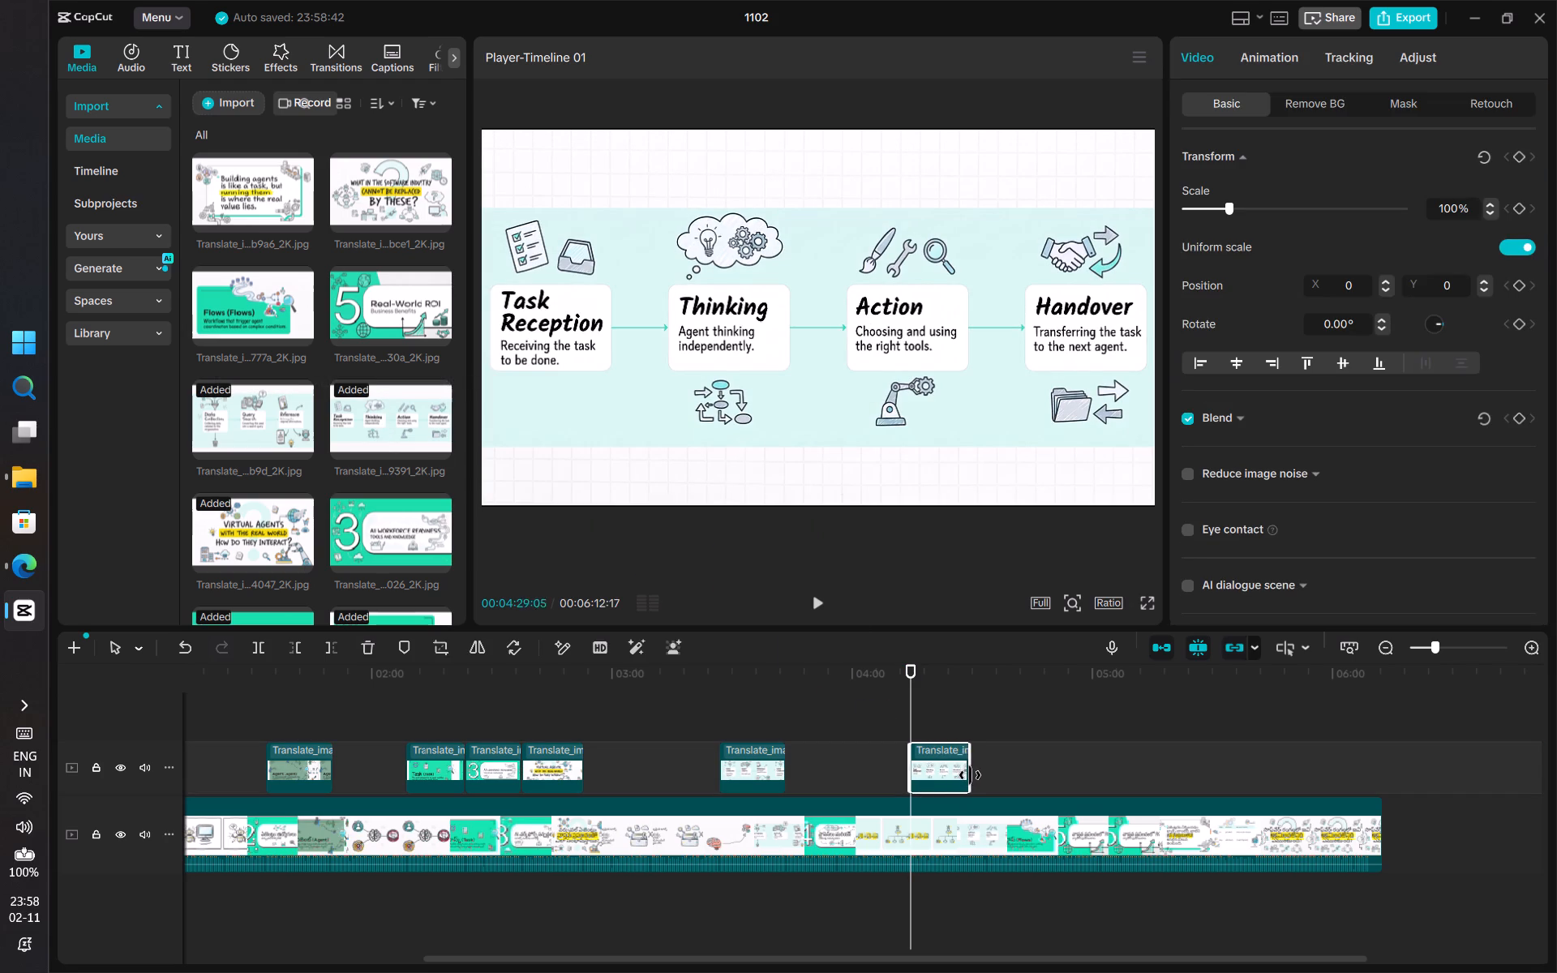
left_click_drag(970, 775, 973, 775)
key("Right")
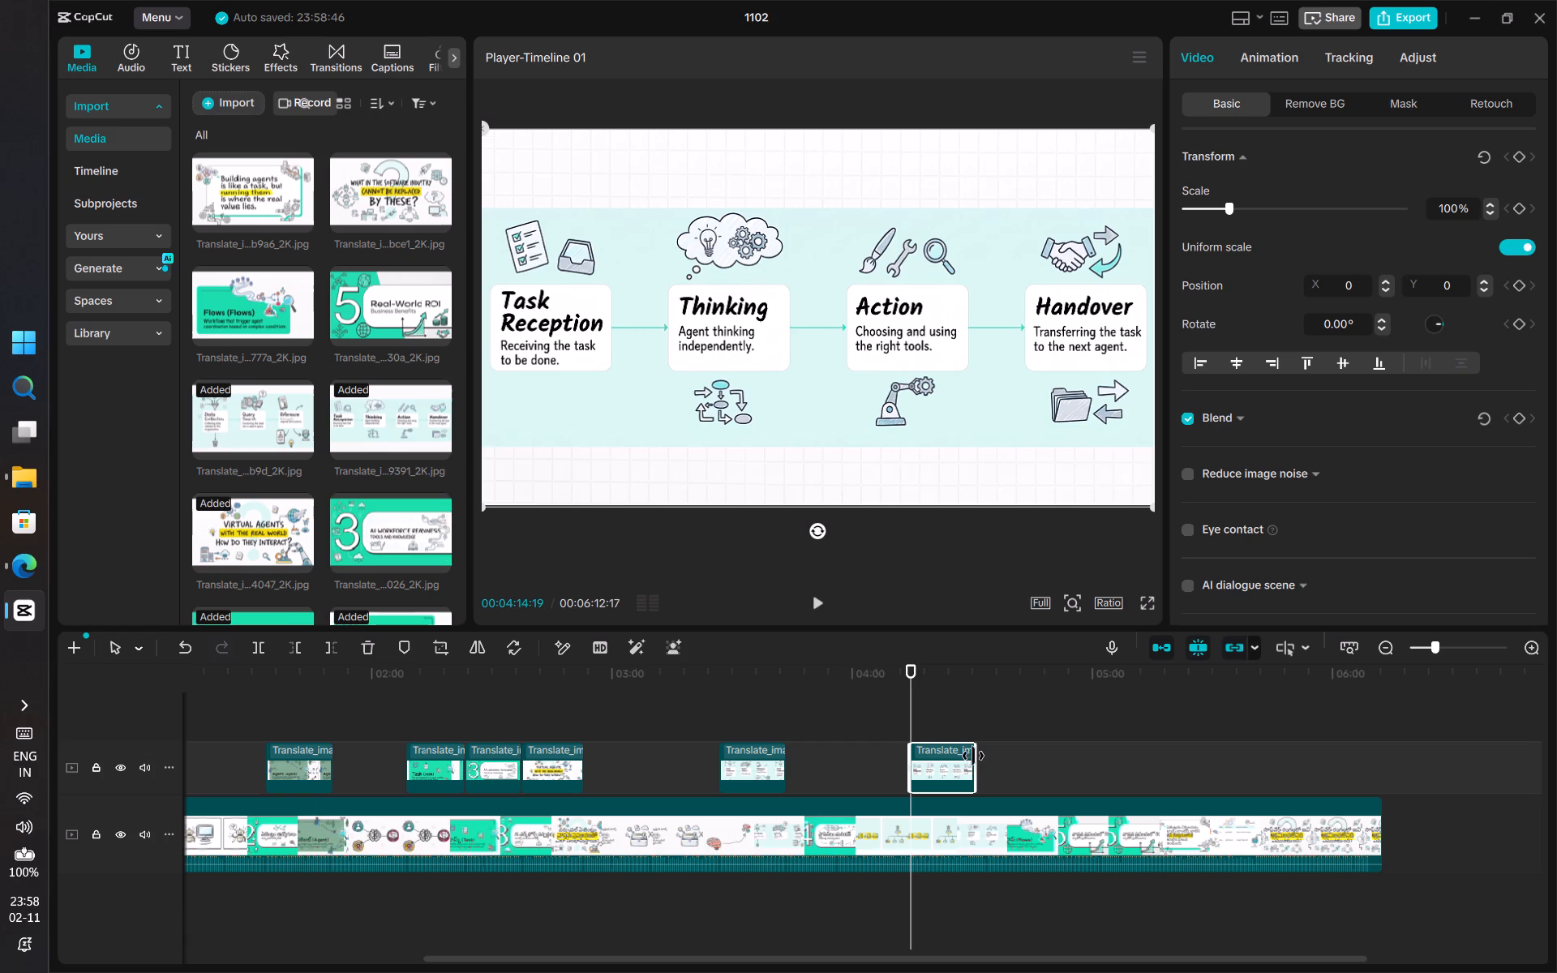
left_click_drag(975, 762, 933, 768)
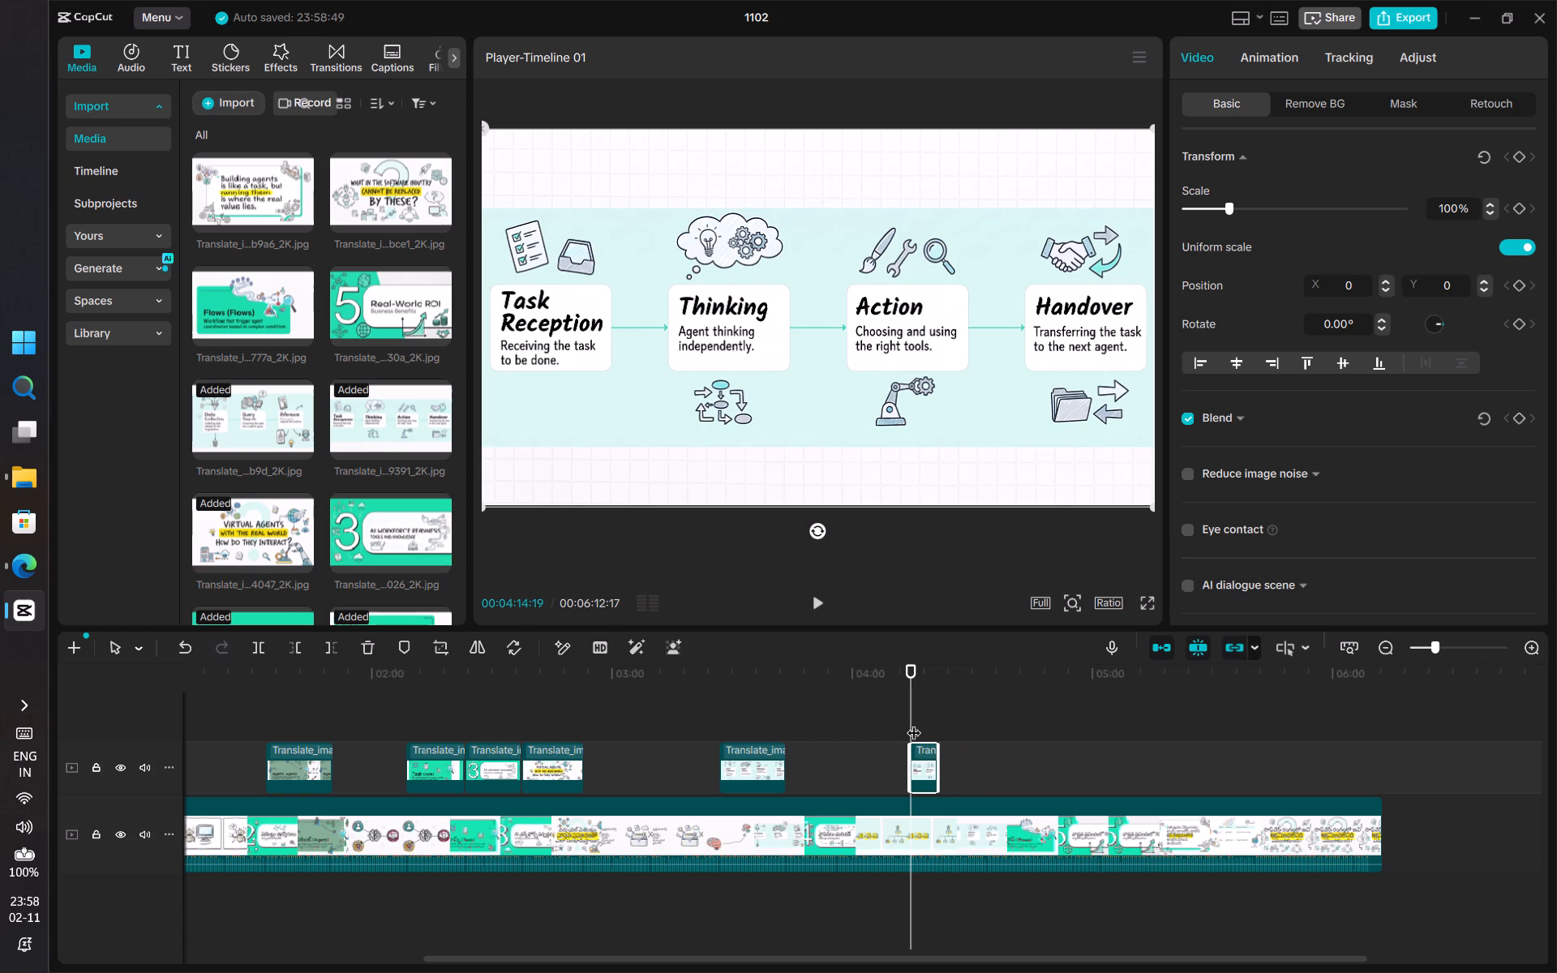
Extend the Task Reception overlay to end at 00:04:33:18, just before the Telugu Flows slide begins.
left_click_drag(913, 720, 940, 718)
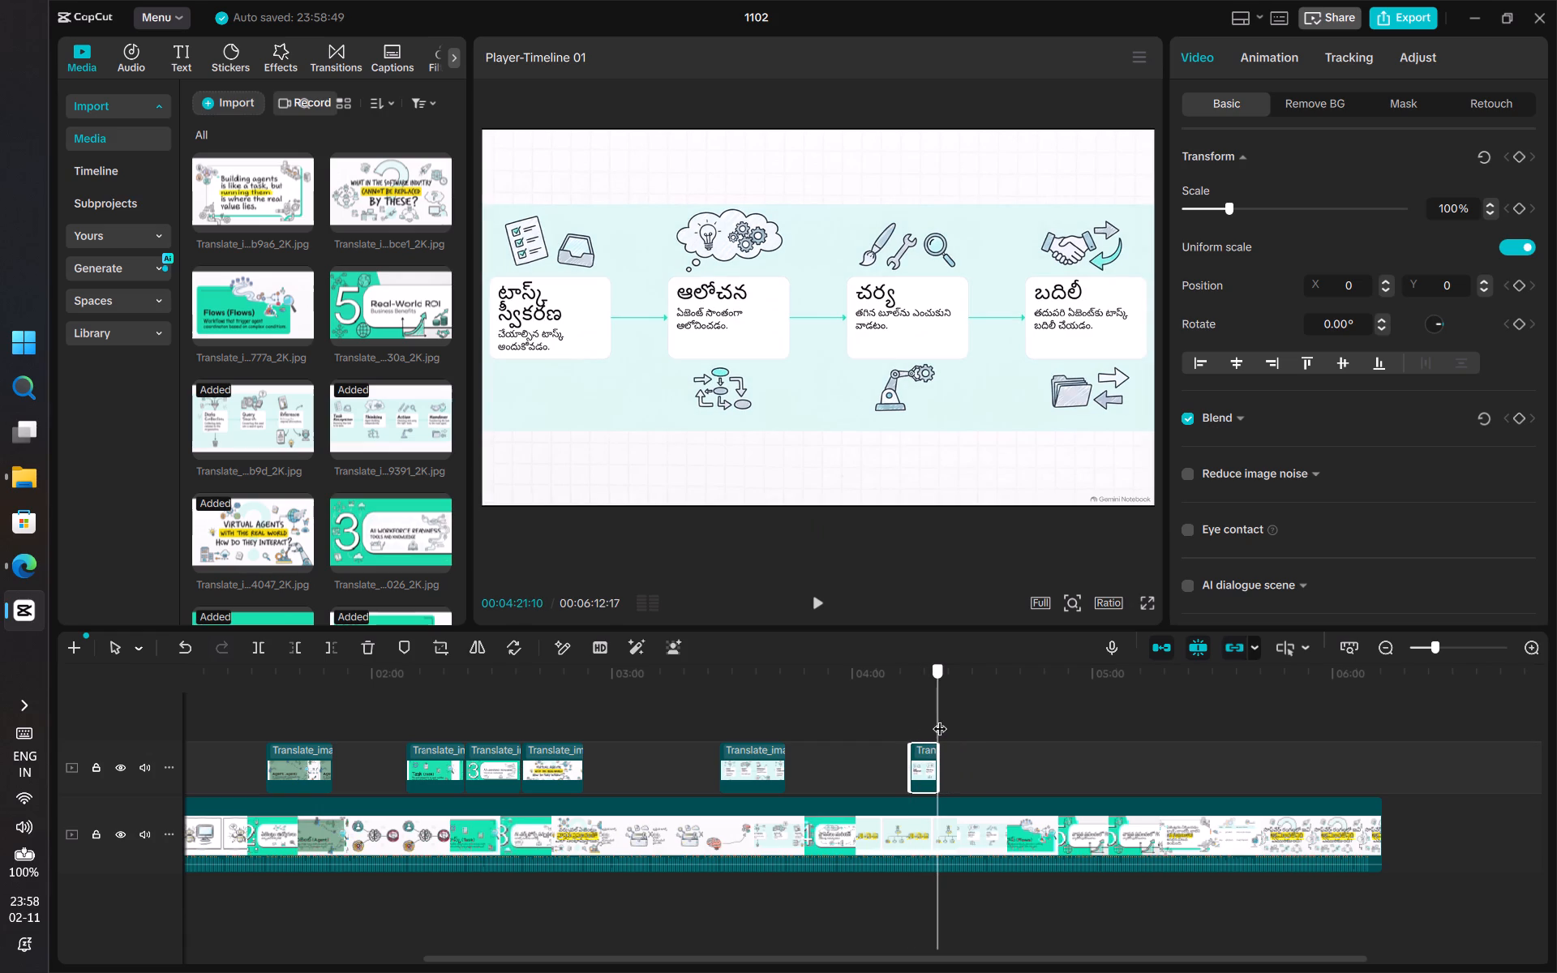
left_click_drag(940, 718, 951, 718)
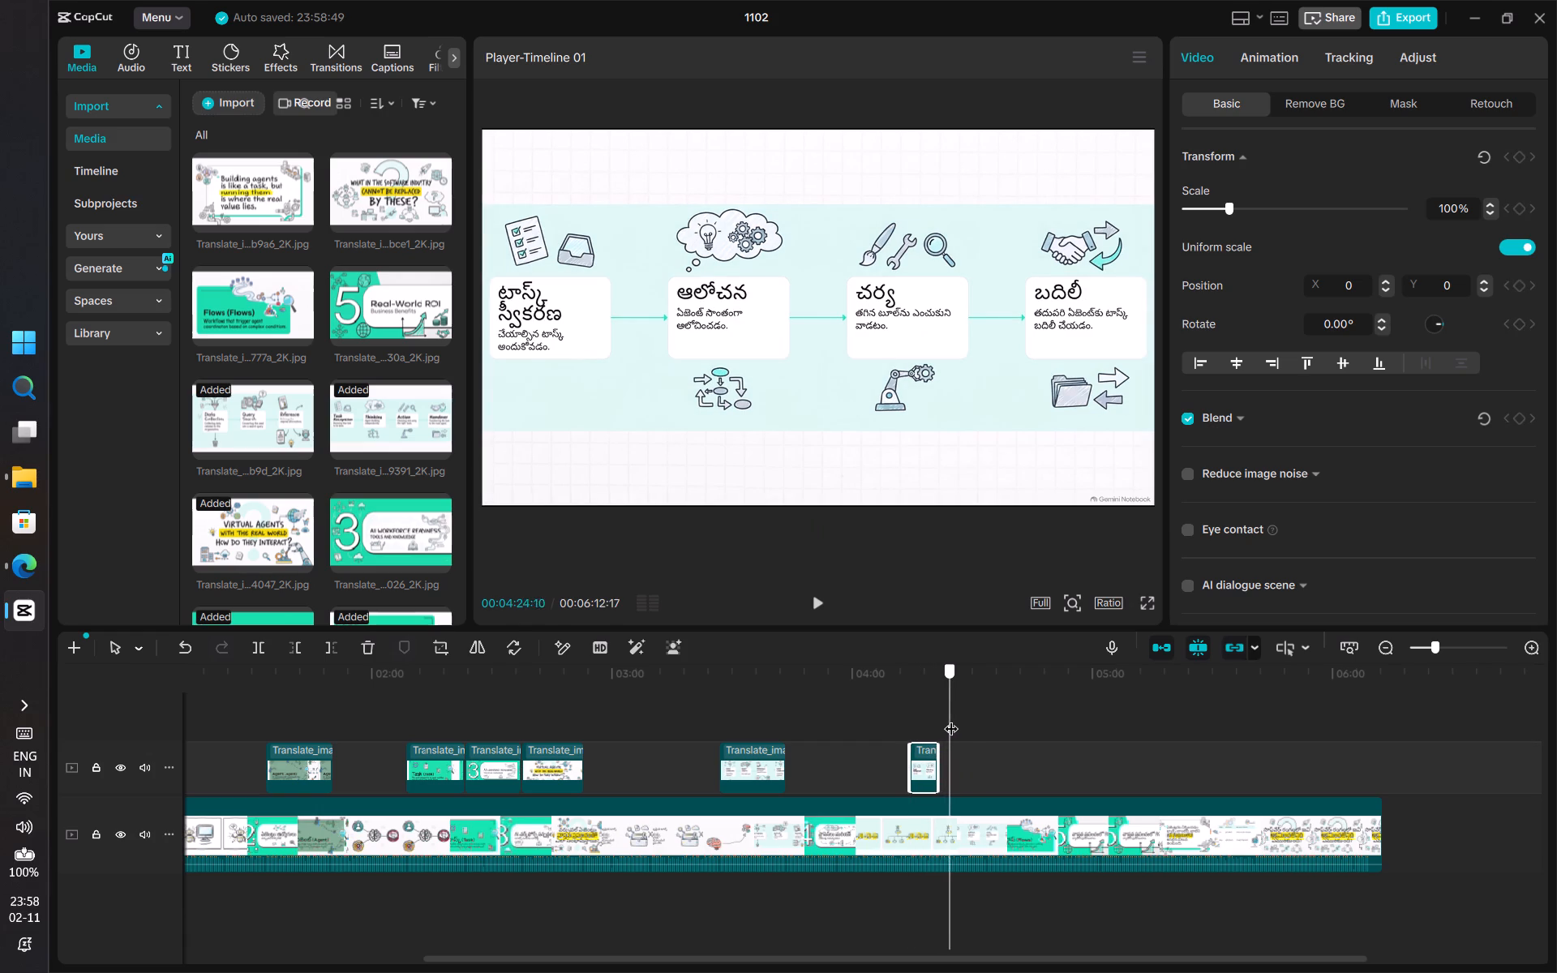
left_click_drag(951, 718, 955, 719)
key("Right")
key("Right")
key("Right")
key("Right")
key("Right")
key("Right")
key("Right")
key("Right")
key("Right")
key("Right")
key("Right")
key("Right")
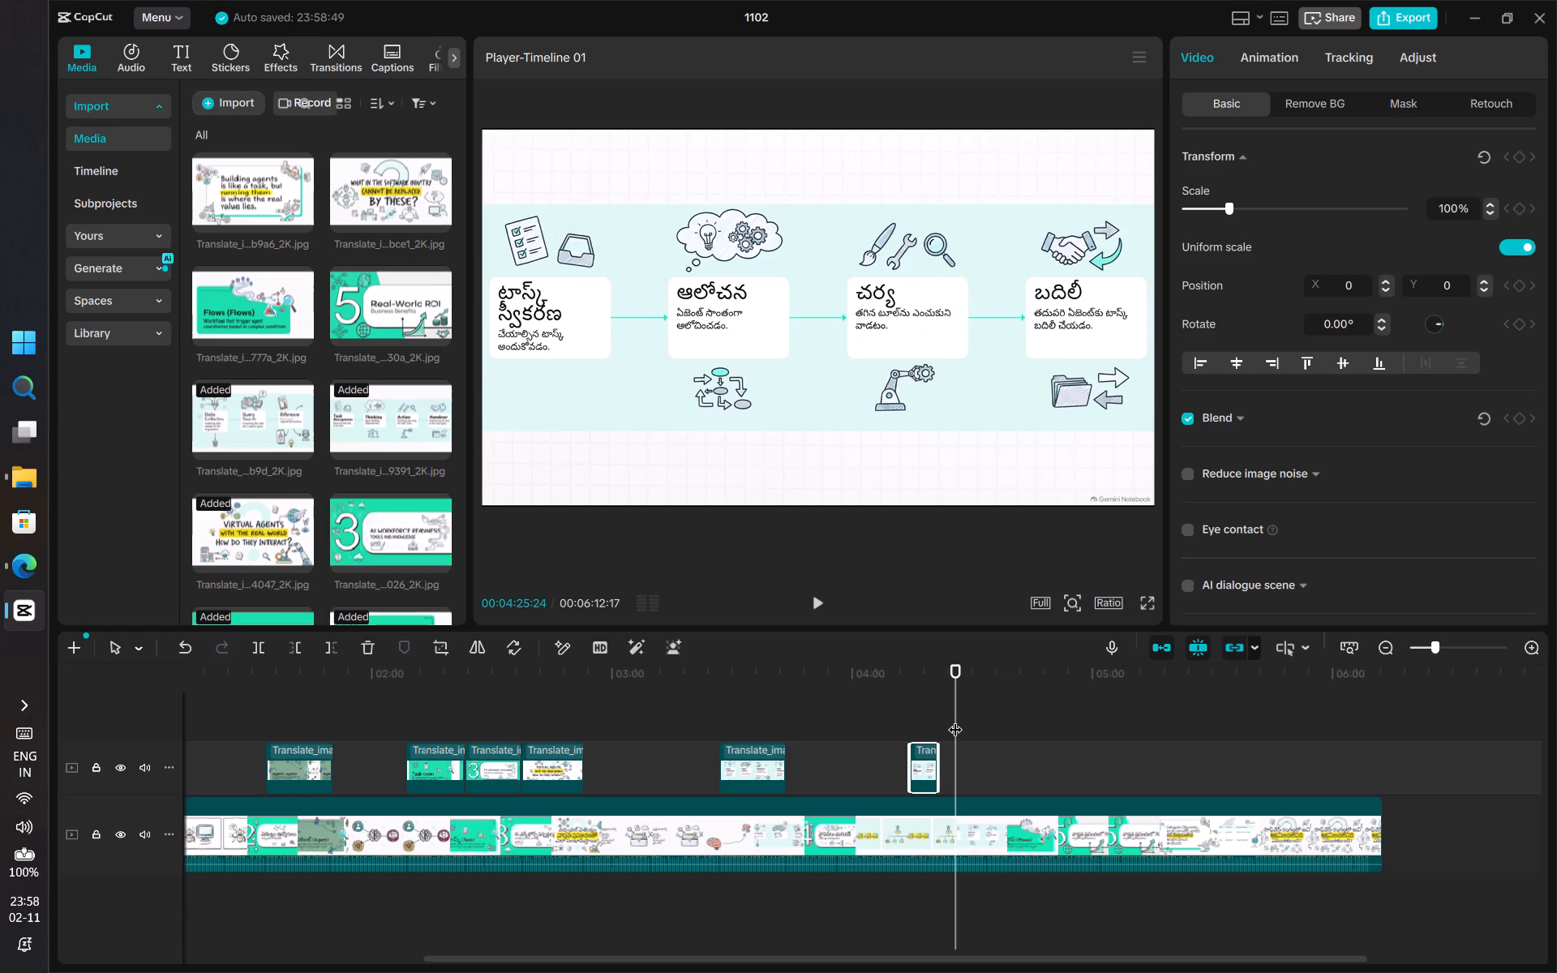
key("Right")
key("Right")
key("Right")
key("Right")
key("Right")
key("Right")
key("Right")
key("Right")
key("Right")
key("Right")
key("Right")
key("Right")
key("Right")
key("Right")
key("Right")
key("Right")
key("Right")
key("Right")
key("Right")
key("Right")
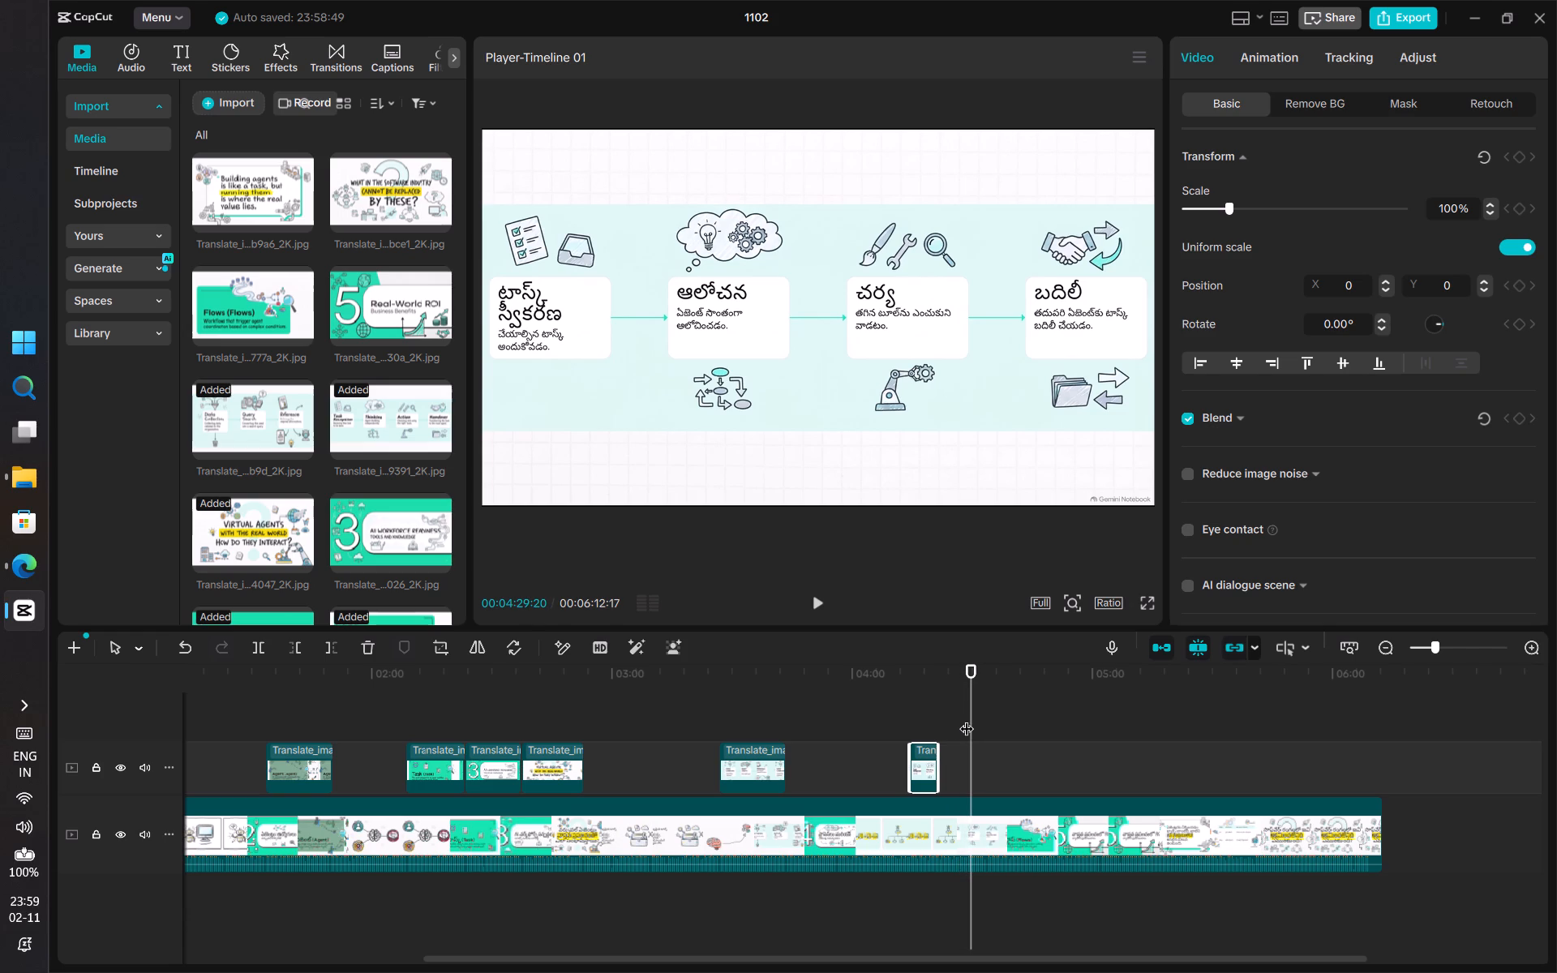
left_click_drag(967, 718, 976, 730)
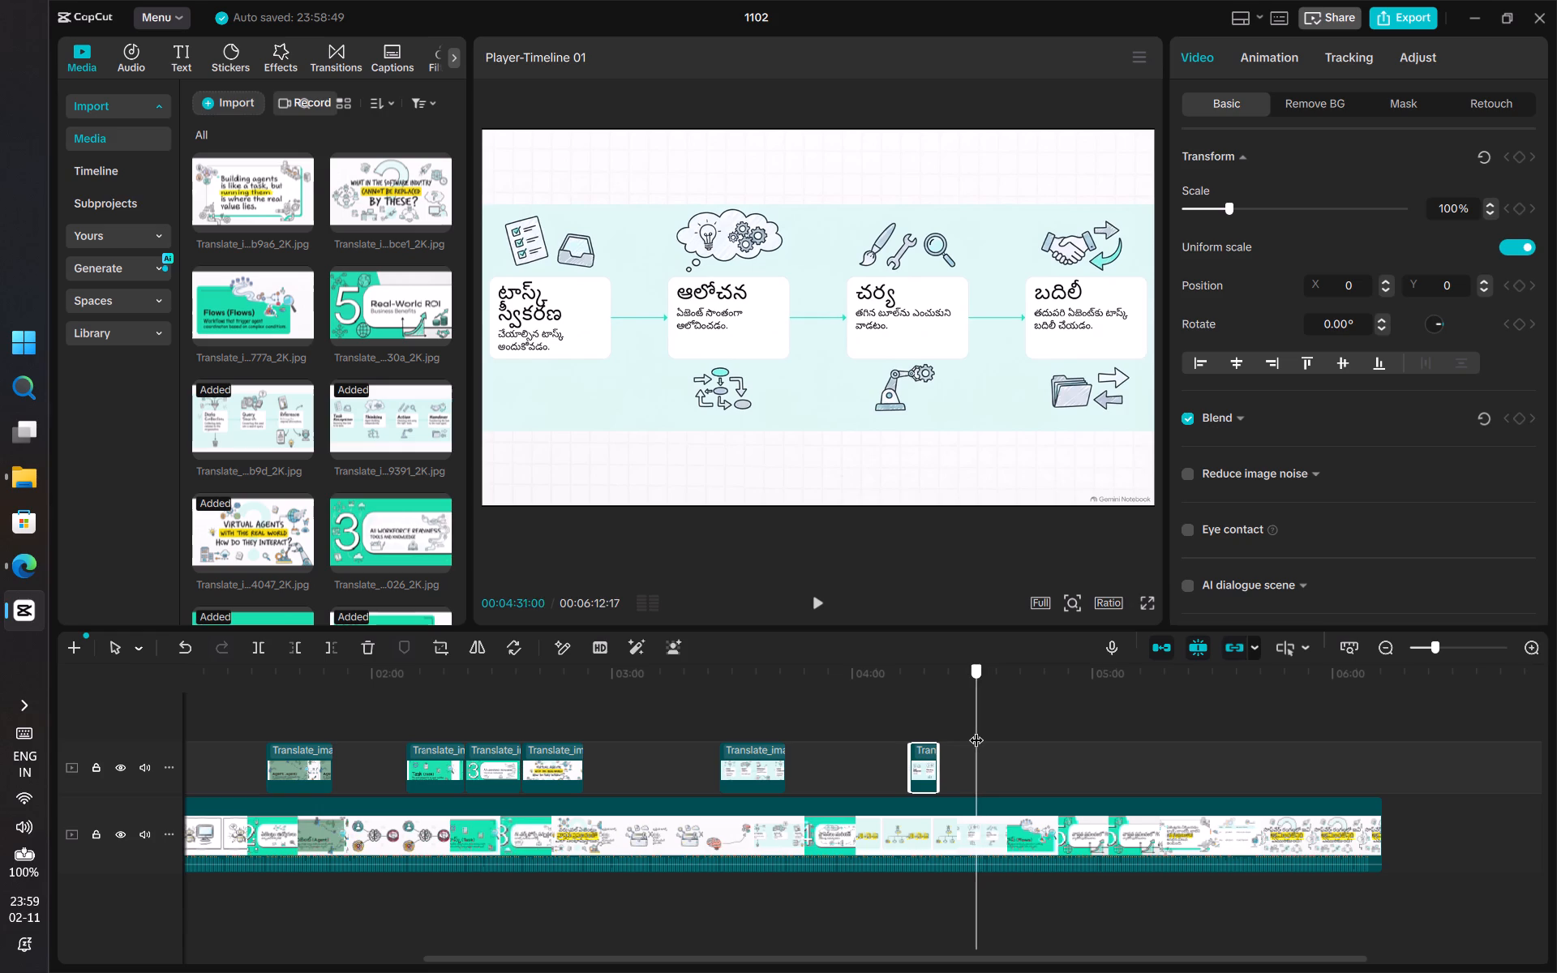
left_click_drag(976, 730, 982, 727)
key("Right")
key("Right")
key("Right")
key("Right")
key("Right")
key("Right")
key("Right")
key("Right")
key("Right")
key("Right")
key("Right")
key("Right")
key("Right")
key("Right")
key("Right")
key("Right")
key("Right")
key("Right")
key("Right")
key("Right")
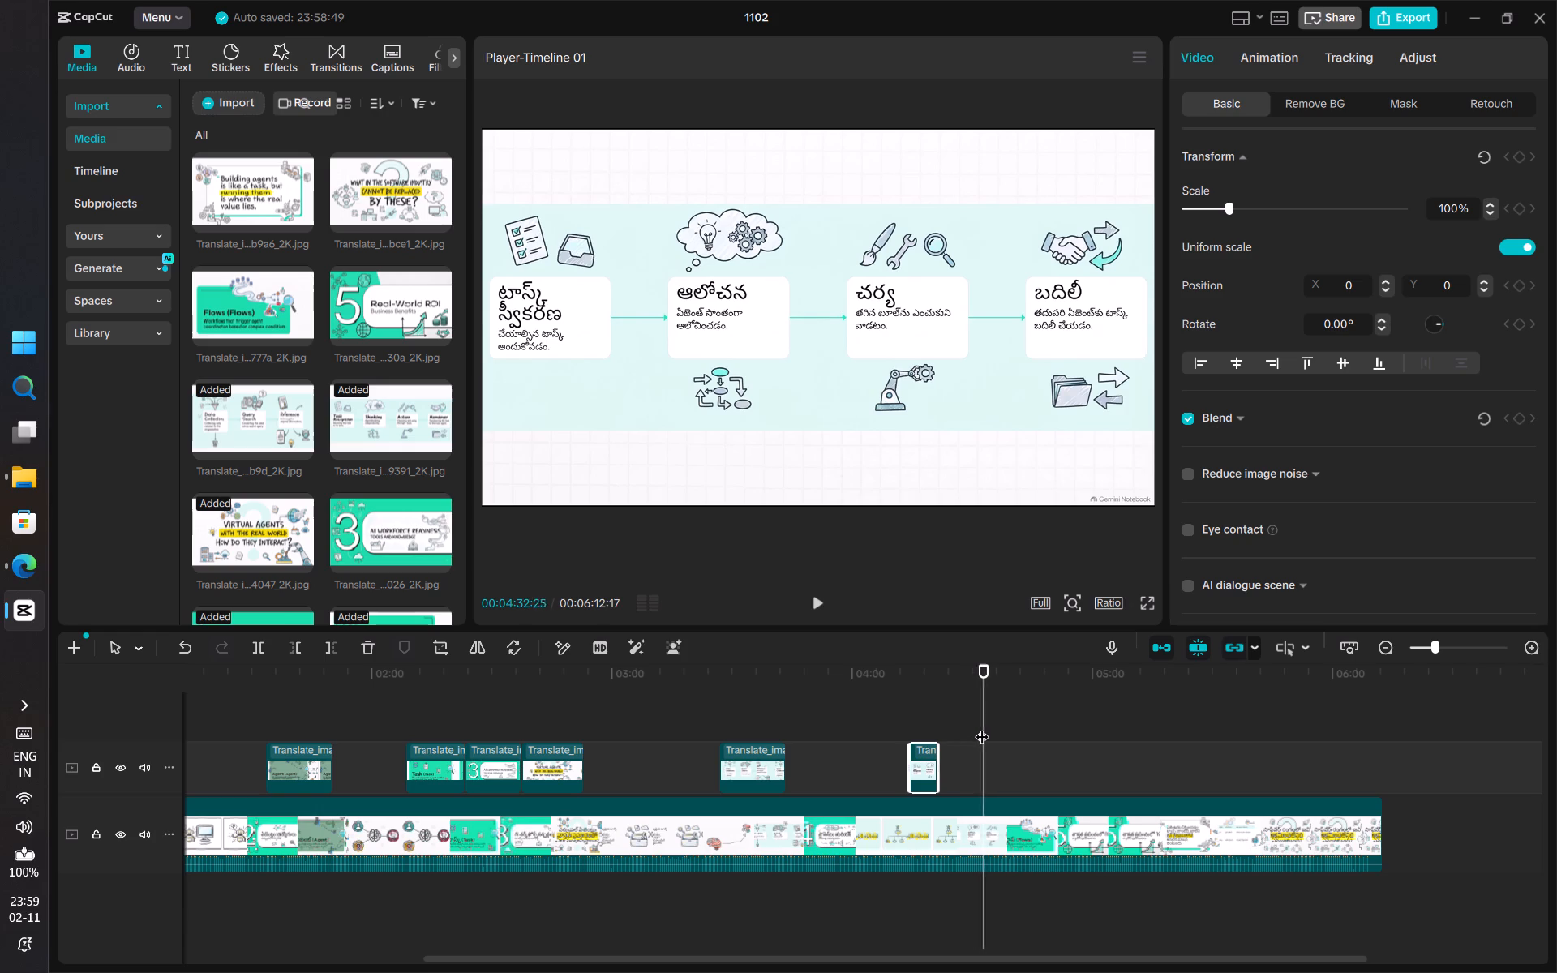
key("Left")
key("Left")
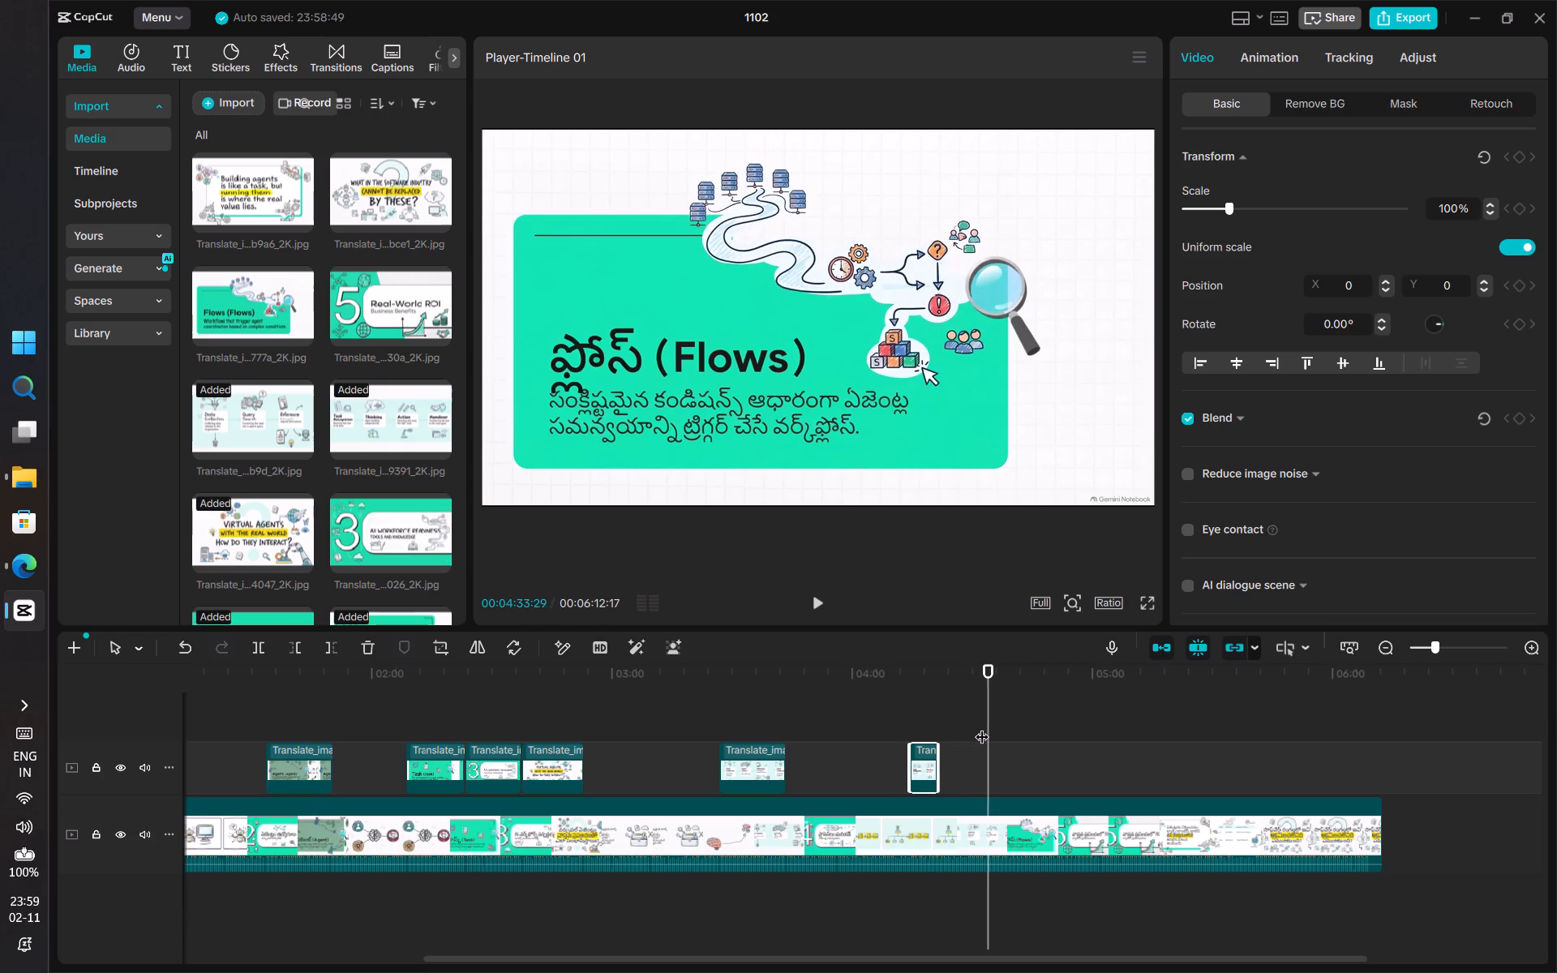
key("Left")
key("Left")
key("Left")
key("Left")
key("Left")
key("Left")
key("Left")
key("Left")
key("Left")
key("Left")
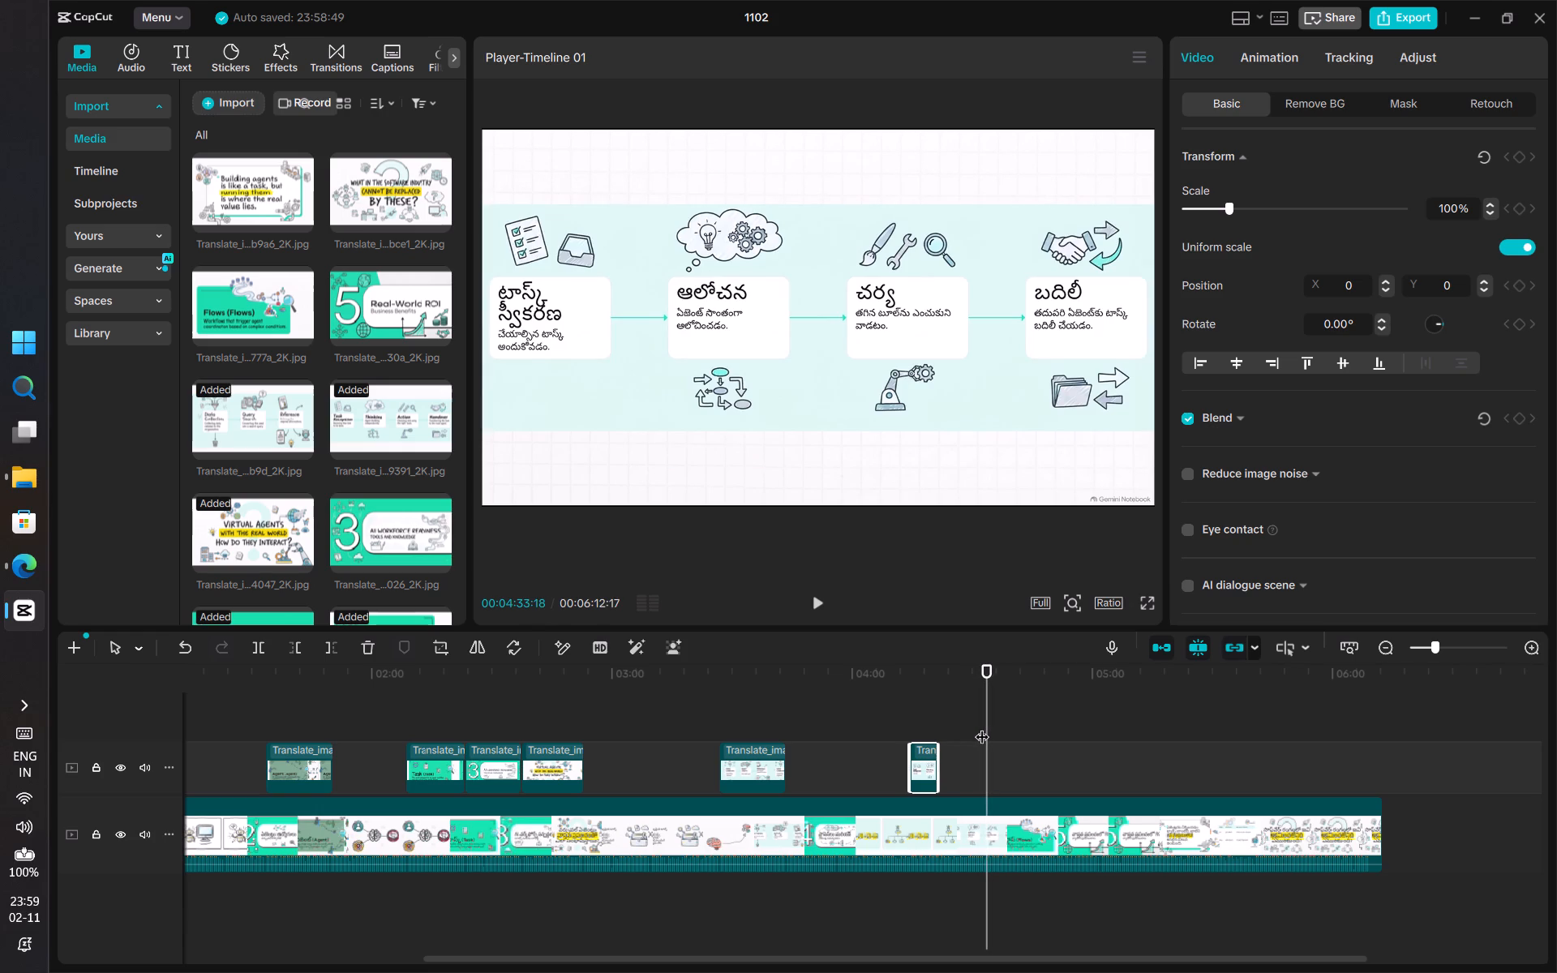
left_click_drag(937, 759, 987, 758)
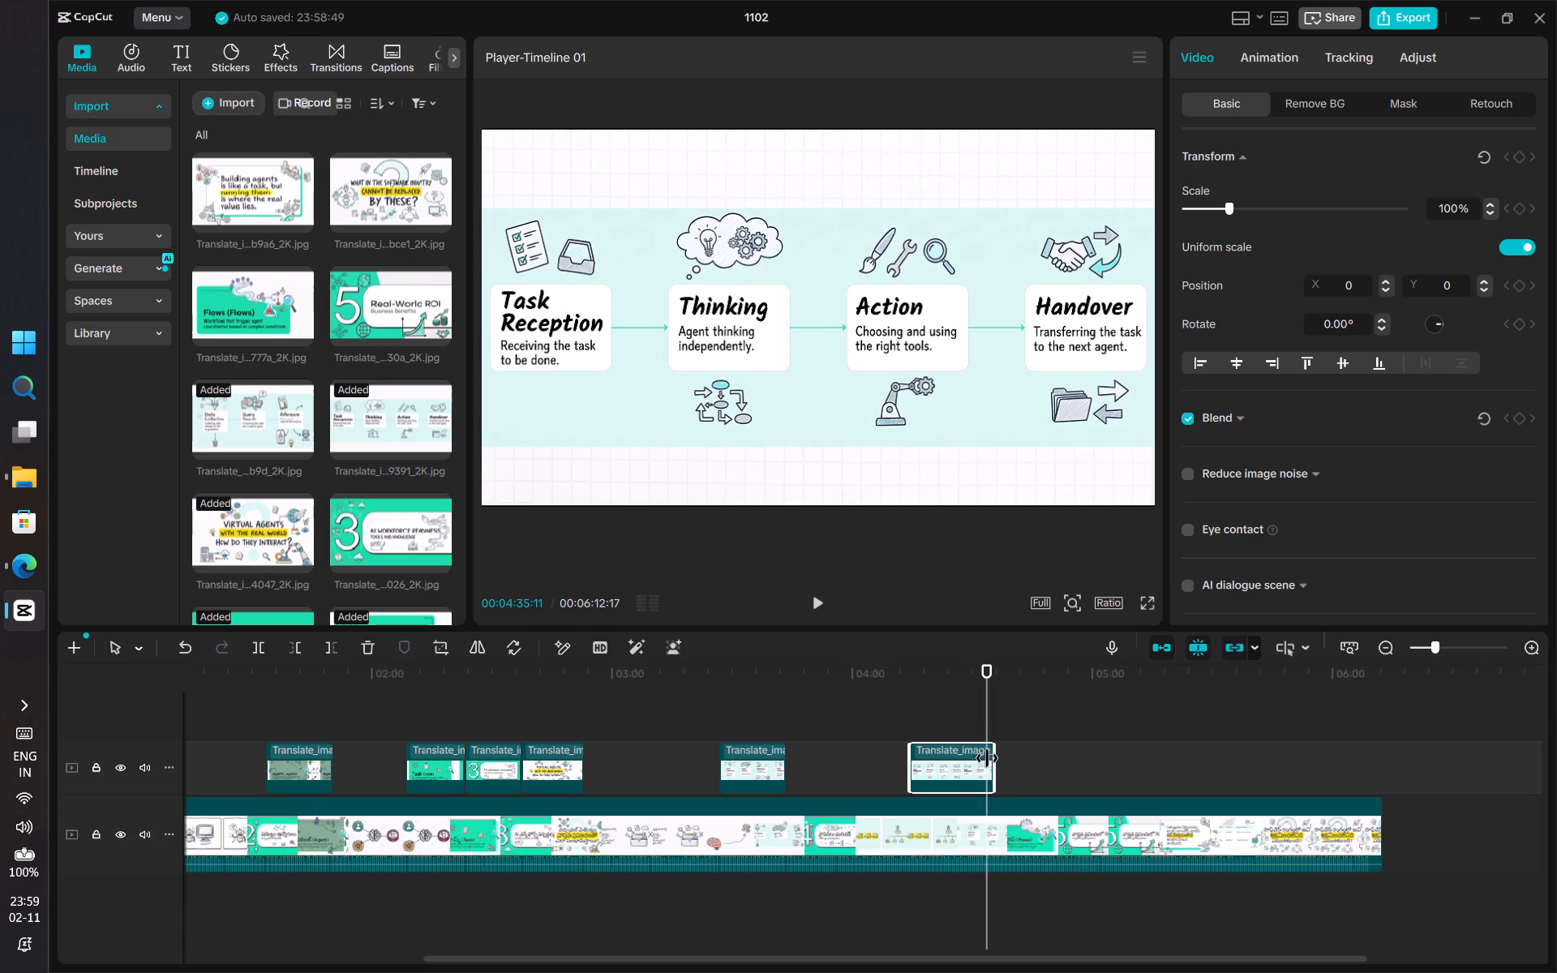
left_click_drag(987, 758, 980, 760)
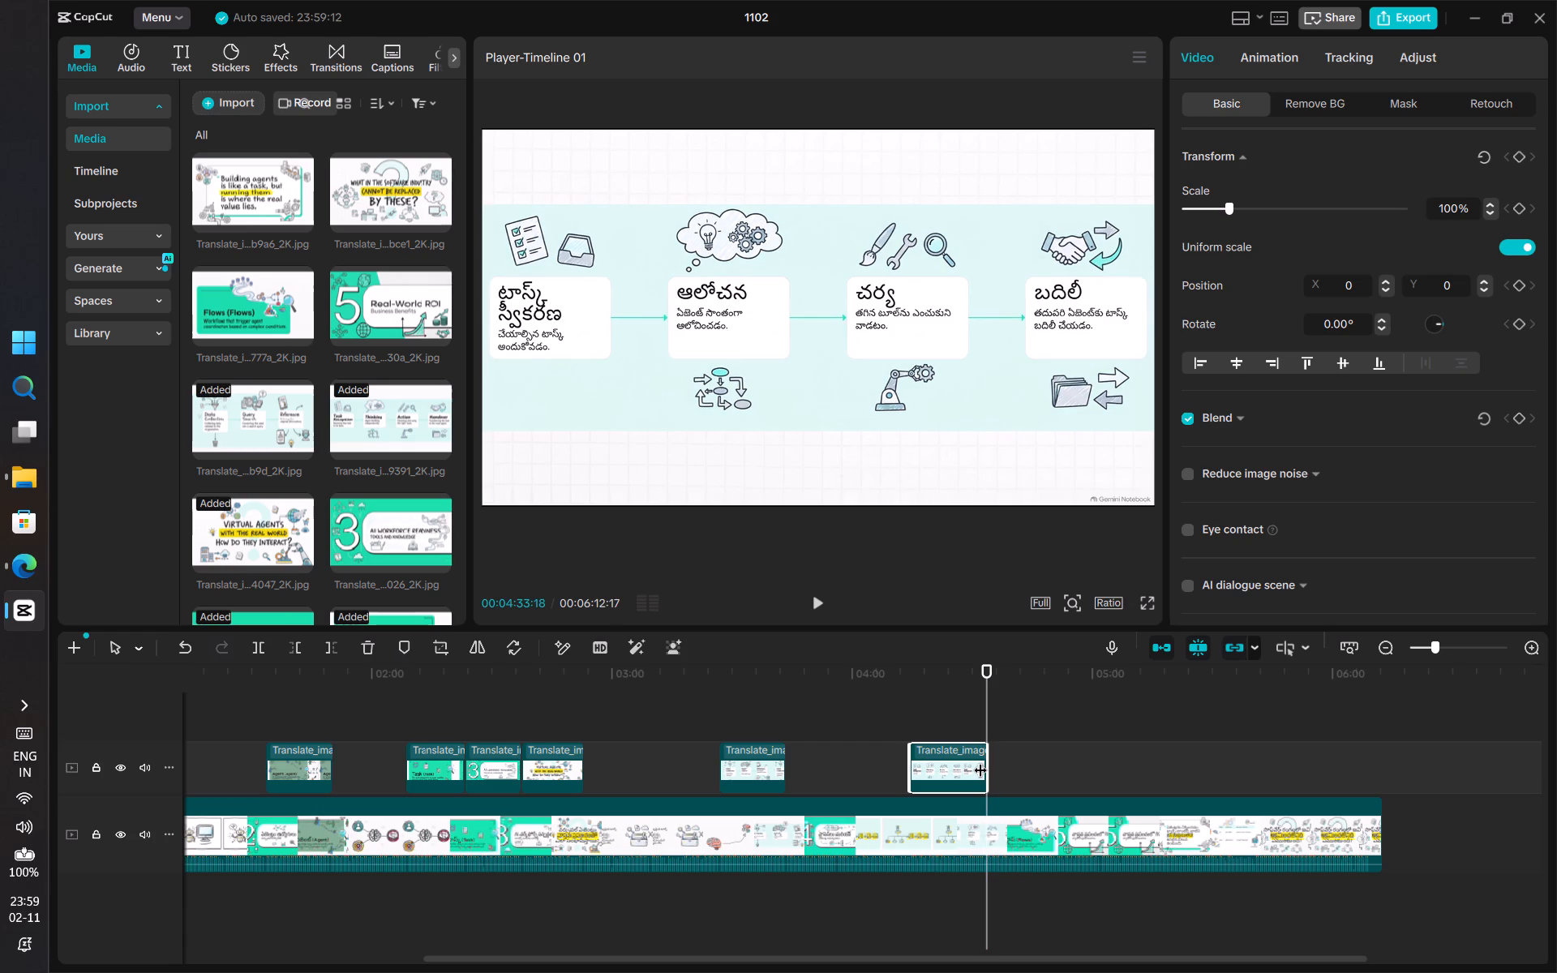
Place the English Flows image on the overlay track directly after the Task Reception overlay, over the Telugu Flows slide.
key("Right")
key("Right")
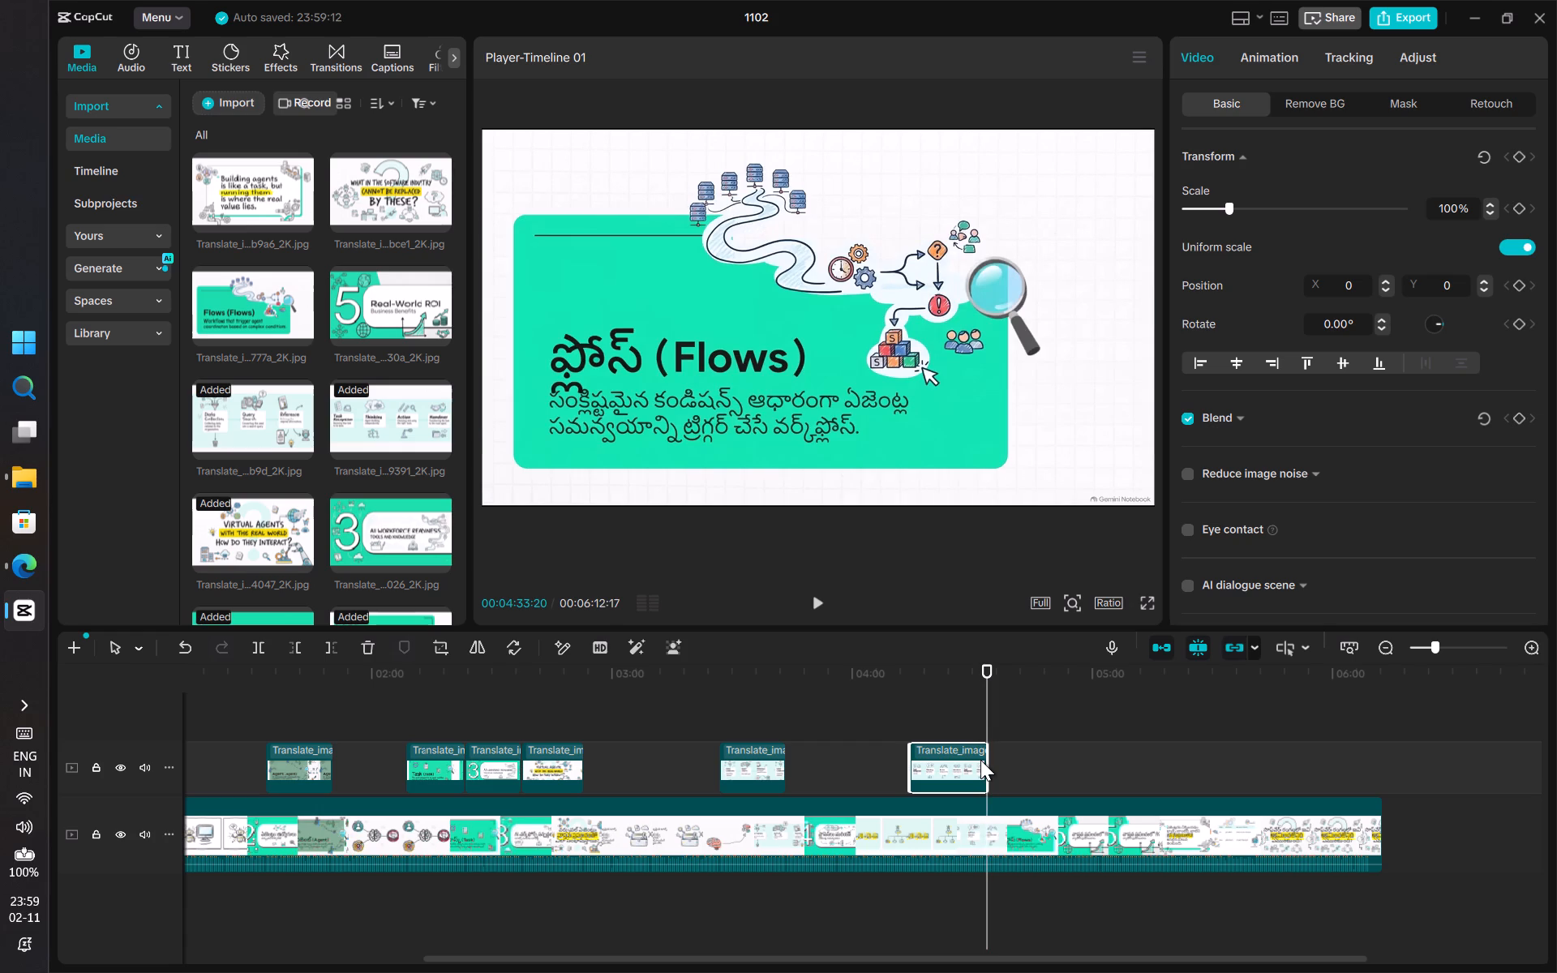
left_click(986, 765)
left_click_drag(281, 321, 984, 753)
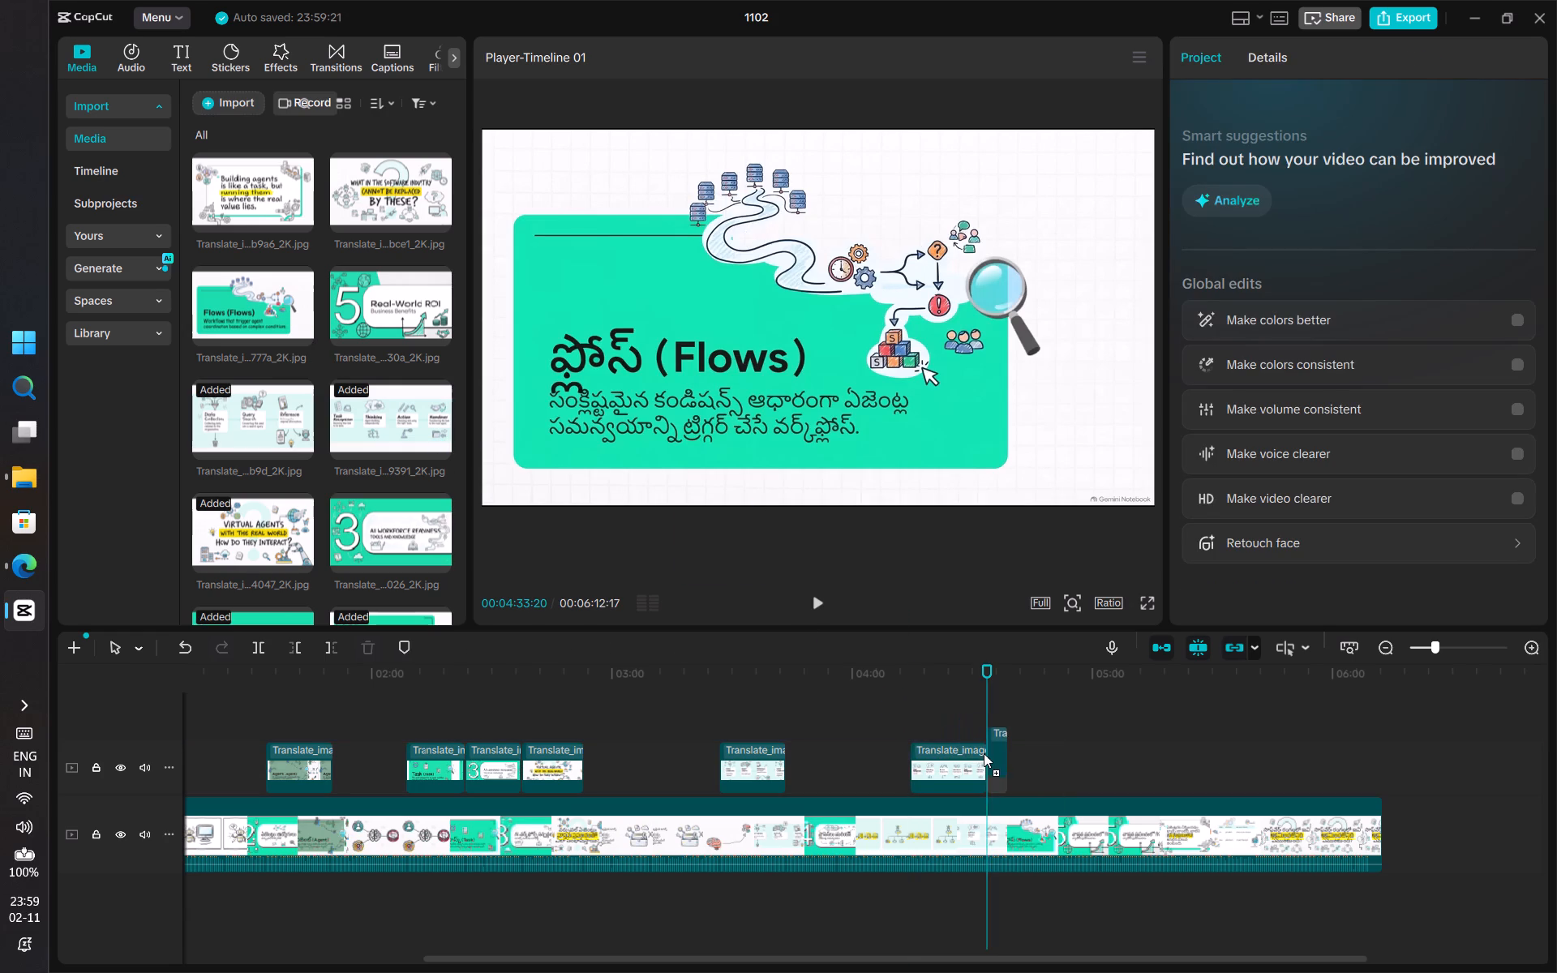
left_click_drag(984, 753, 984, 757)
Extend the Flows overlay to end at 00:04:47:18, near the end of the Telugu Flows slide.
left_click_drag(987, 693, 1033, 693)
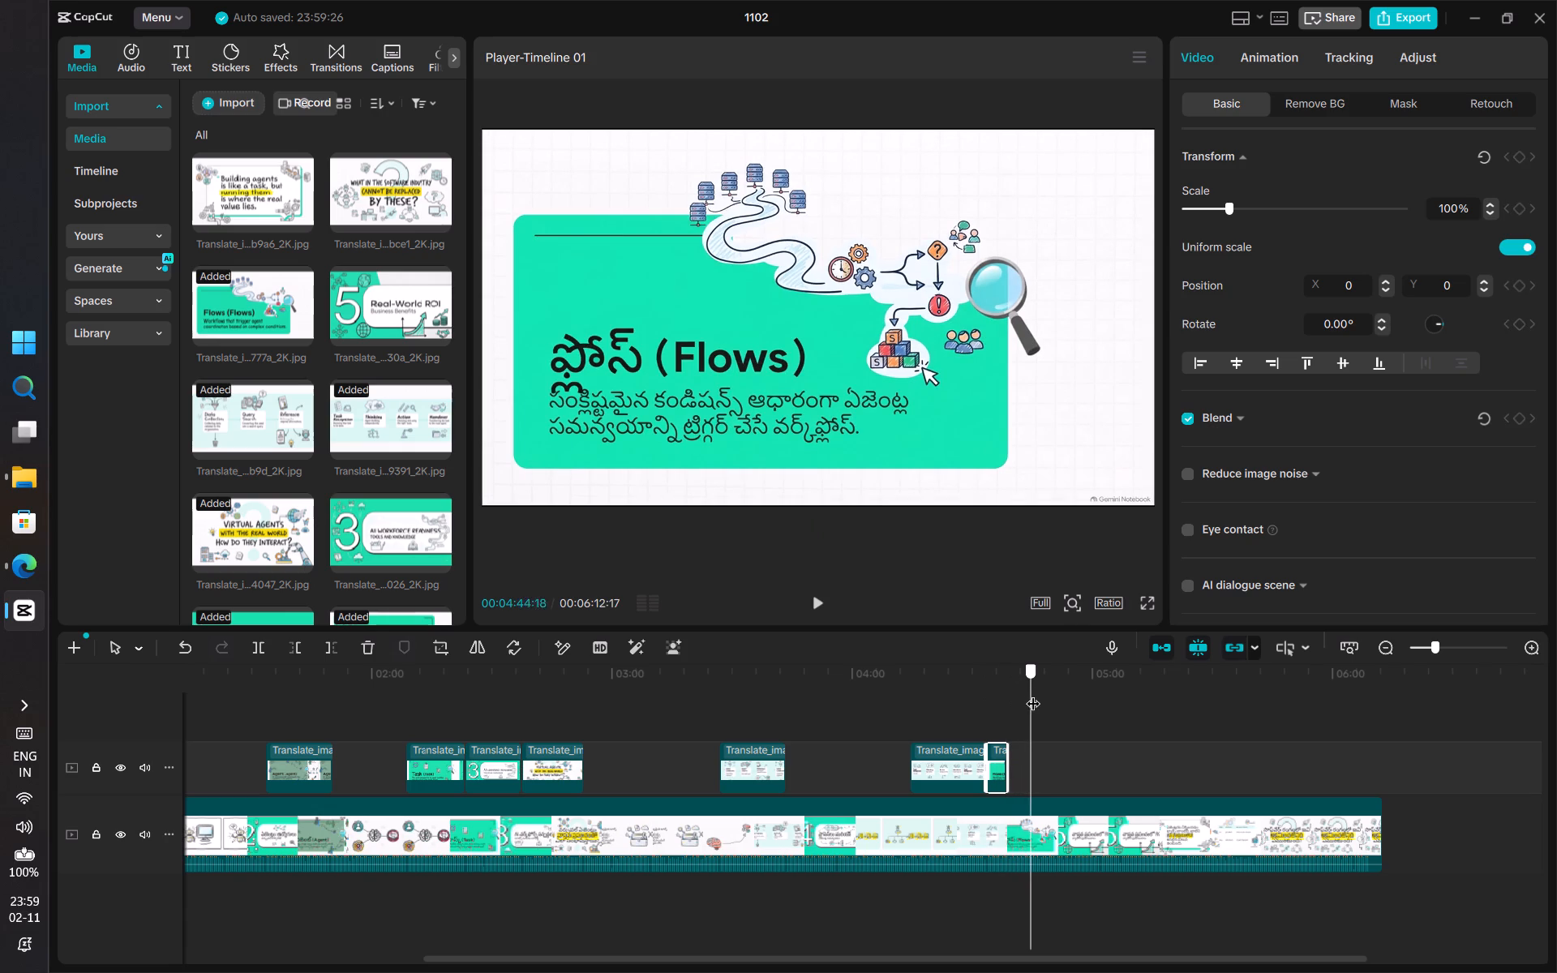
left_click_drag(1033, 693, 1045, 694)
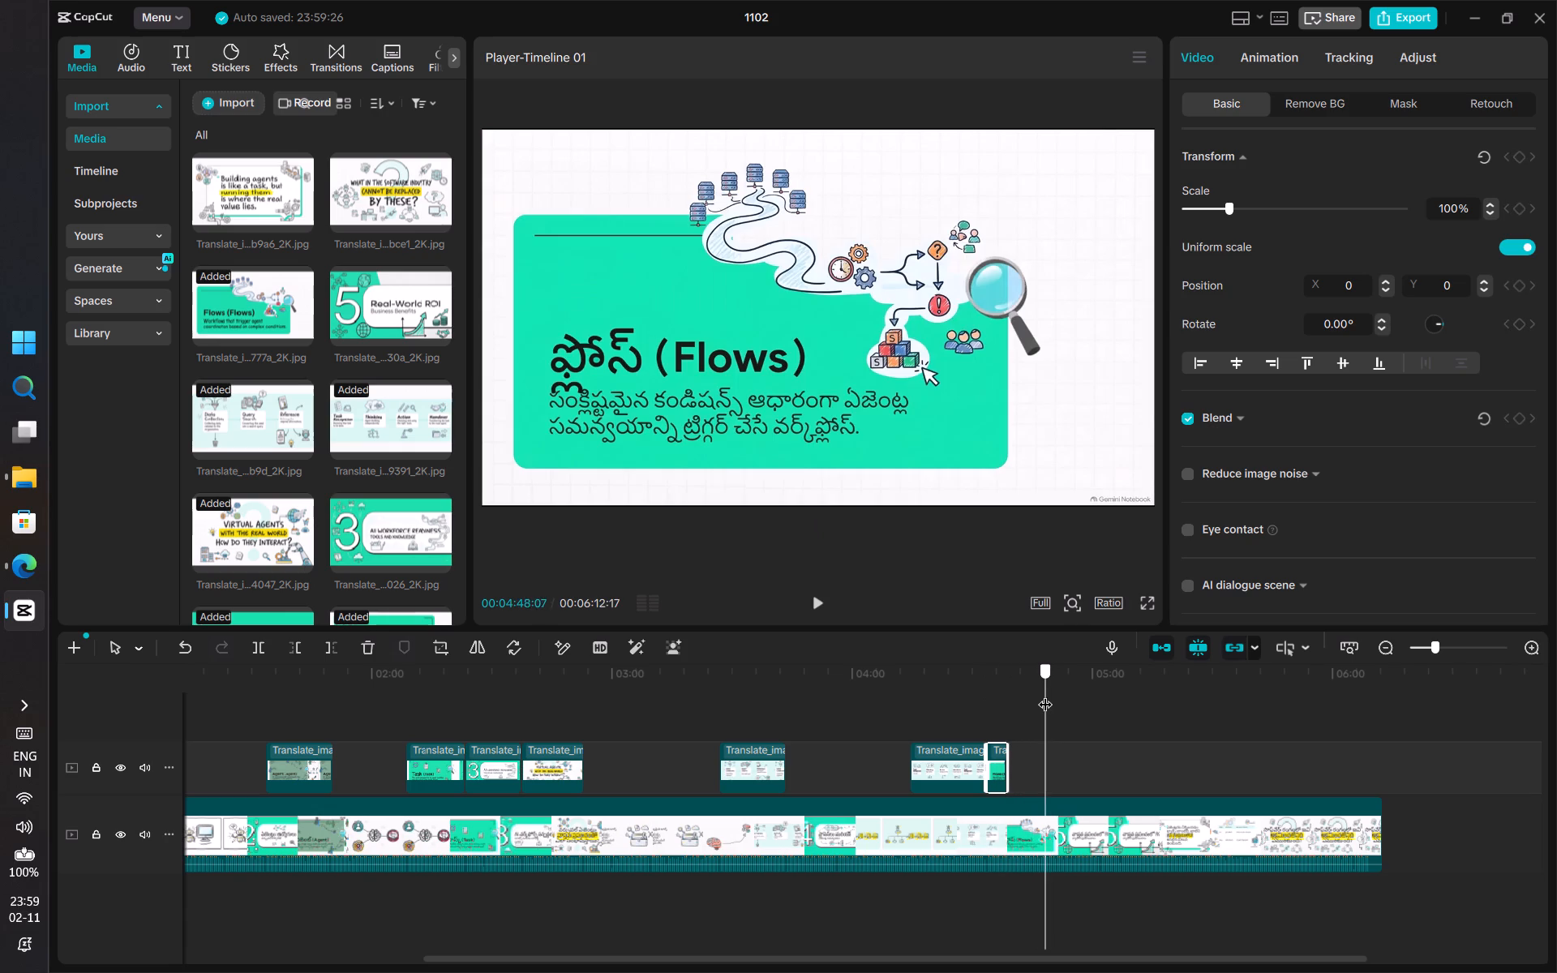
left_click_drag(1045, 694, 1043, 694)
key("Right")
key("Right")
key("Right")
key("Right")
key("Right")
key("Right")
key("Right")
key("Right")
key("Right")
key("Right")
key("Right")
key("Right")
key("Right")
key("Right")
key("Right")
key("Right")
key("Right")
key("Right")
key("Right")
key("Right")
key("Right")
key("Right")
key("Right")
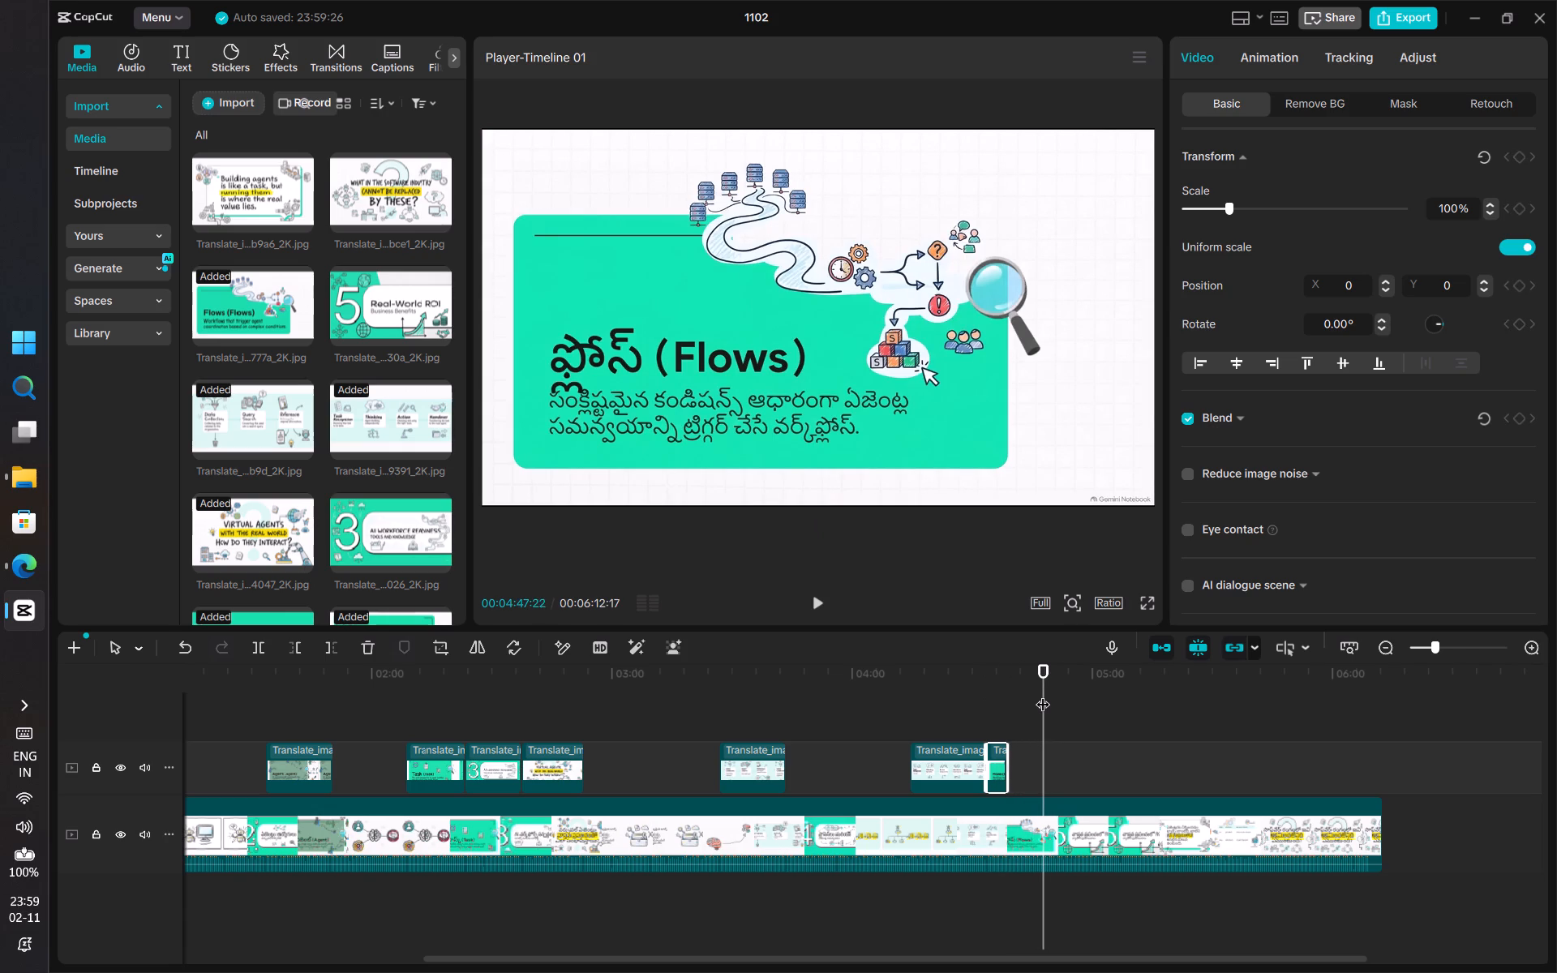
key("Right")
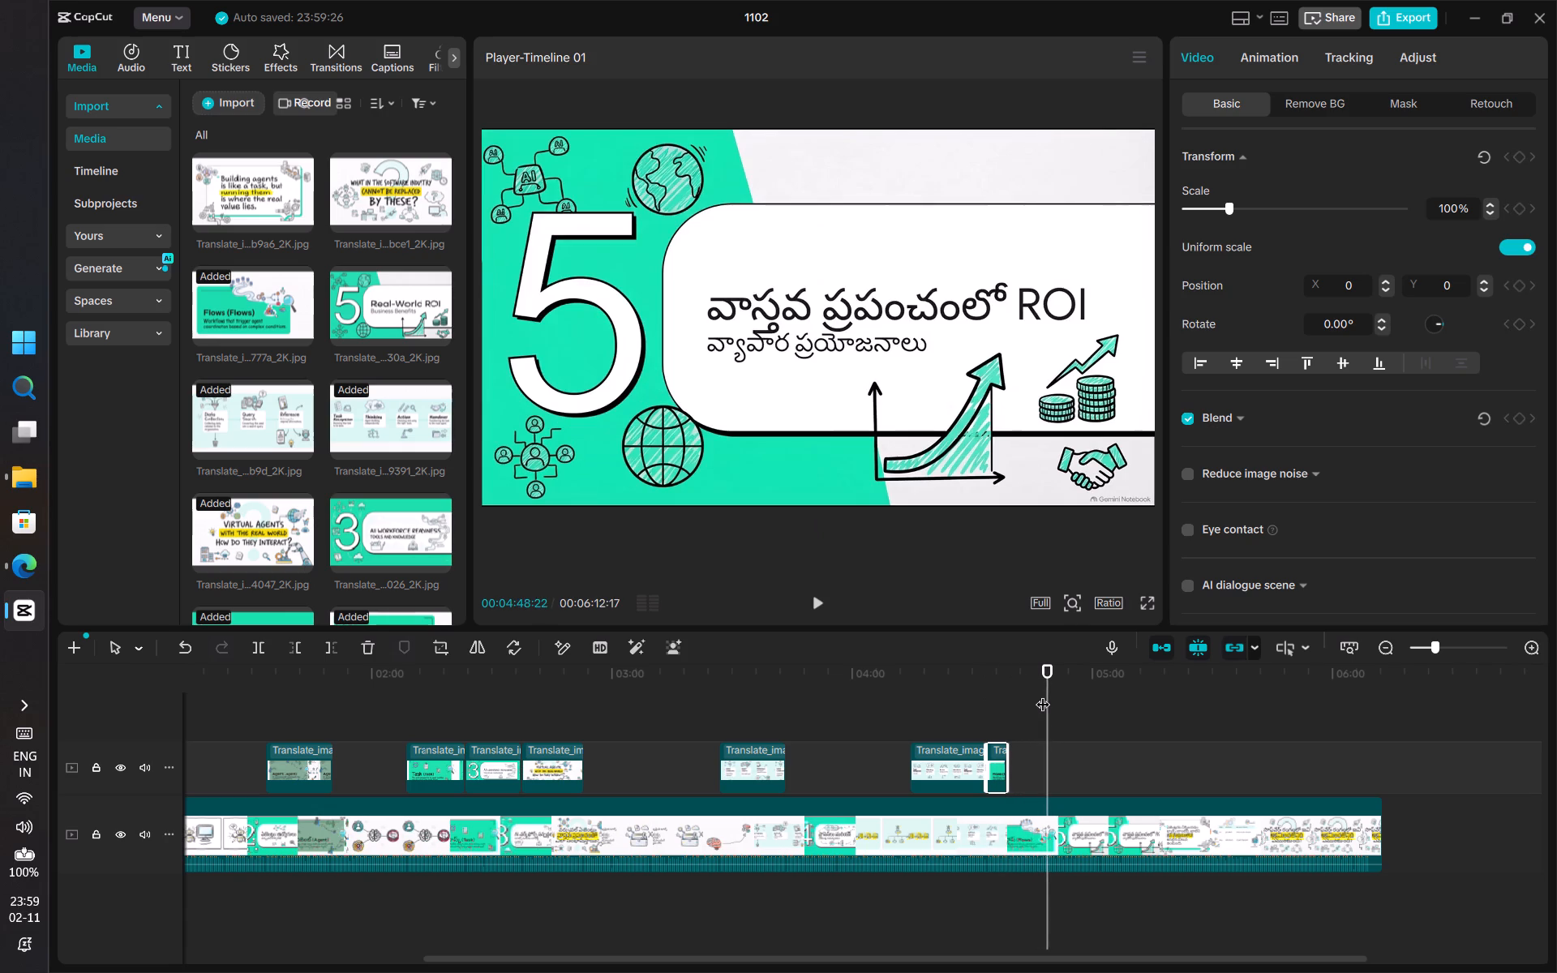
key("Left")
key("Left")
key("Left")
key("Left")
key("Left")
key("Right")
key("Right")
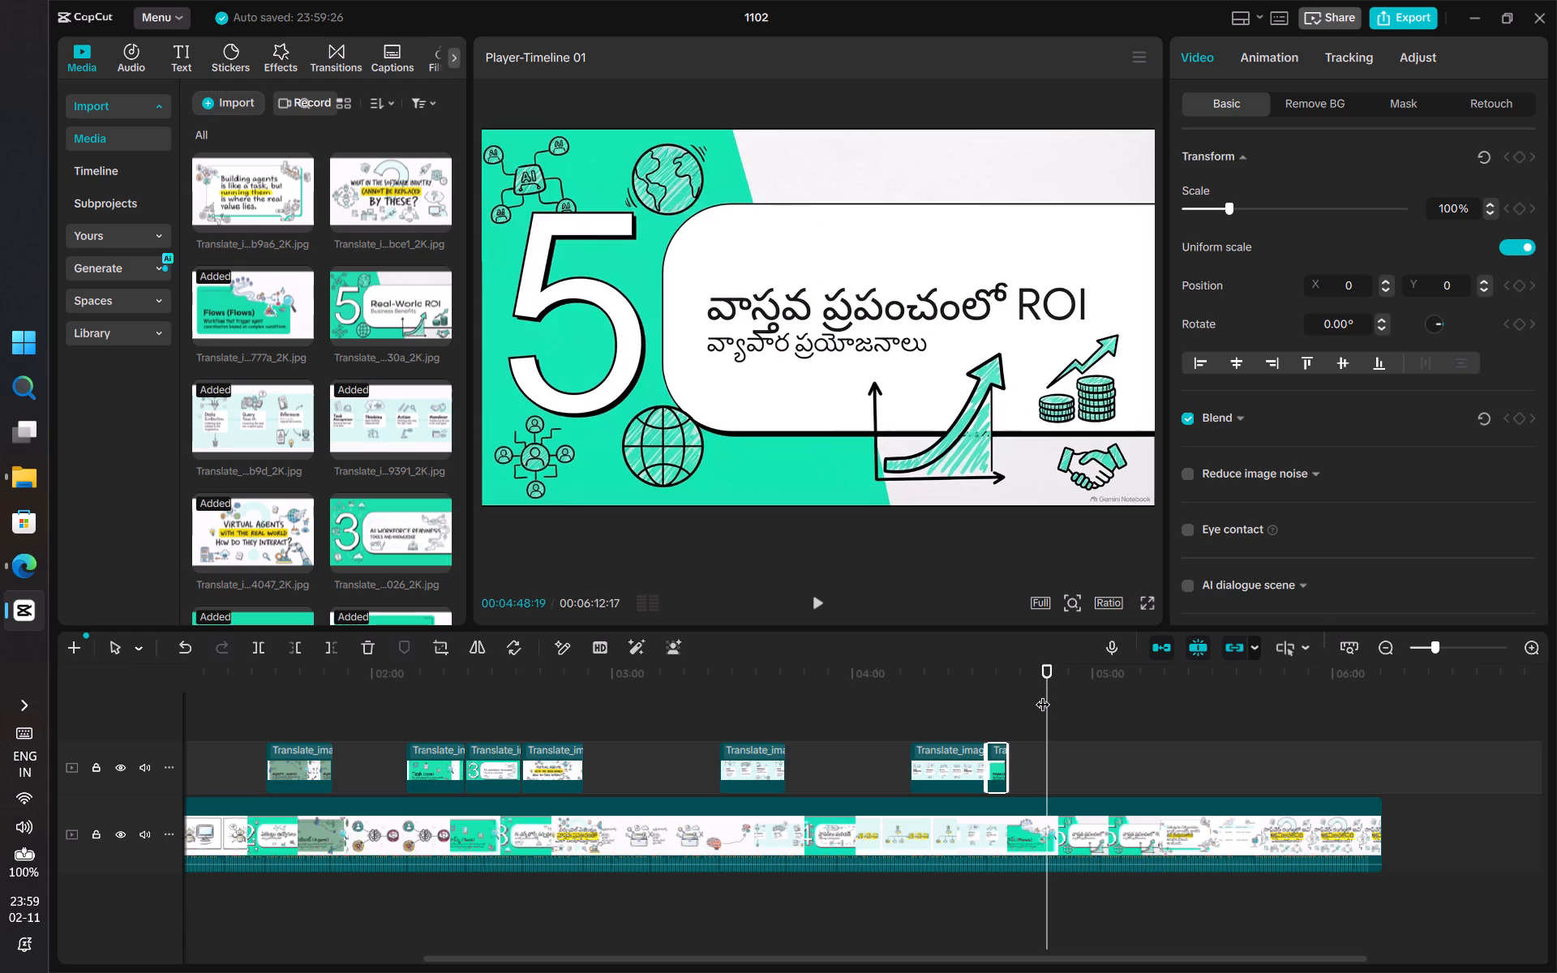
left_click(1043, 694)
key("Left")
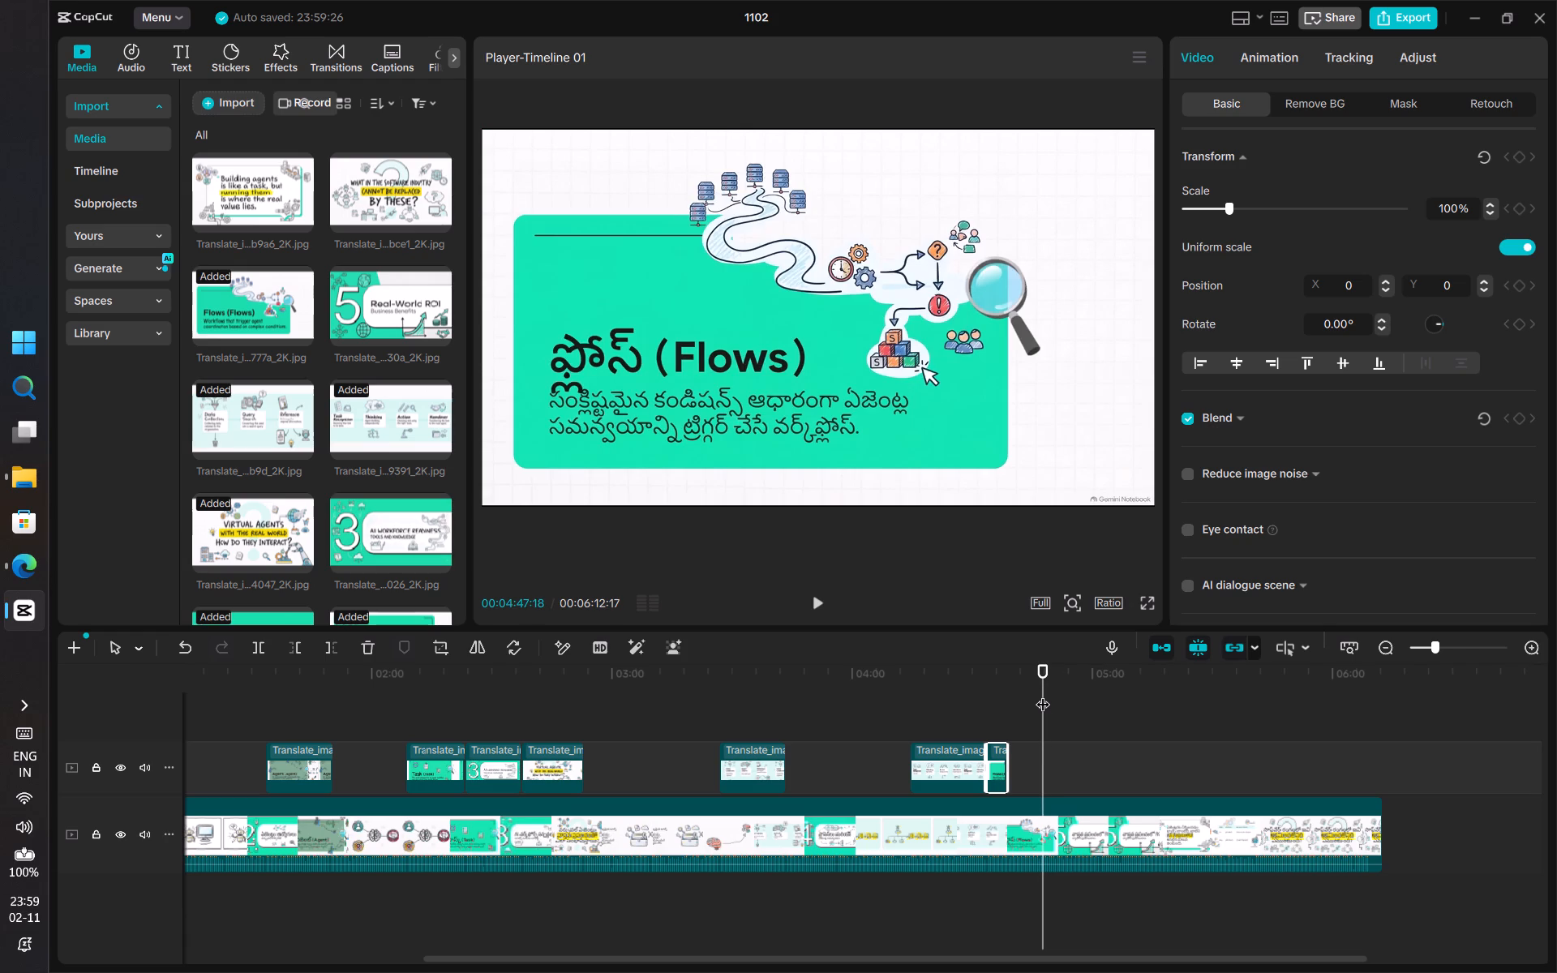
left_click_drag(1007, 760, 1036, 763)
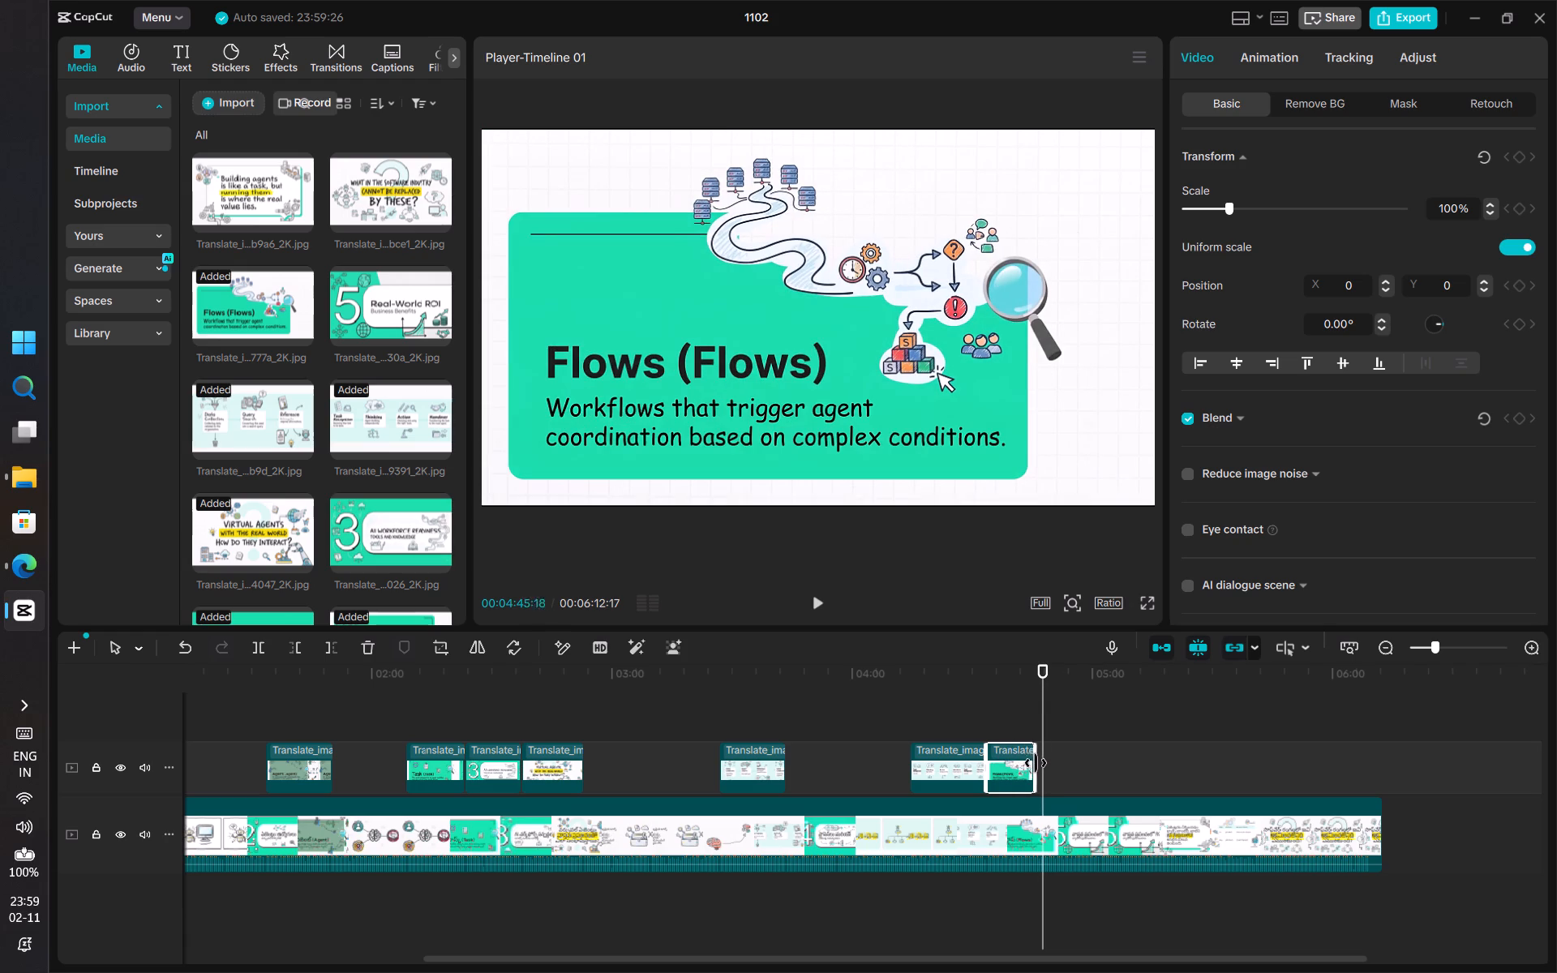
left_click_drag(1036, 763, 1042, 763)
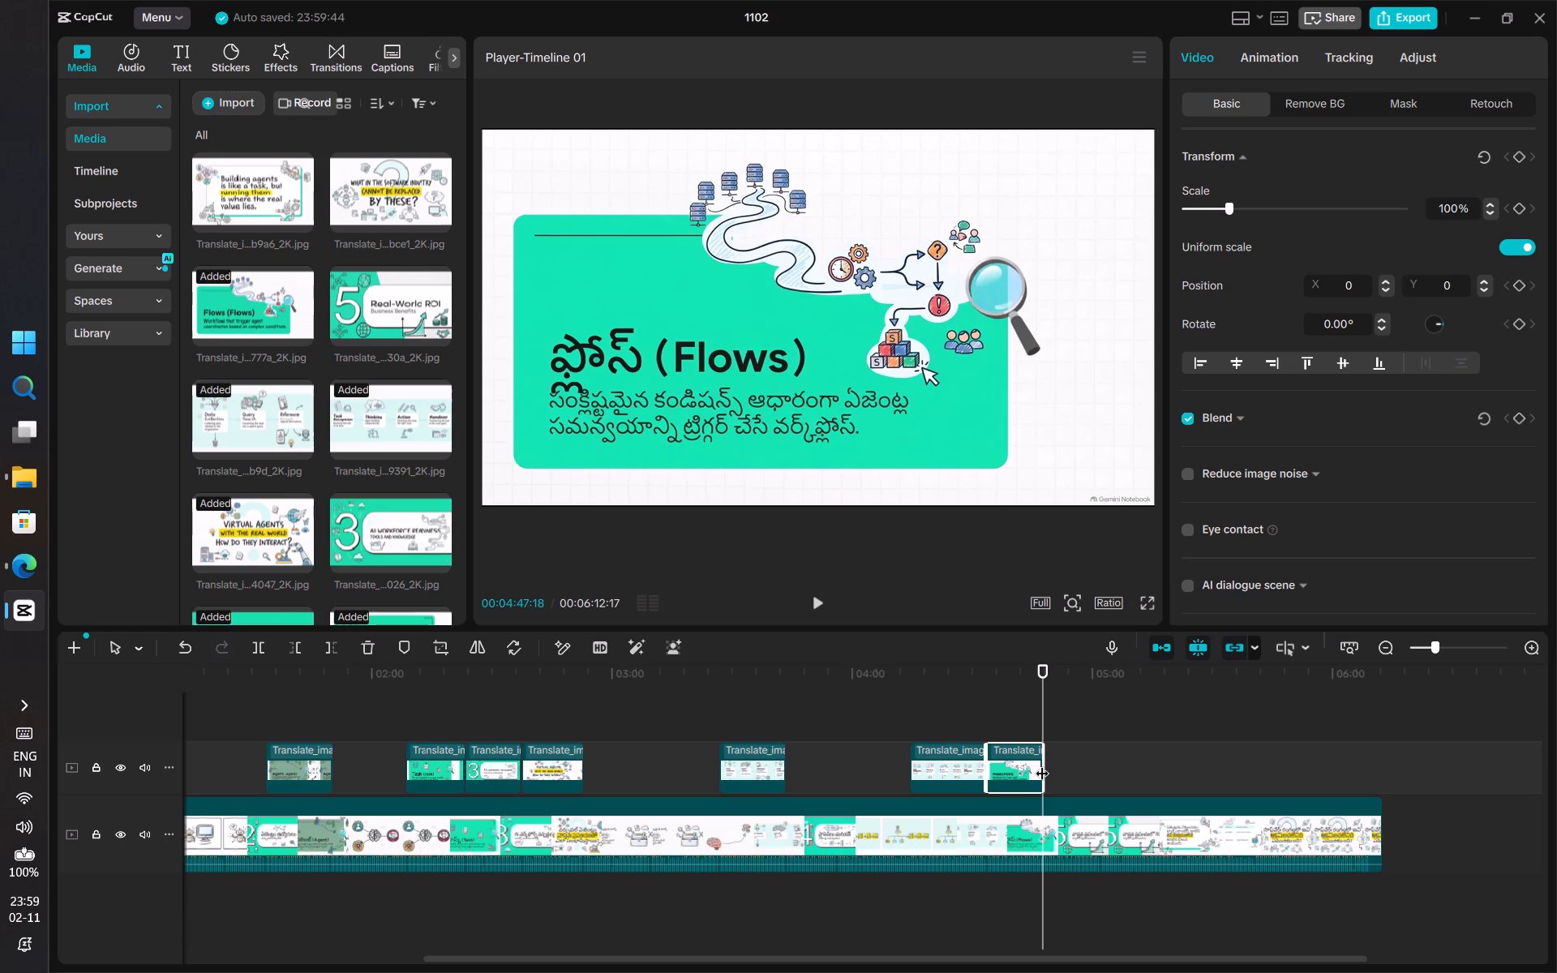
Place the English slide 5 Real-World ROI image directly after the Flows overlay and roughly adjust its end.
left_click_drag(388, 301, 881, 696)
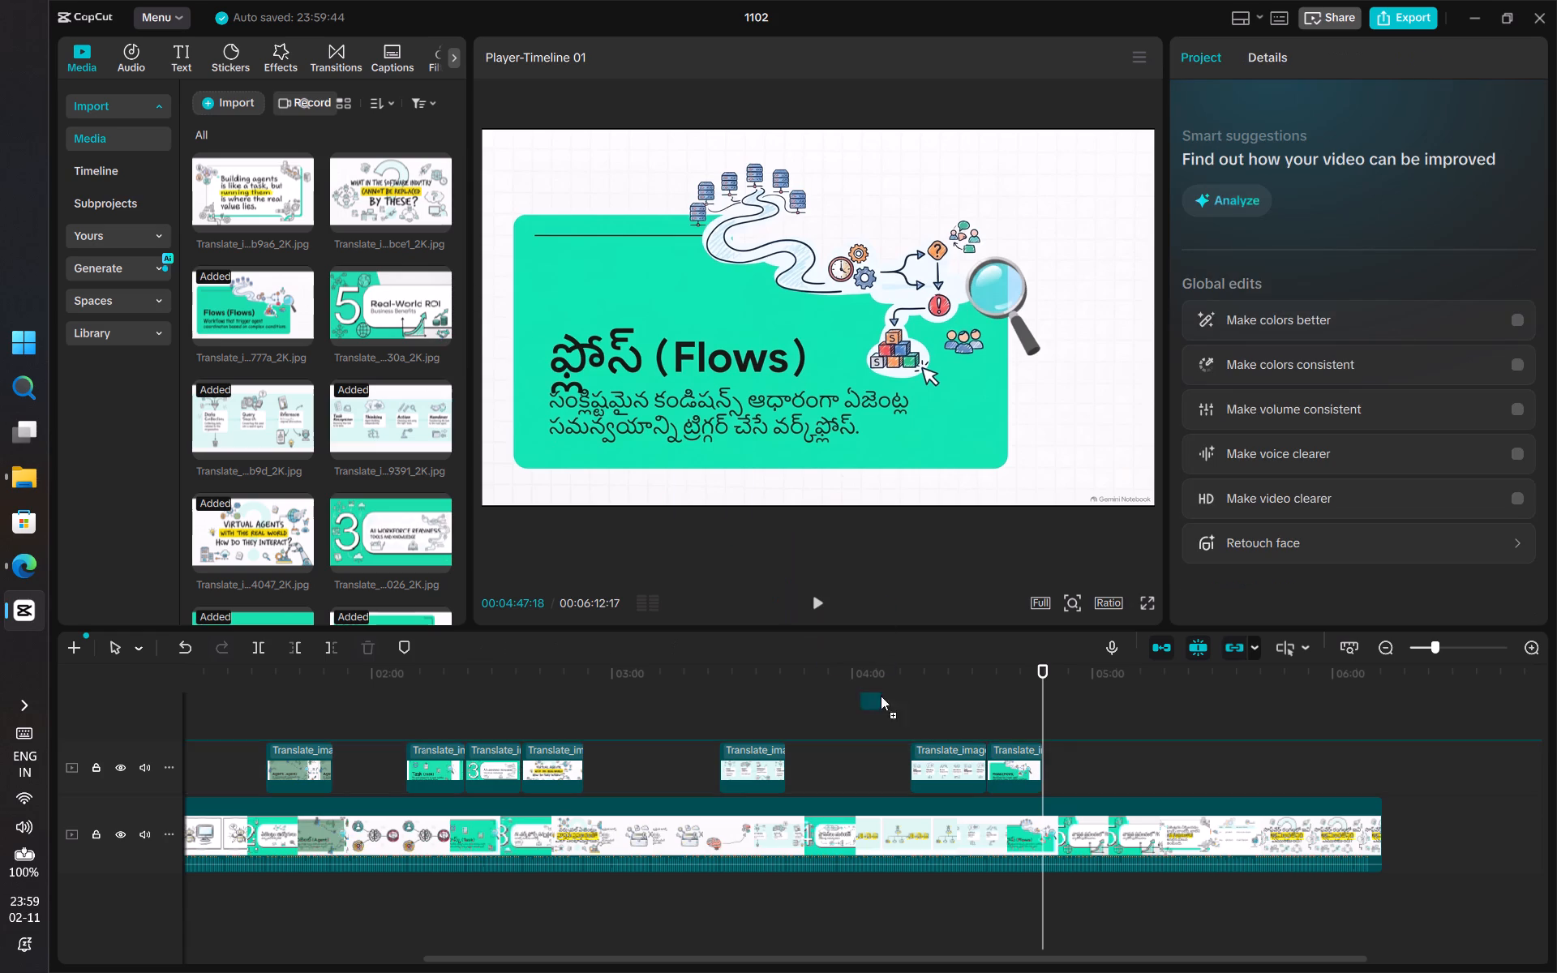
left_click_drag(881, 696, 1049, 750)
left_click_drag(1060, 757, 1106, 764)
left_click_drag(1113, 763, 1074, 766)
Extend the slide 5 Real-World ROI overlay to end at 00:05:01:28, where the Telugu quote slide takes over.
left_click_drag(1045, 719, 1092, 718)
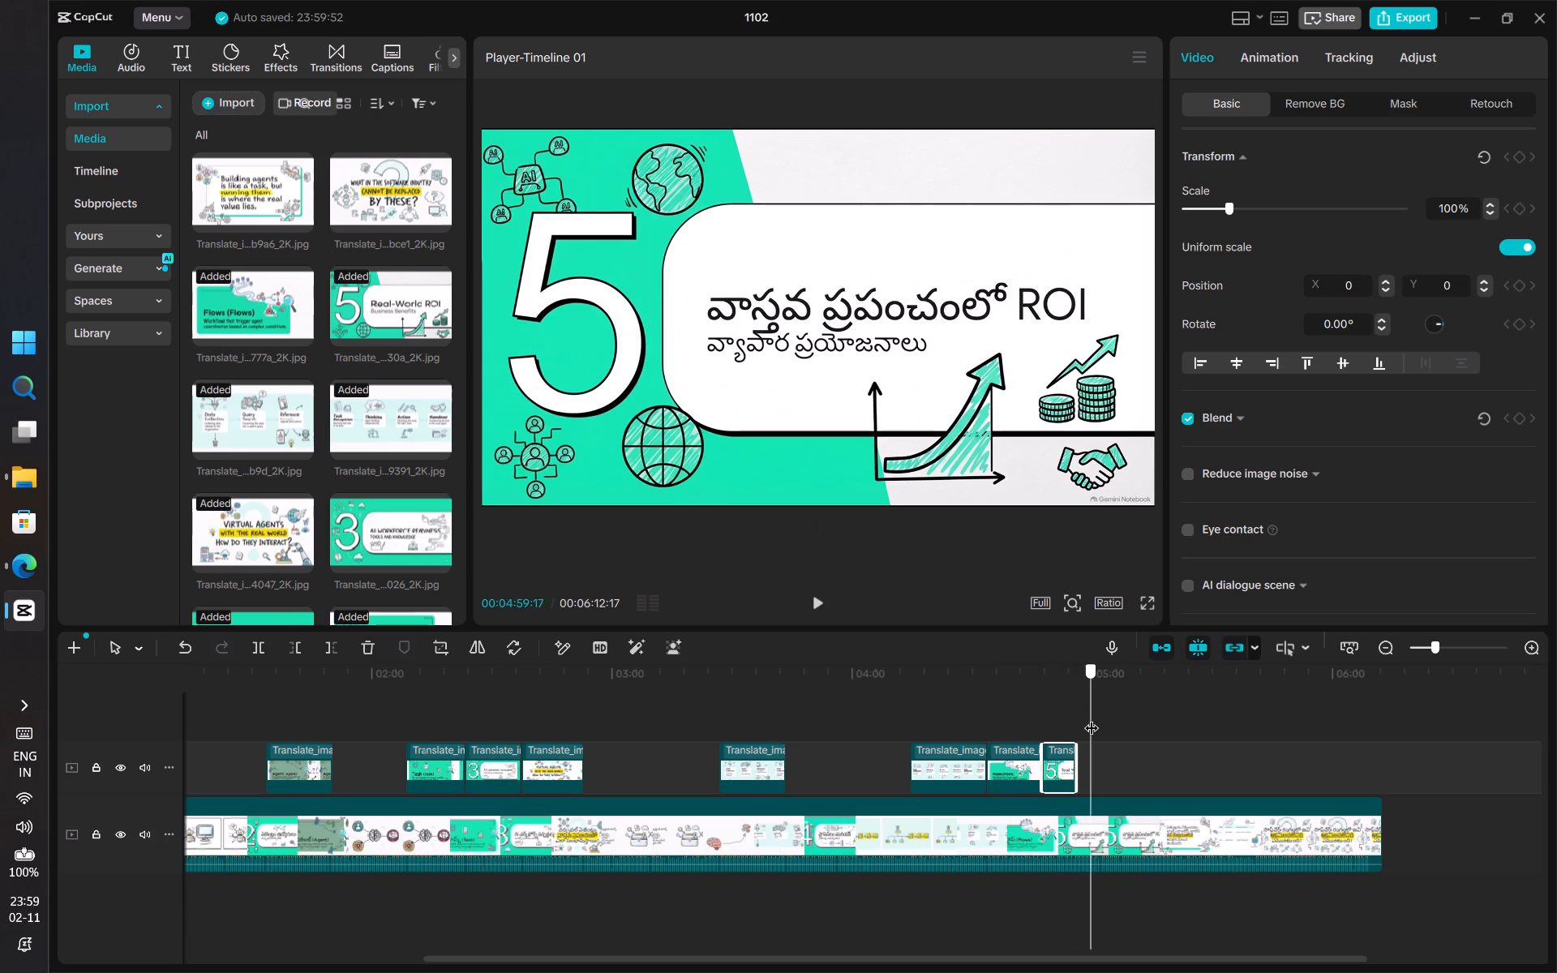
left_click_drag(1092, 718, 1105, 722)
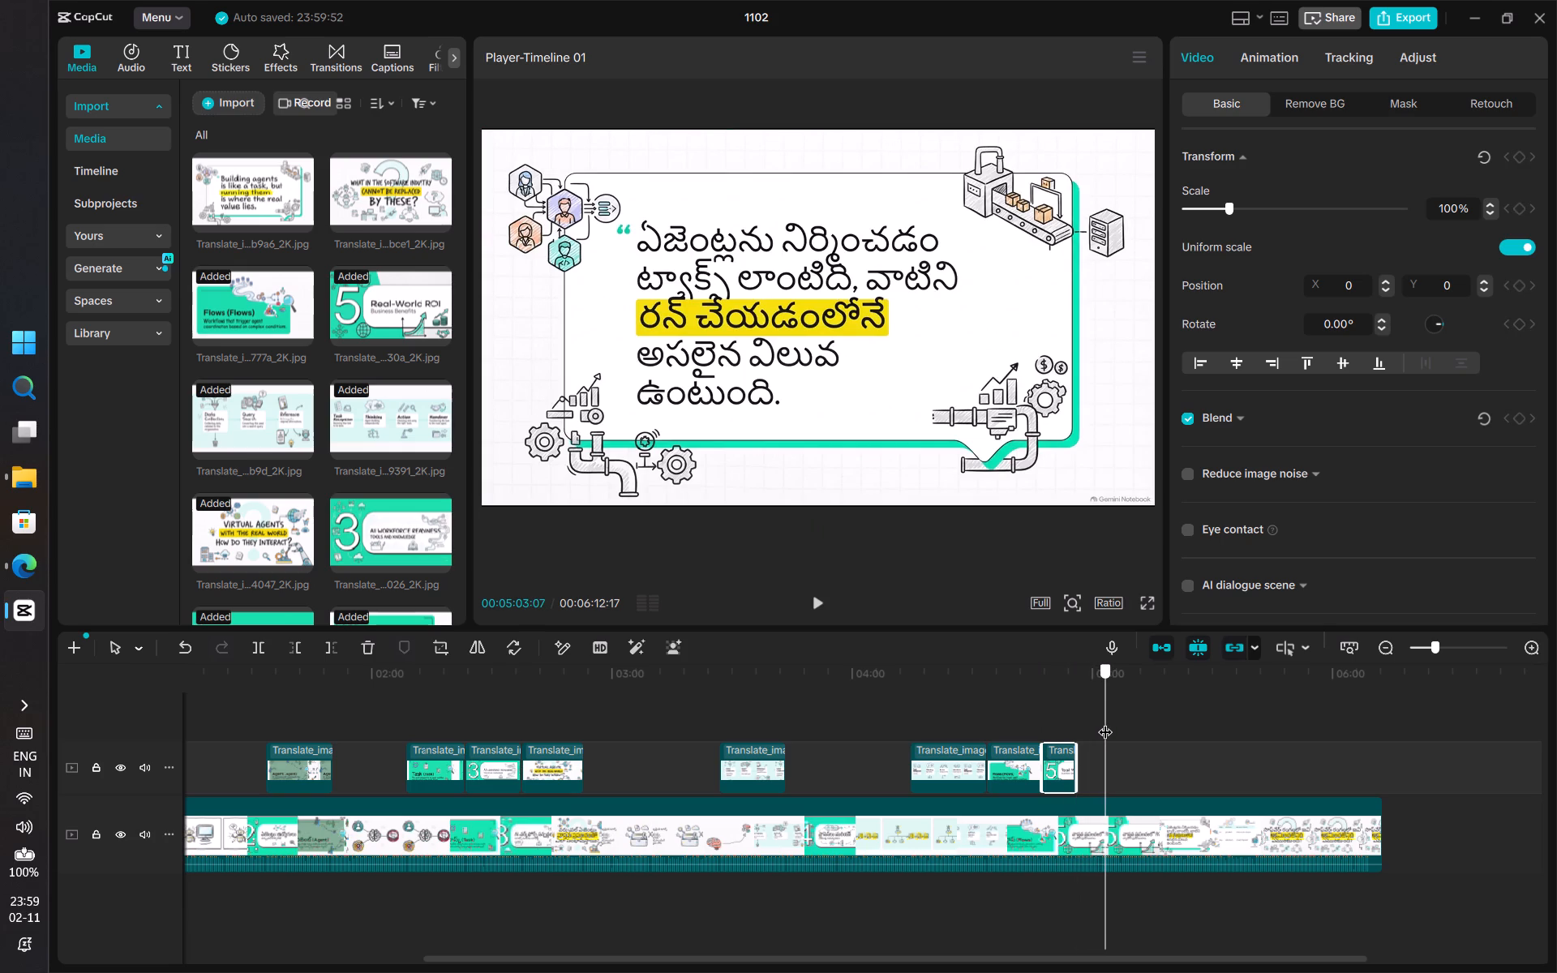
left_click_drag(1105, 722, 1104, 722)
scroll(1135, 837, "up", 10, "ctrl")
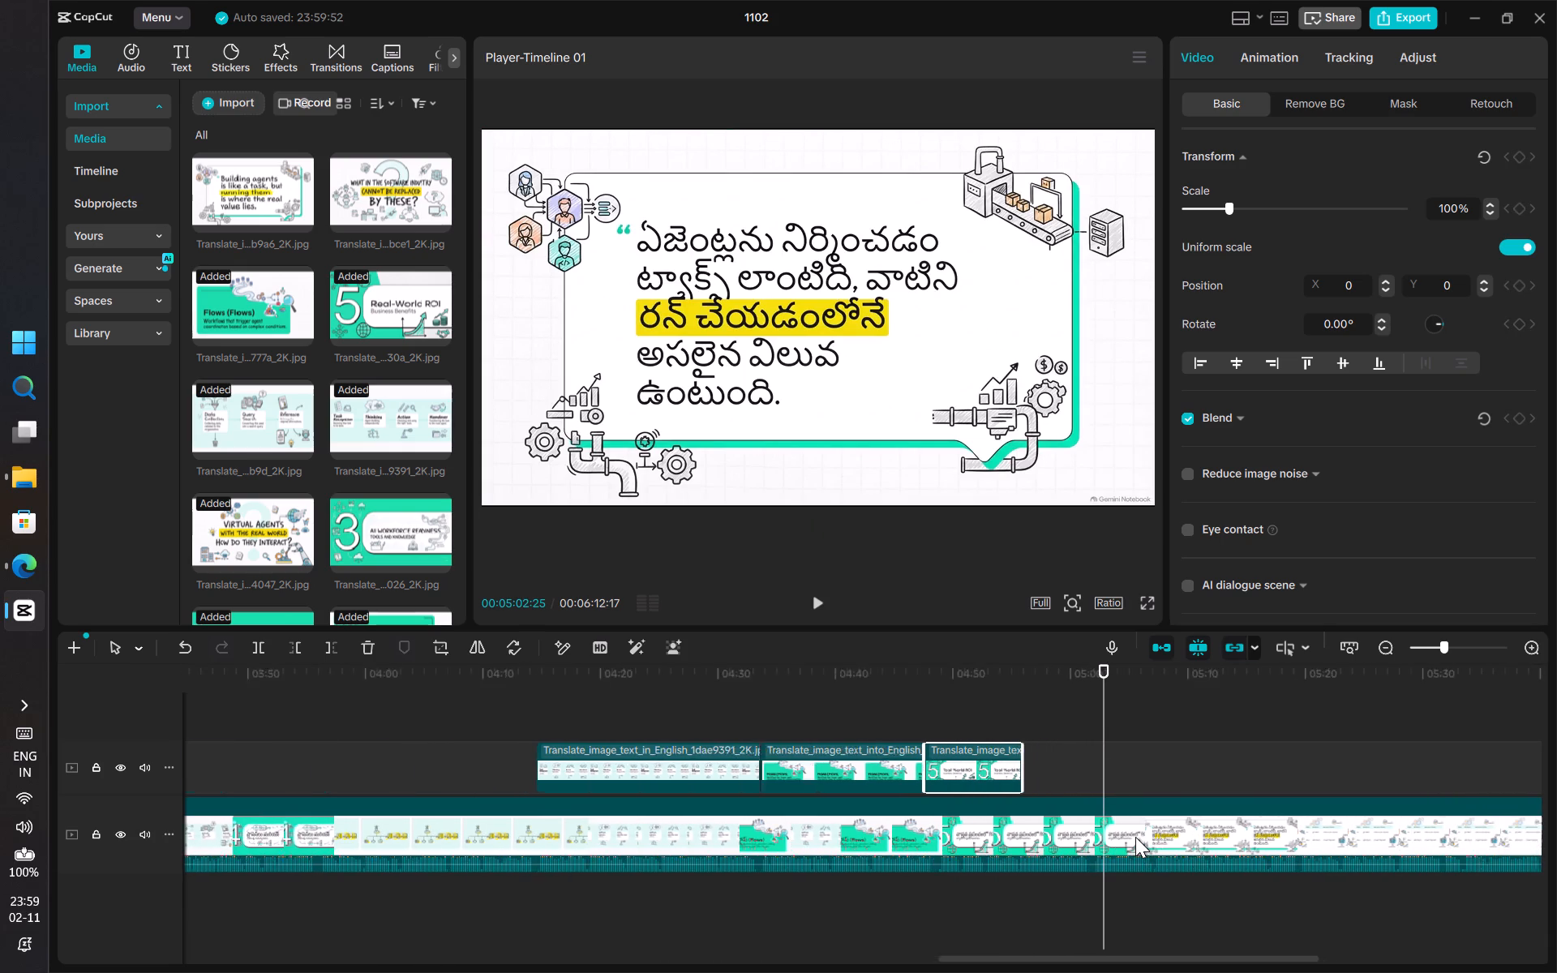
scroll(1135, 837, "up", 2, "ctrl")
left_click_drag(980, 776, 1078, 782)
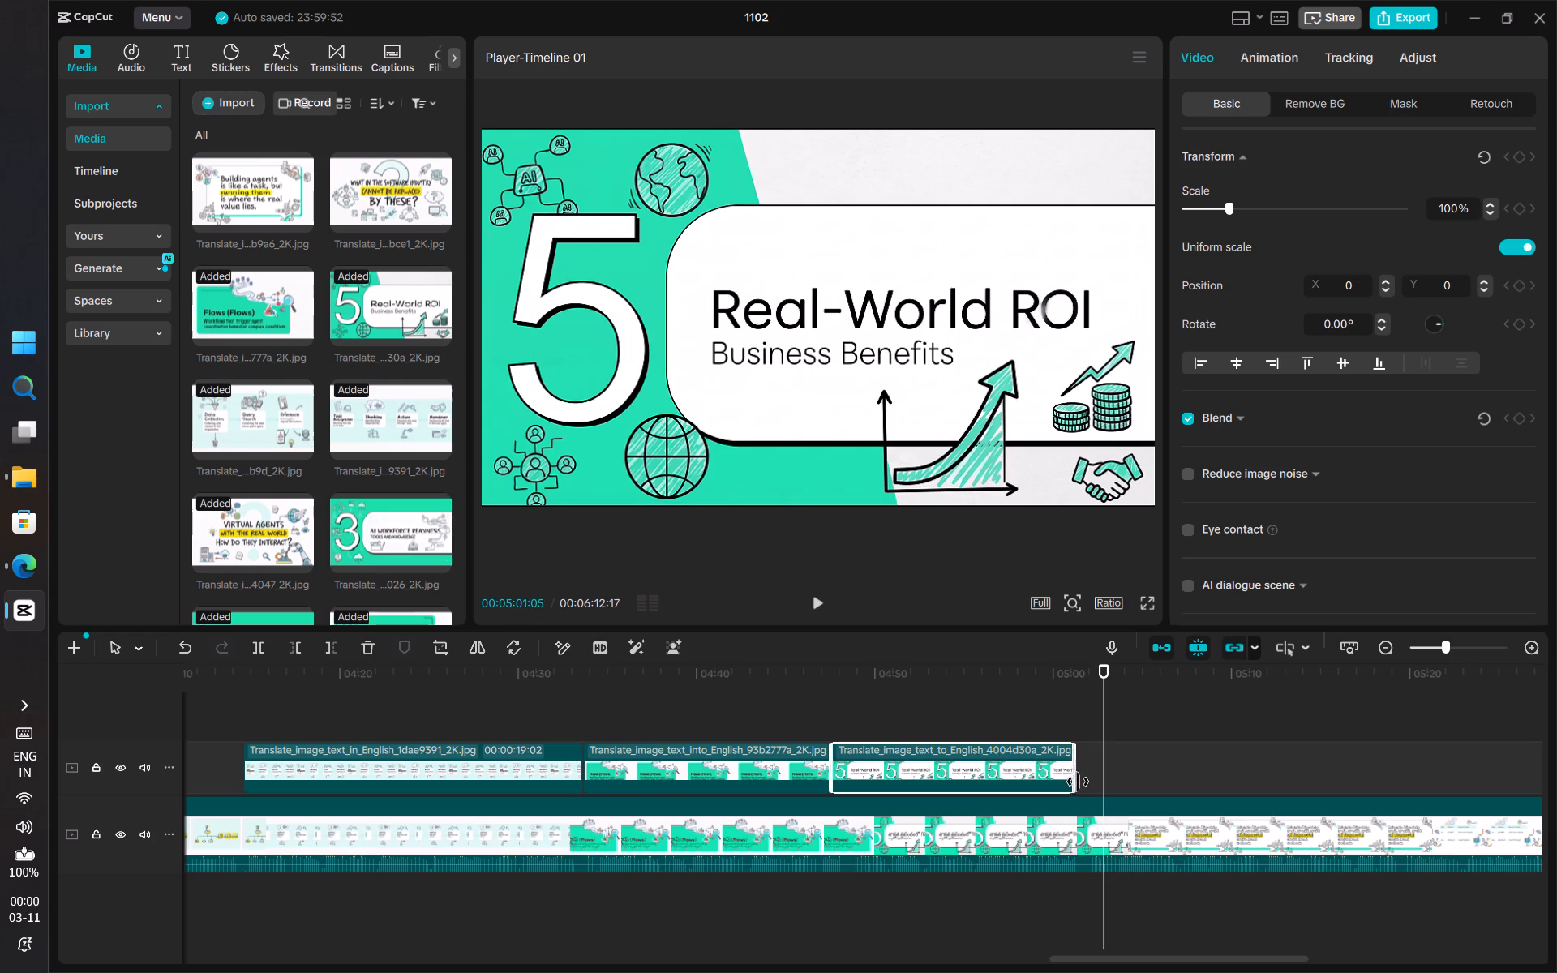
left_click_drag(1078, 782, 1079, 782)
left_click_drag(1102, 718, 1087, 718)
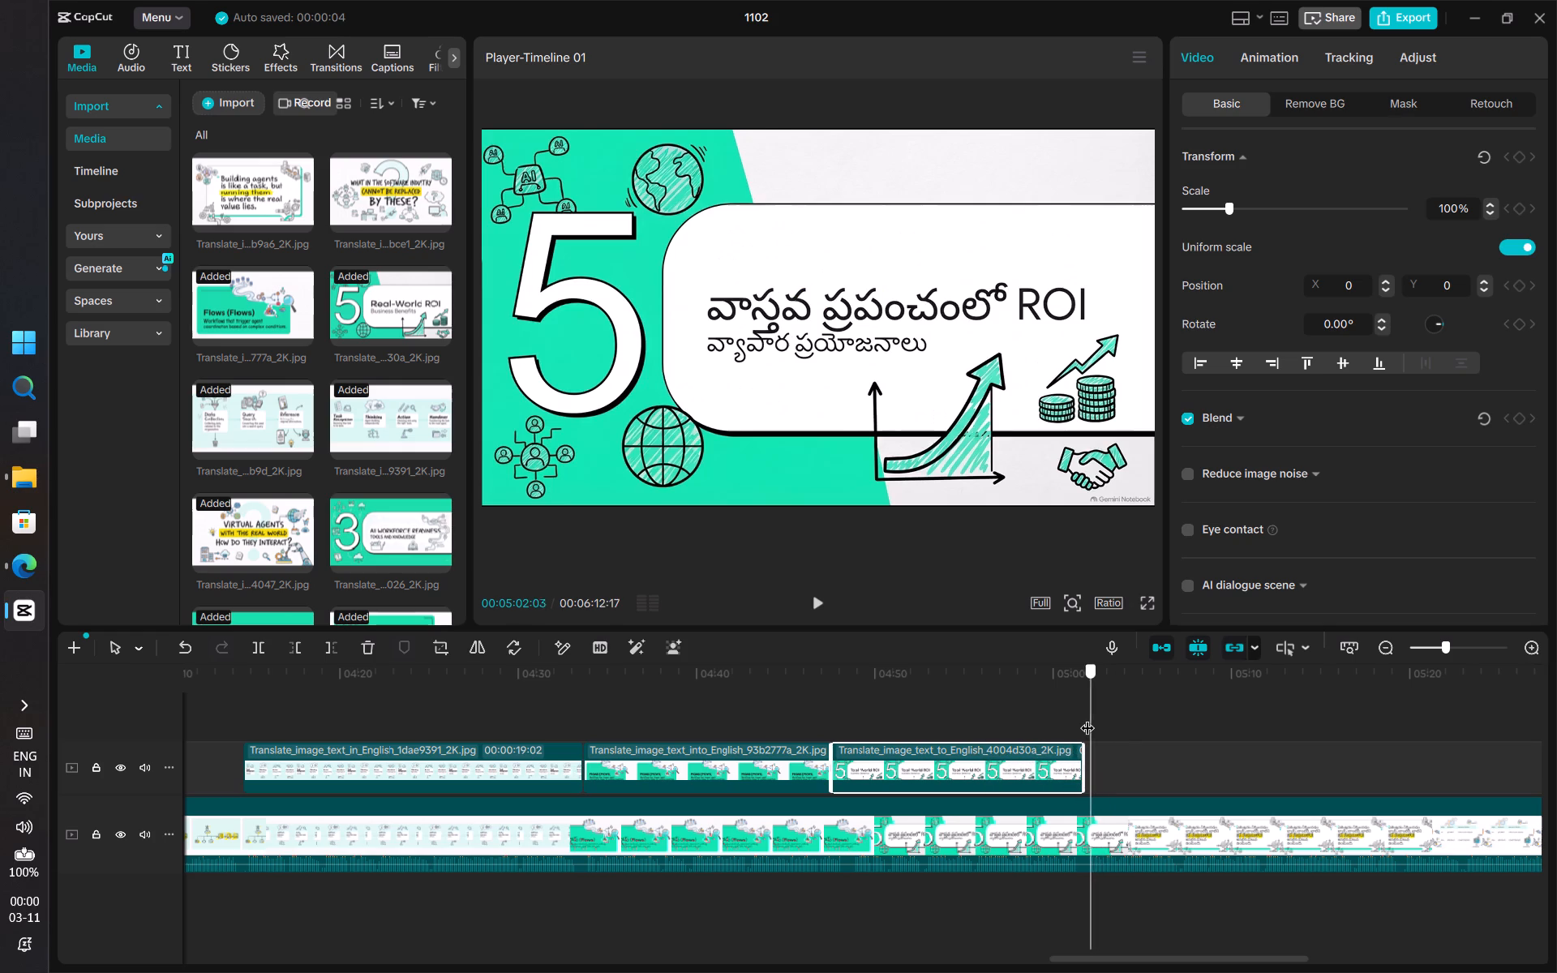
left_click_drag(1087, 718, 1087, 718)
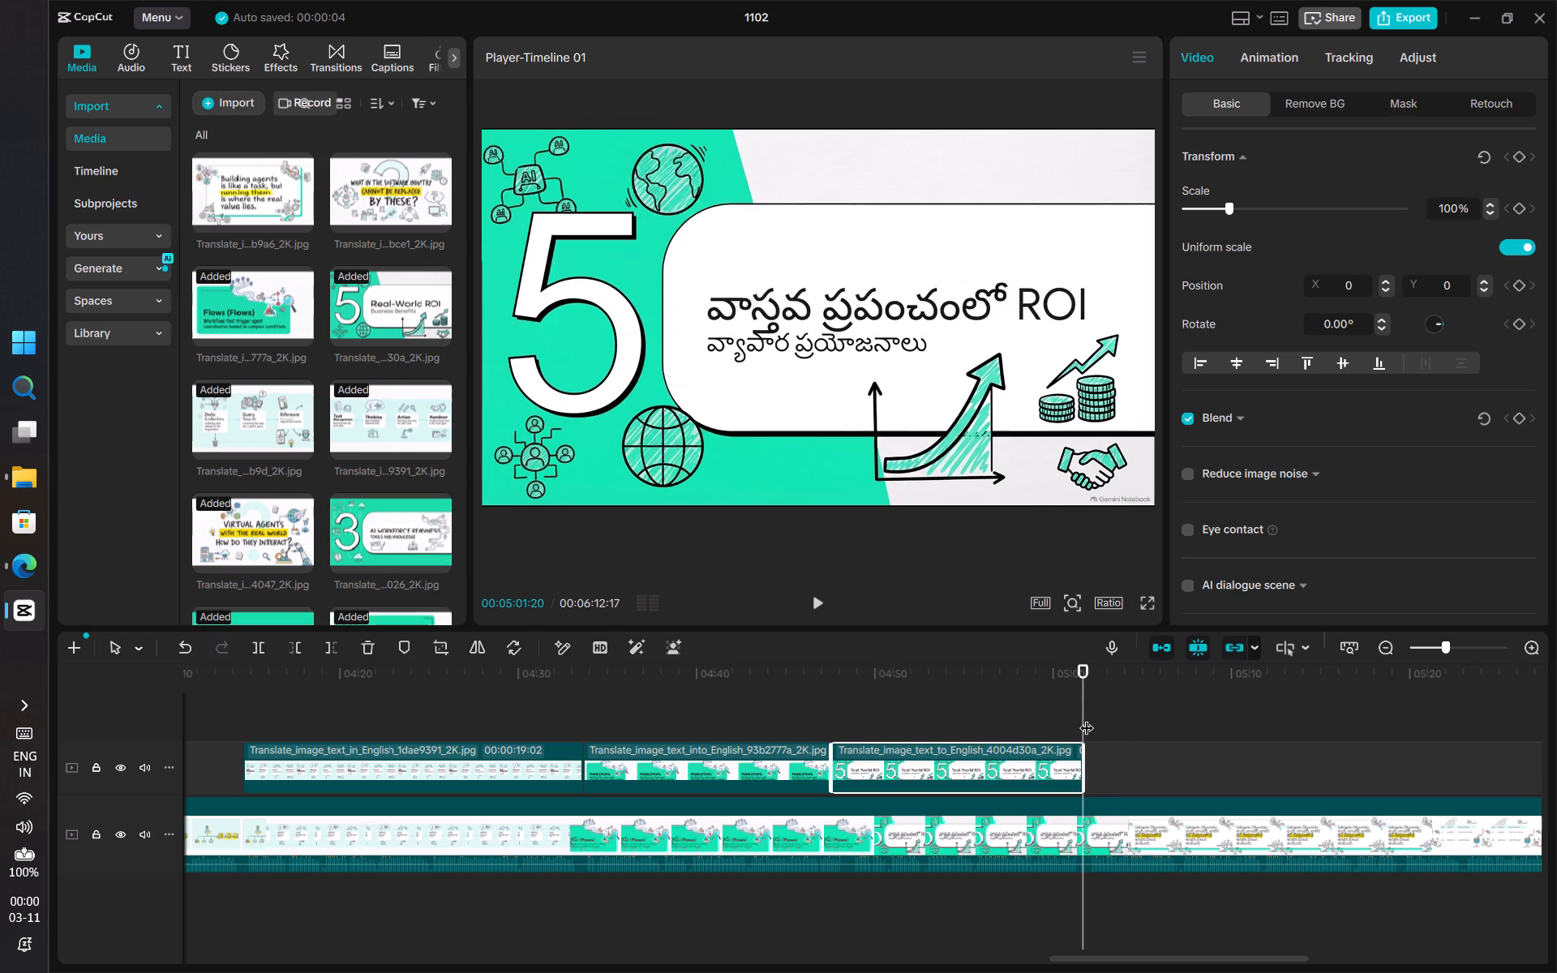
key("Right")
key("Right")
key("Right")
key("Right")
key("Right")
key("Right")
key("Right")
key("Right")
key("Right")
key("Right")
key("Right")
key("Right")
key("Right")
key("Right")
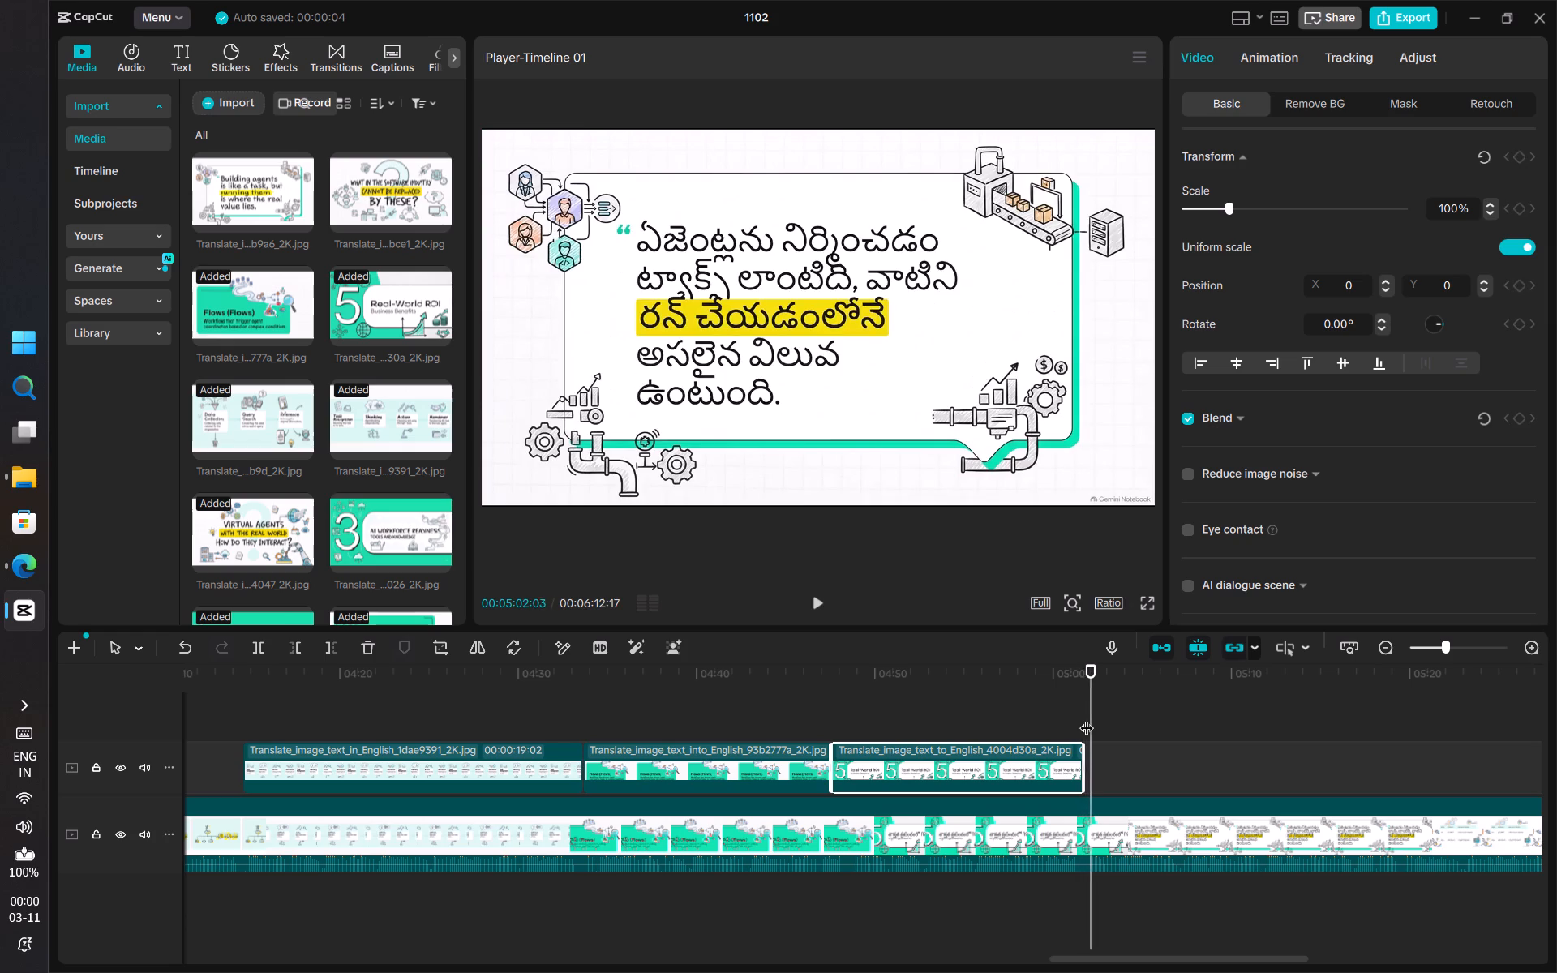
key("Left")
key("Left")
key("Left")
key("Left")
key("Left")
key("Left")
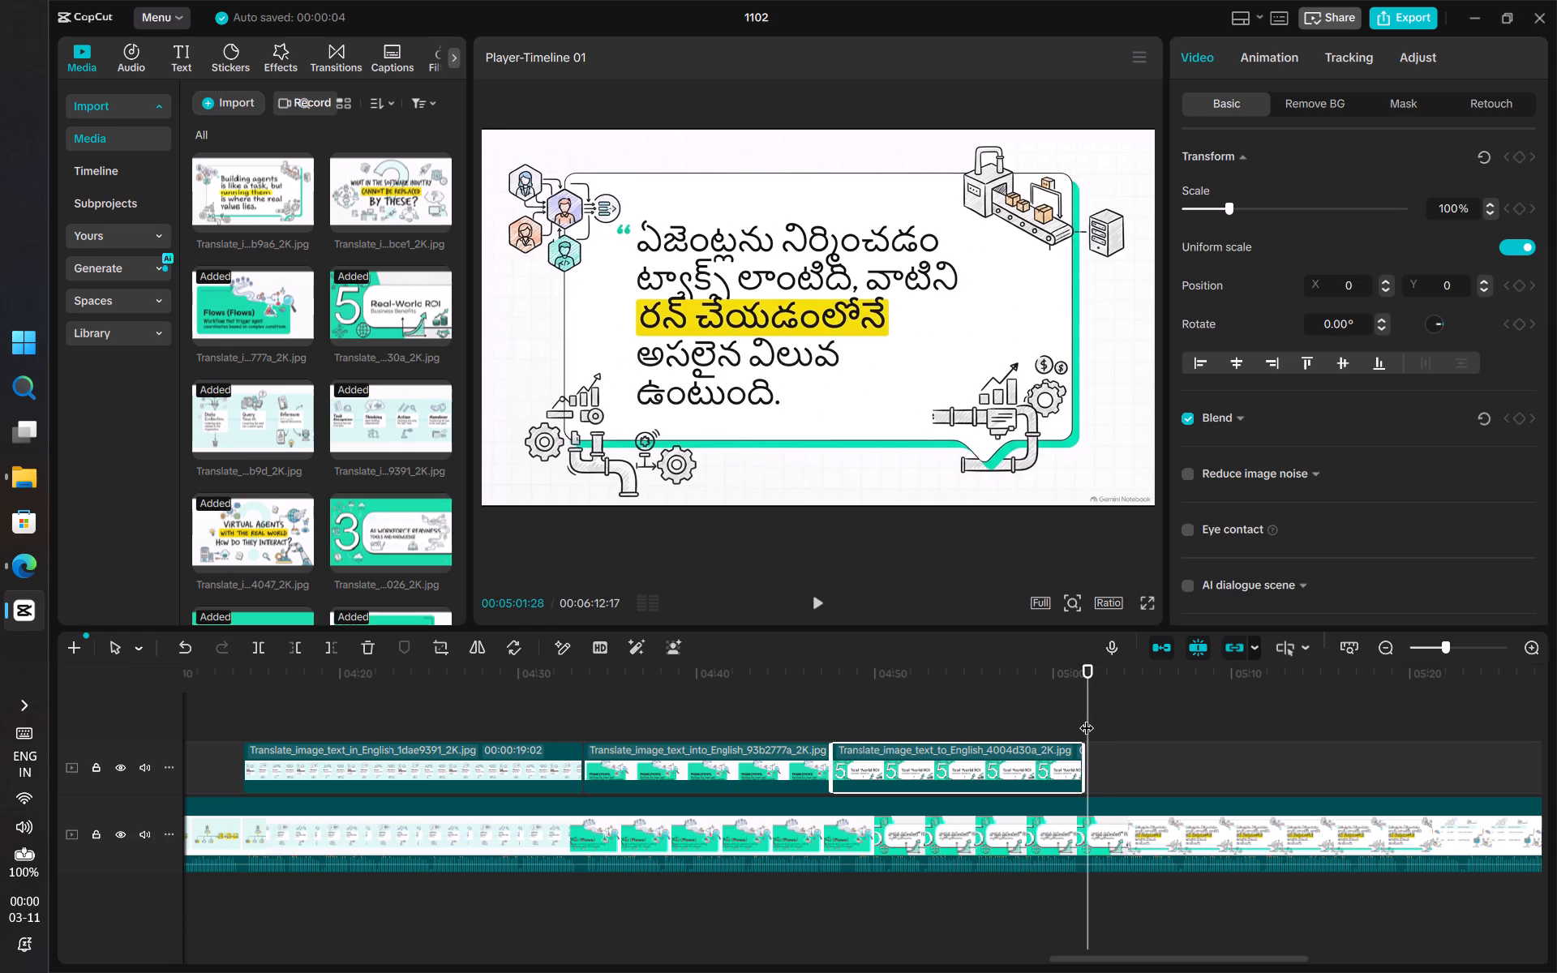
left_click(1085, 748)
Place the English "Building agents is like a task" quote image on the overlay track directly after the Real-World ROI overlay.
scroll(364, 447, "up", 2)
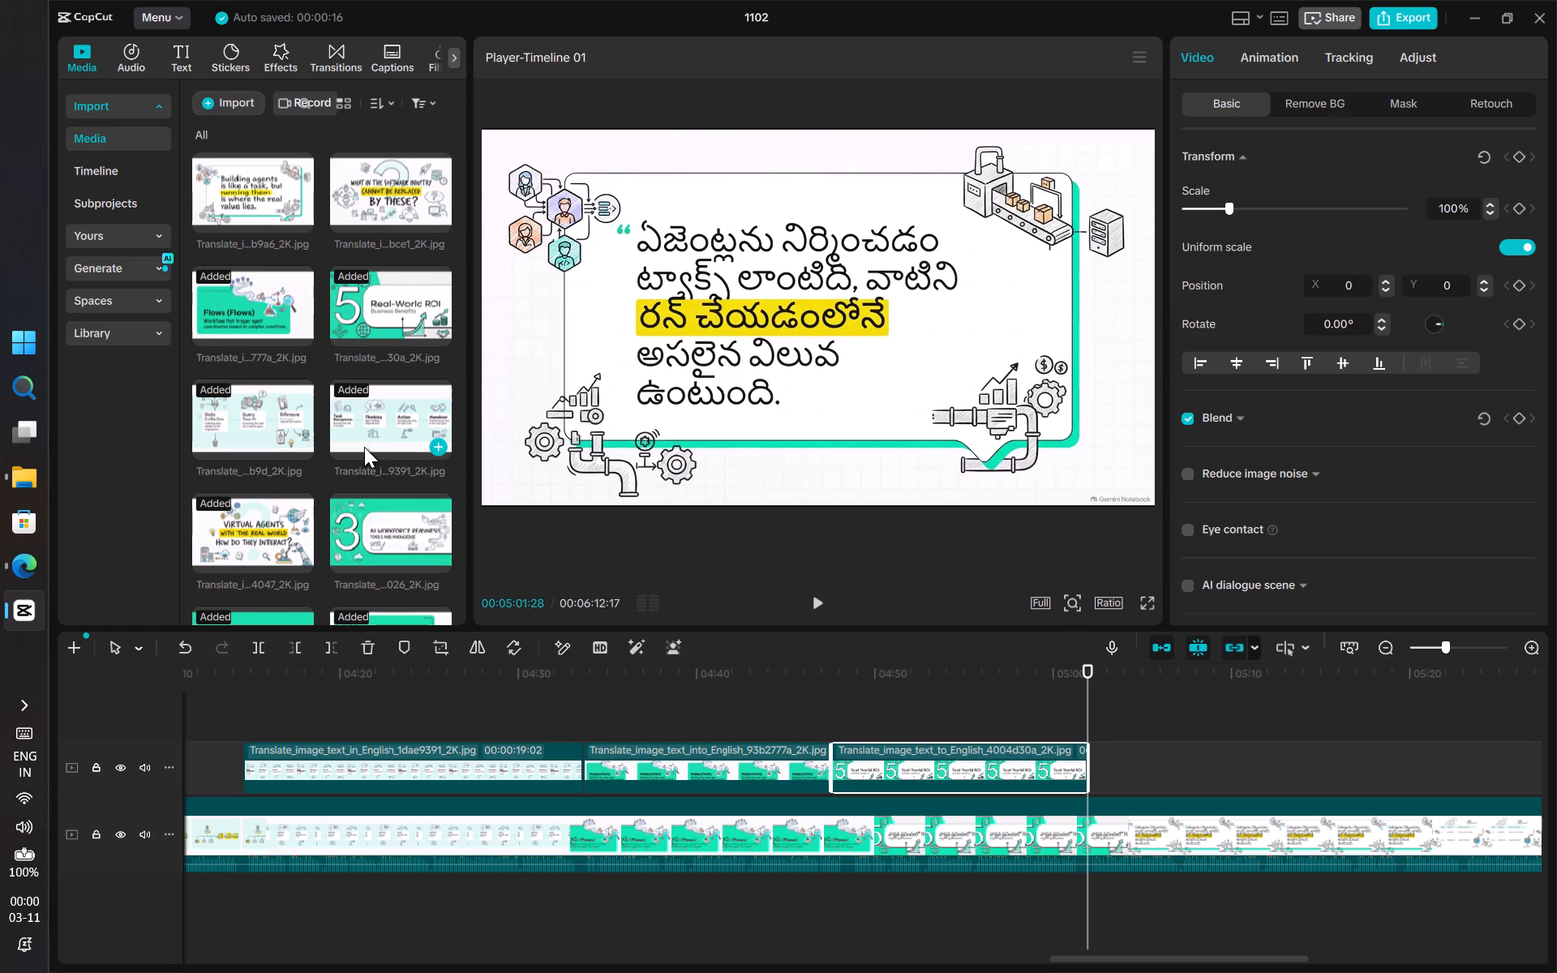
scroll(364, 447, "up", 1)
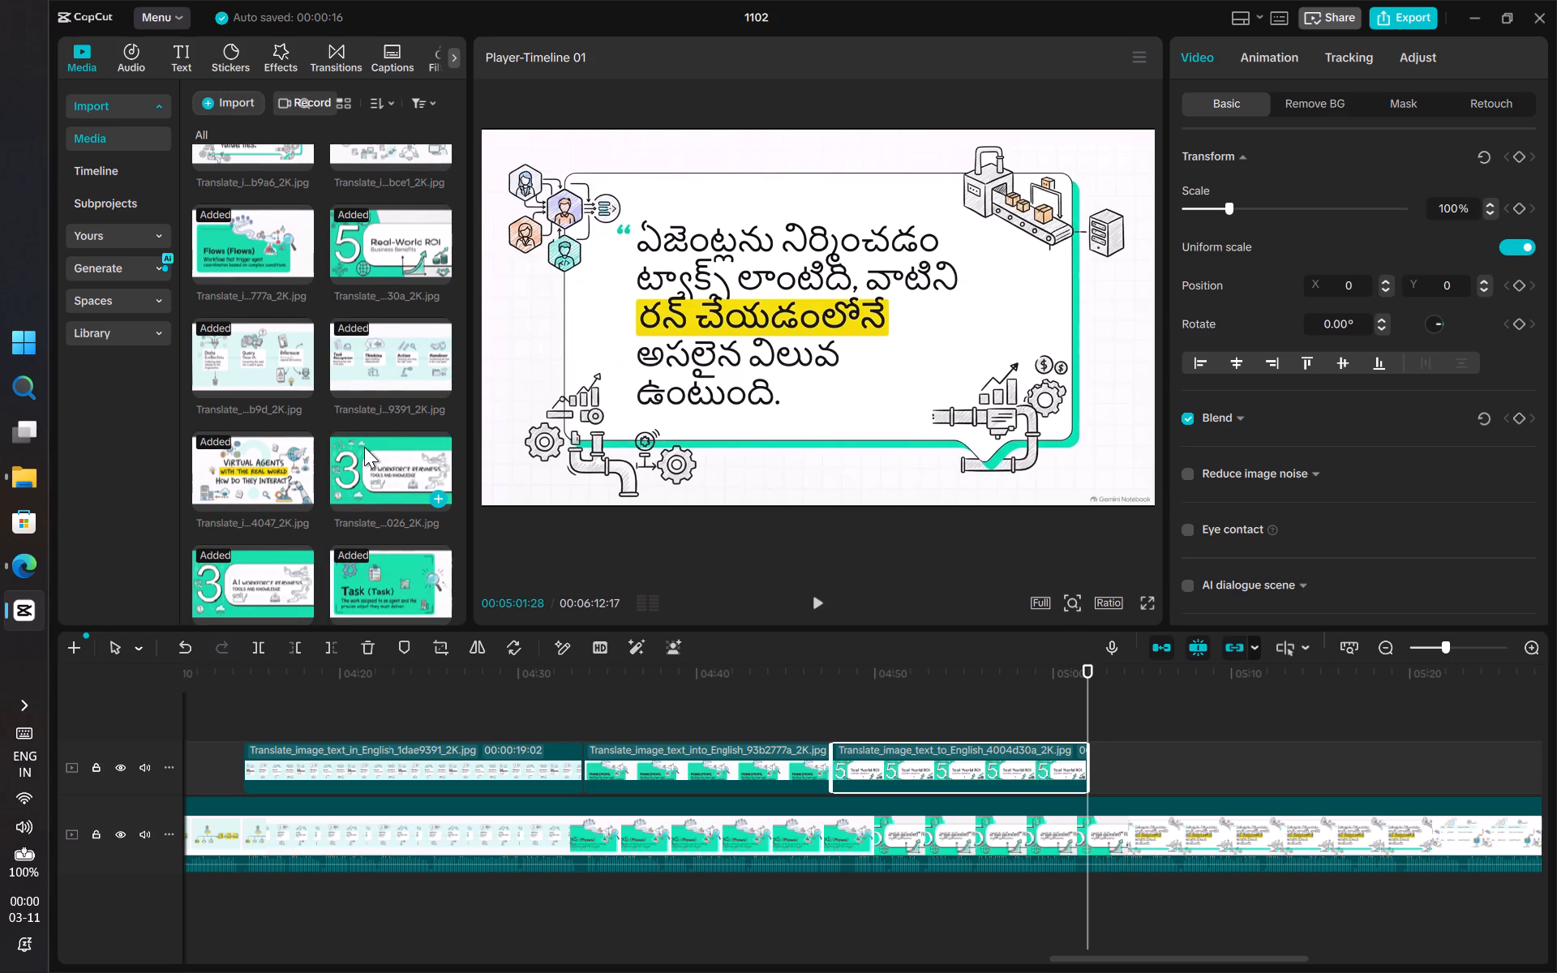
scroll(364, 447, "up", 2)
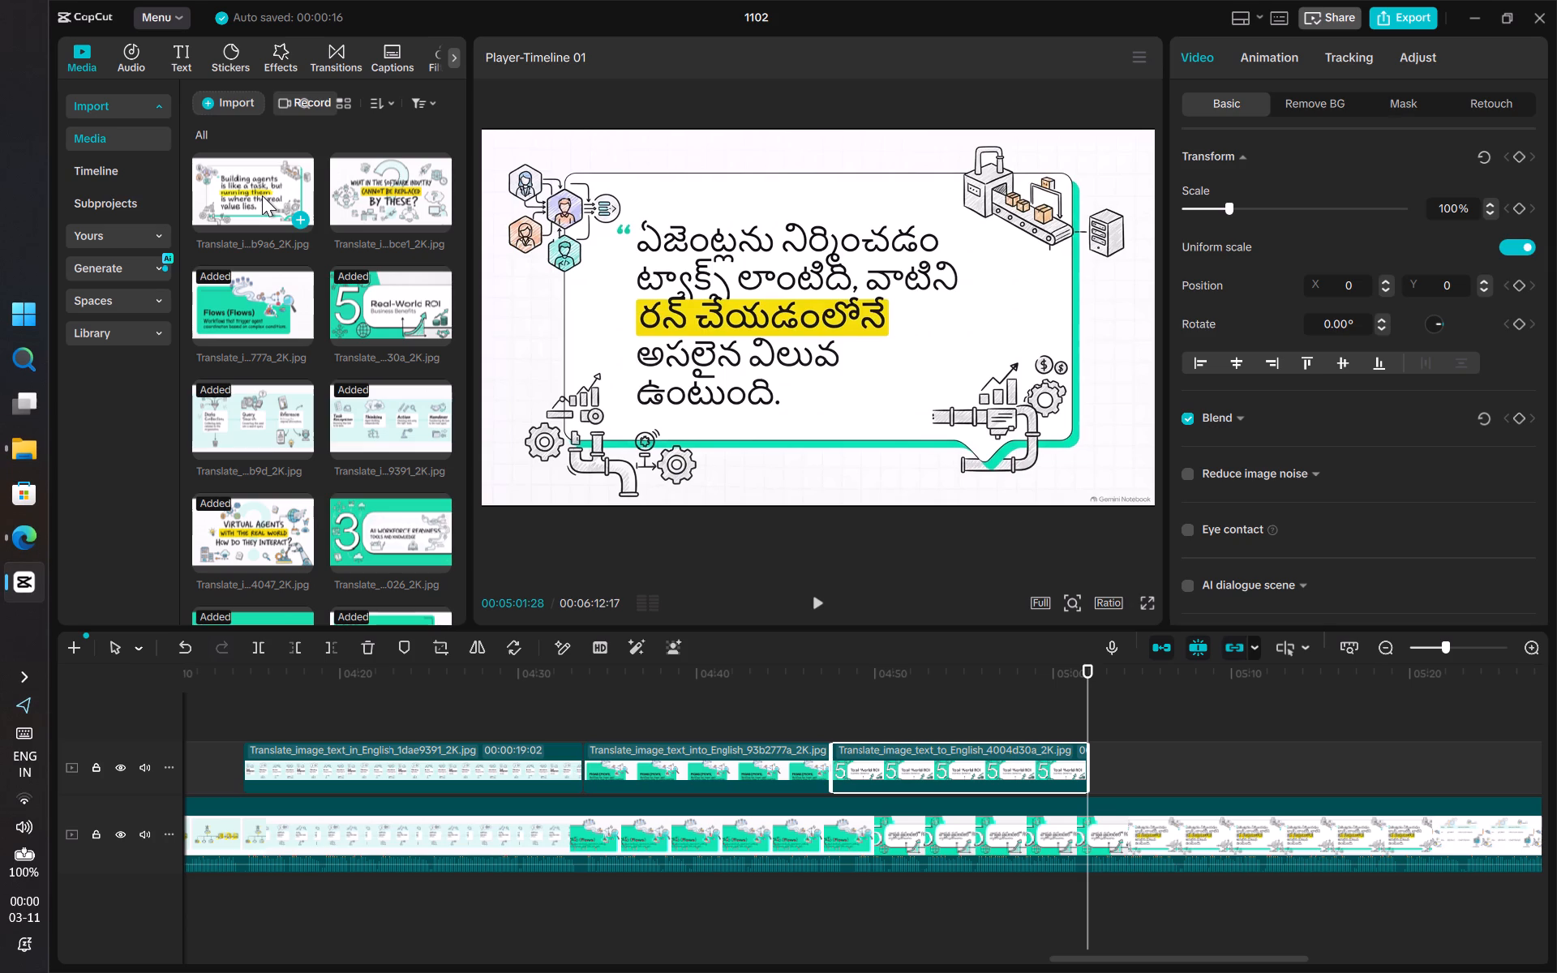
left_click_drag(262, 195, 1097, 761)
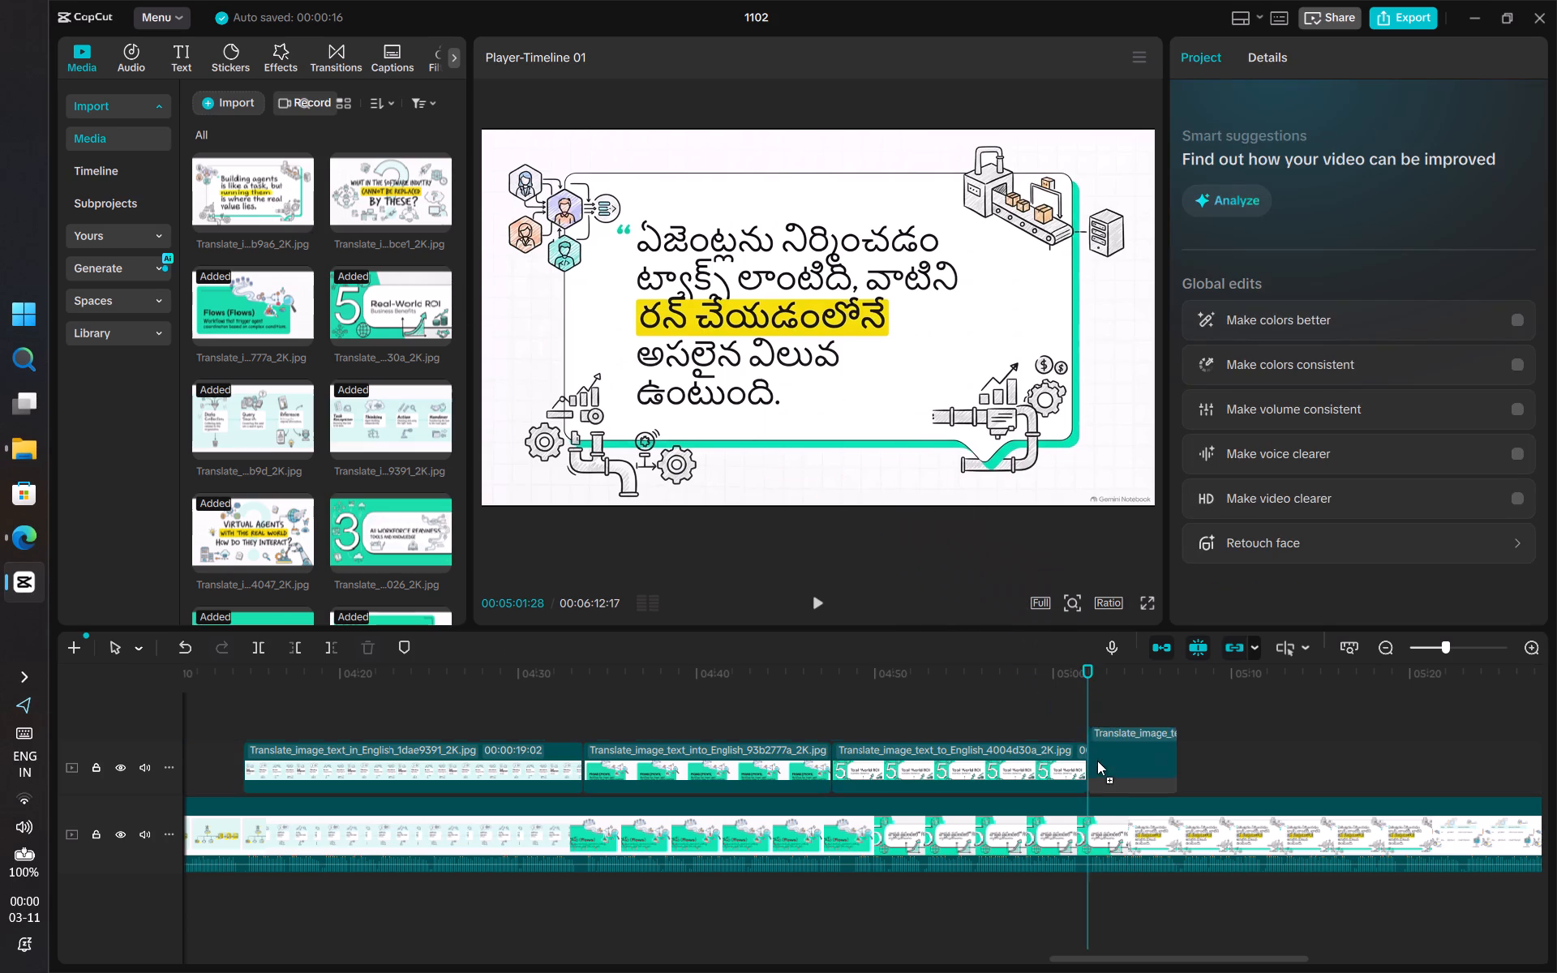
left_click_drag(1097, 761, 1087, 756)
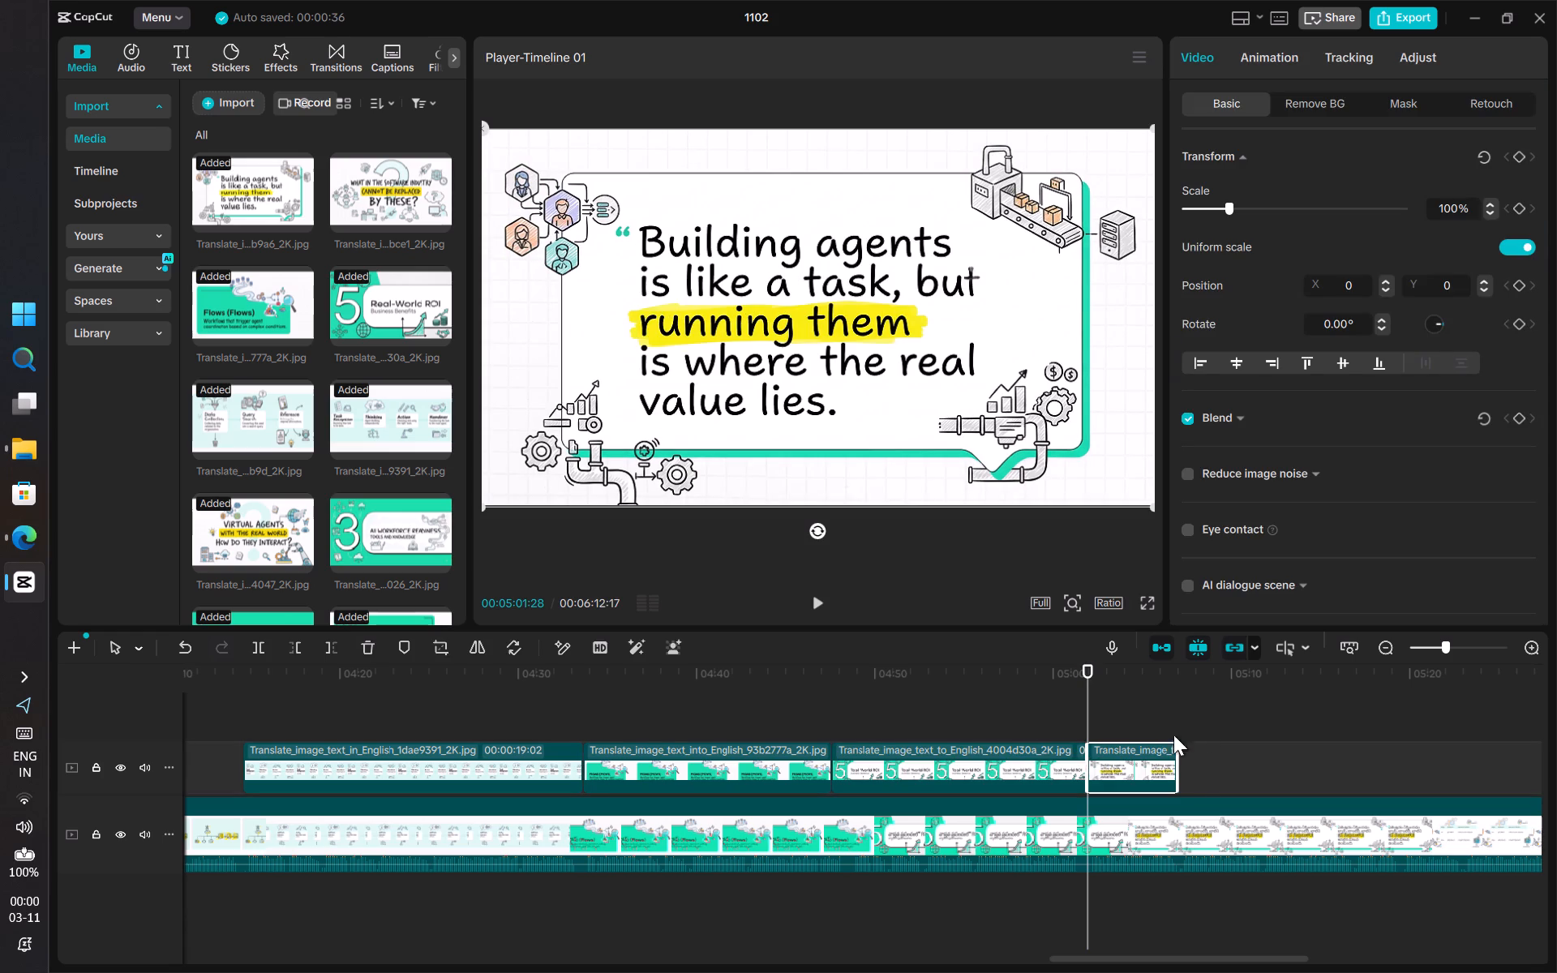
Extend the "Building agents" quote overlay to end at 00:05:19:18, at the changeover to the Telugu CrewAI industry table slide.
left_click_drag(1092, 718, 1154, 714)
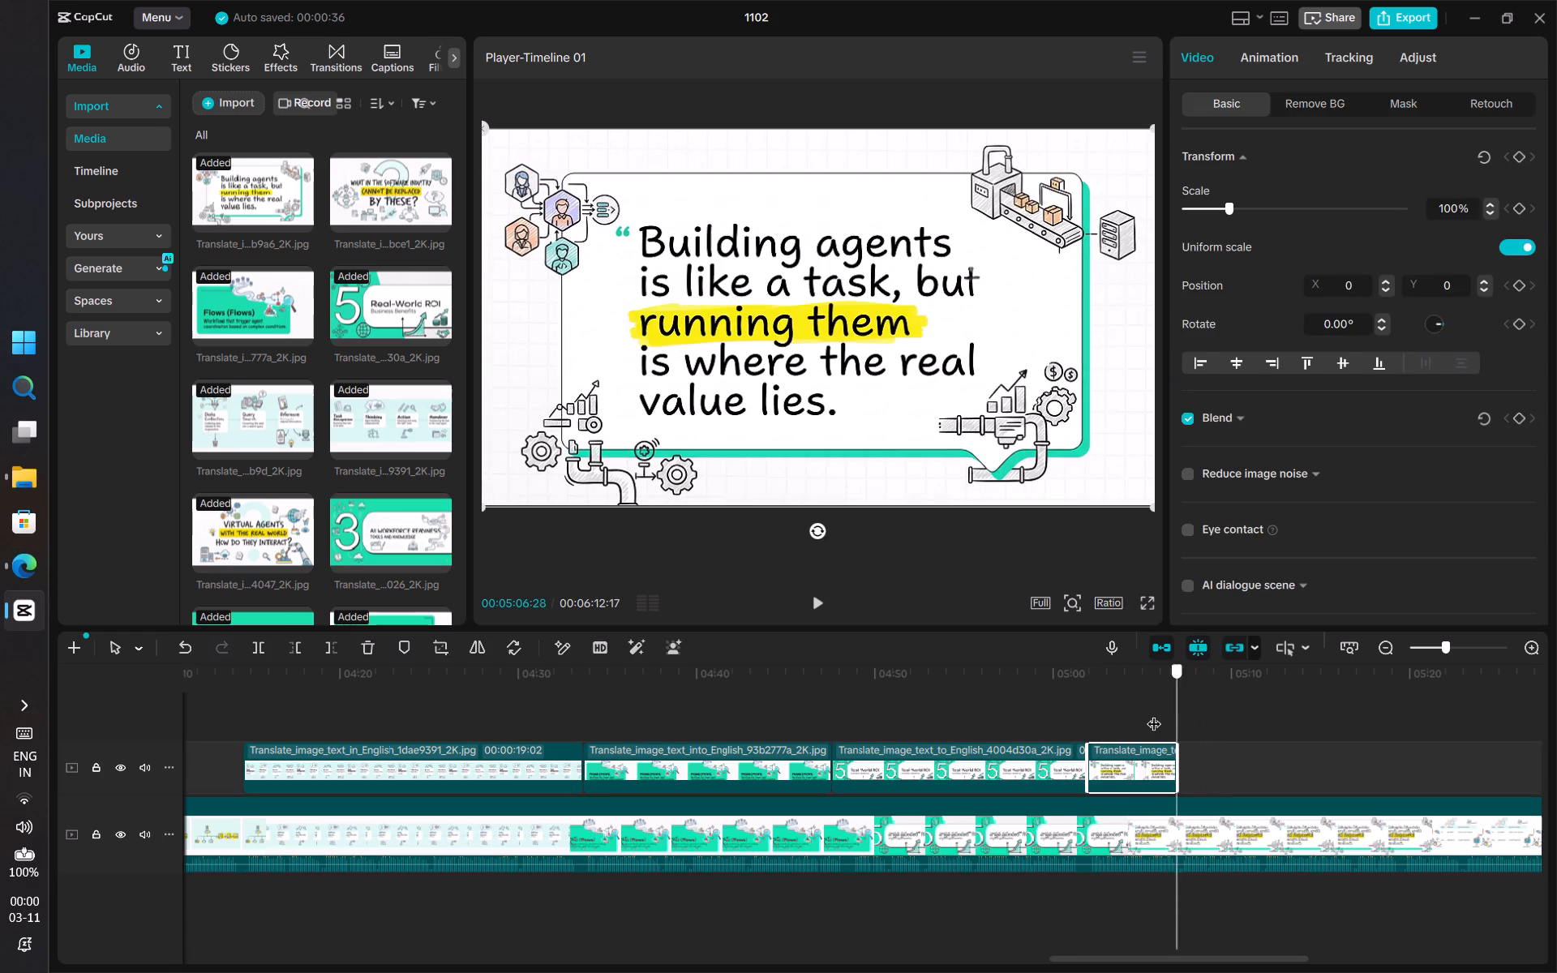
left_click_drag(1154, 714, 1338, 729)
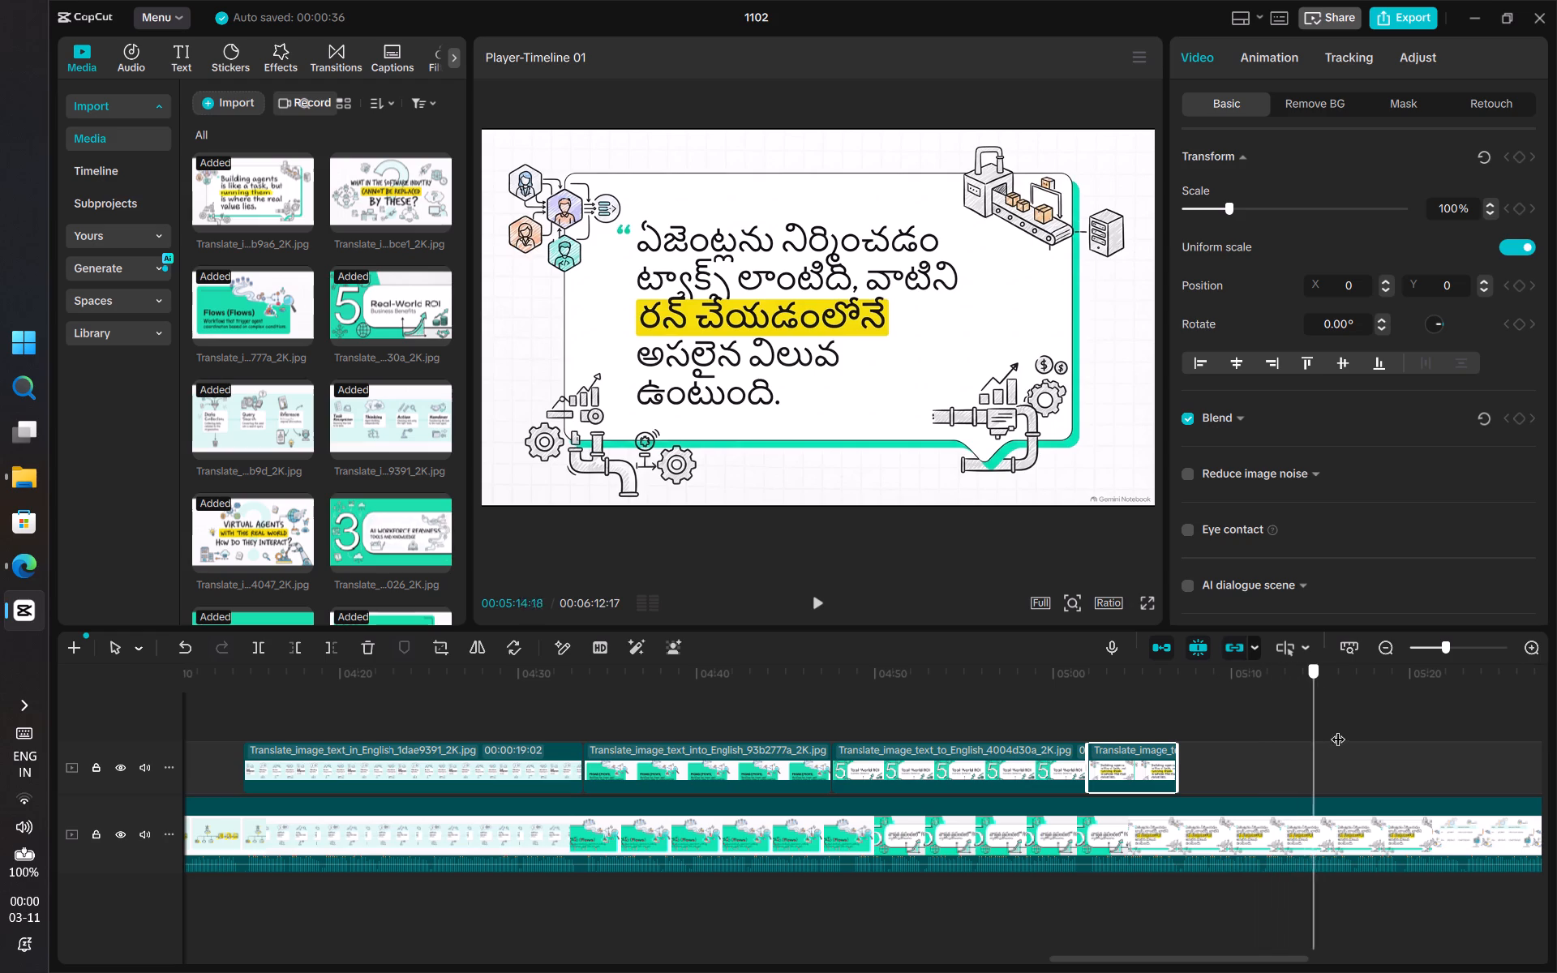
left_click_drag(1338, 729, 1409, 735)
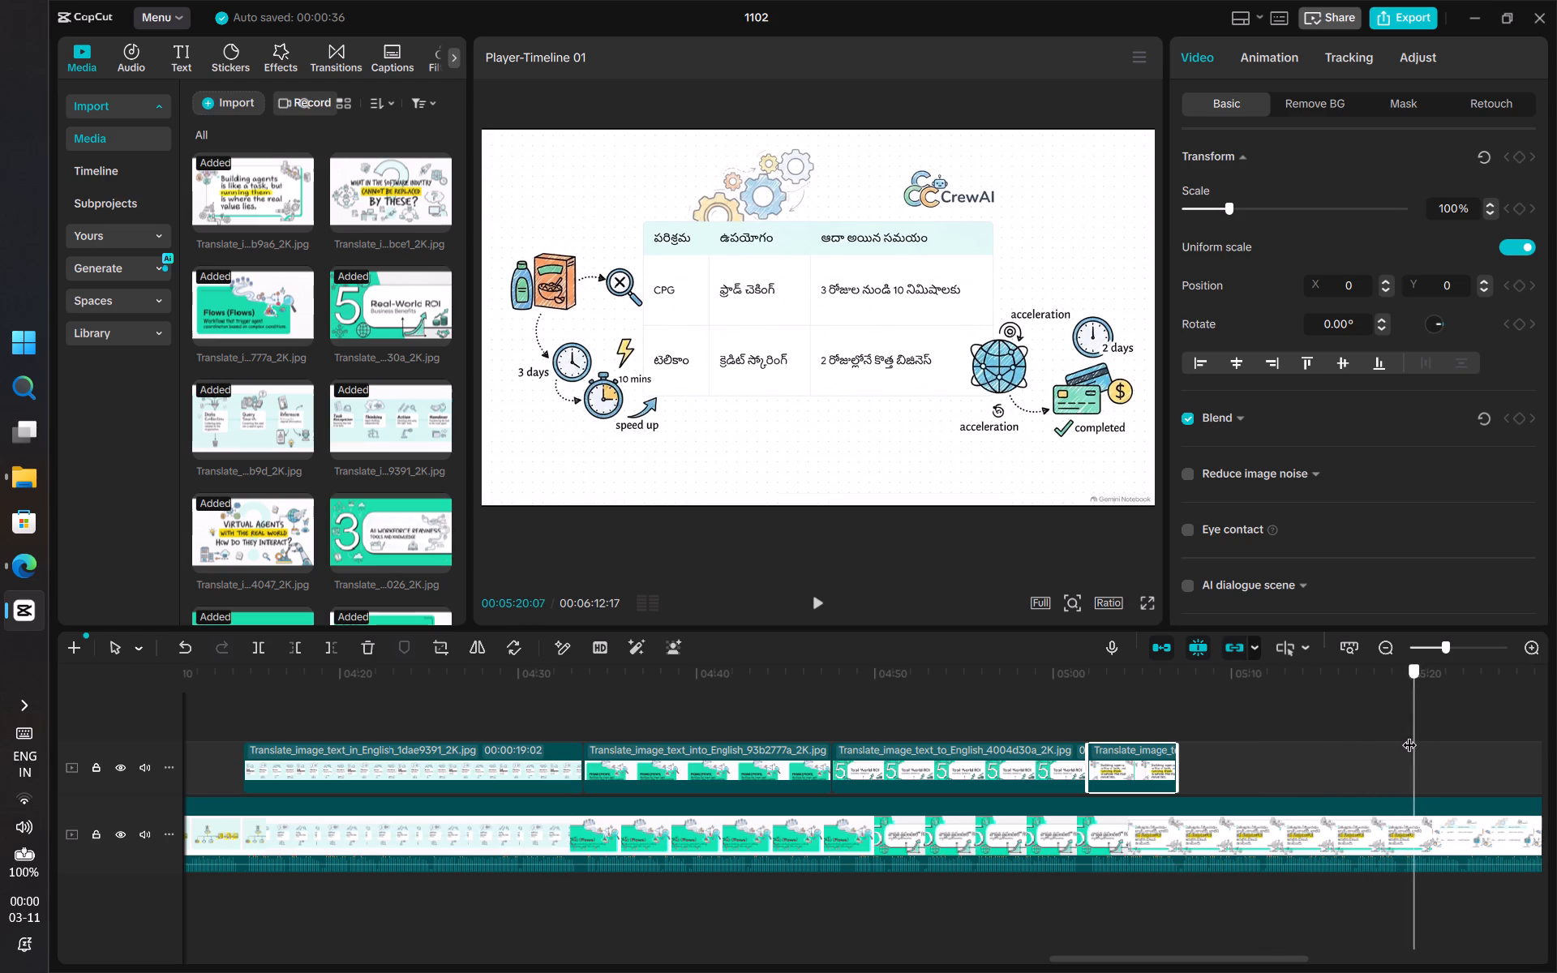
left_click_drag(1409, 735, 1404, 736)
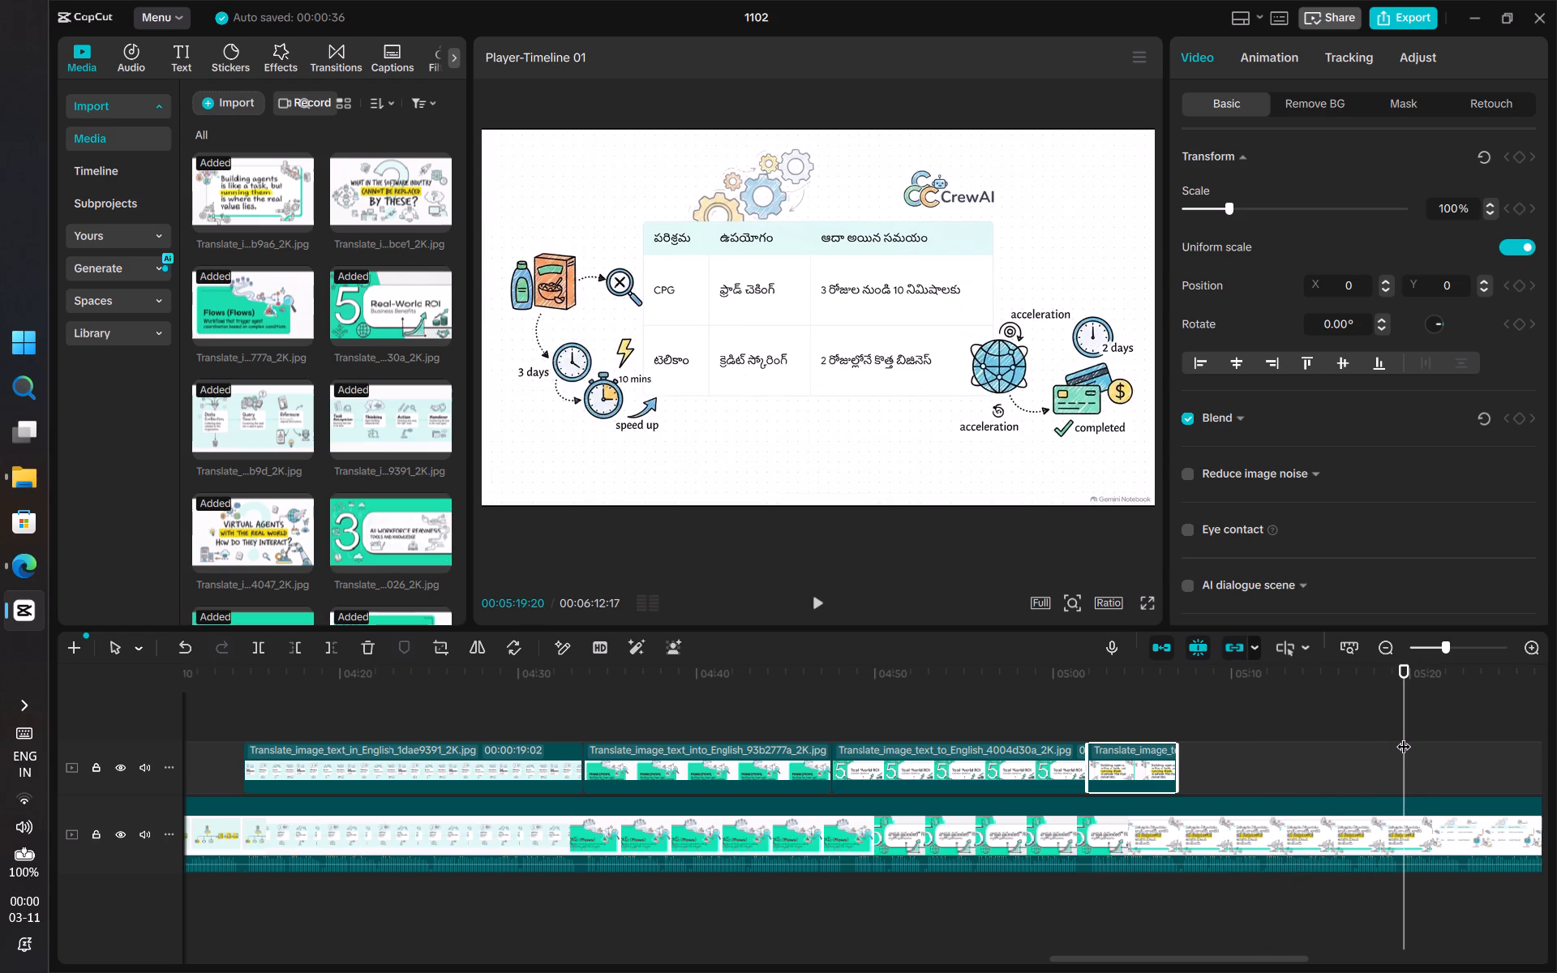
key("Left")
key("Down")
key("Left")
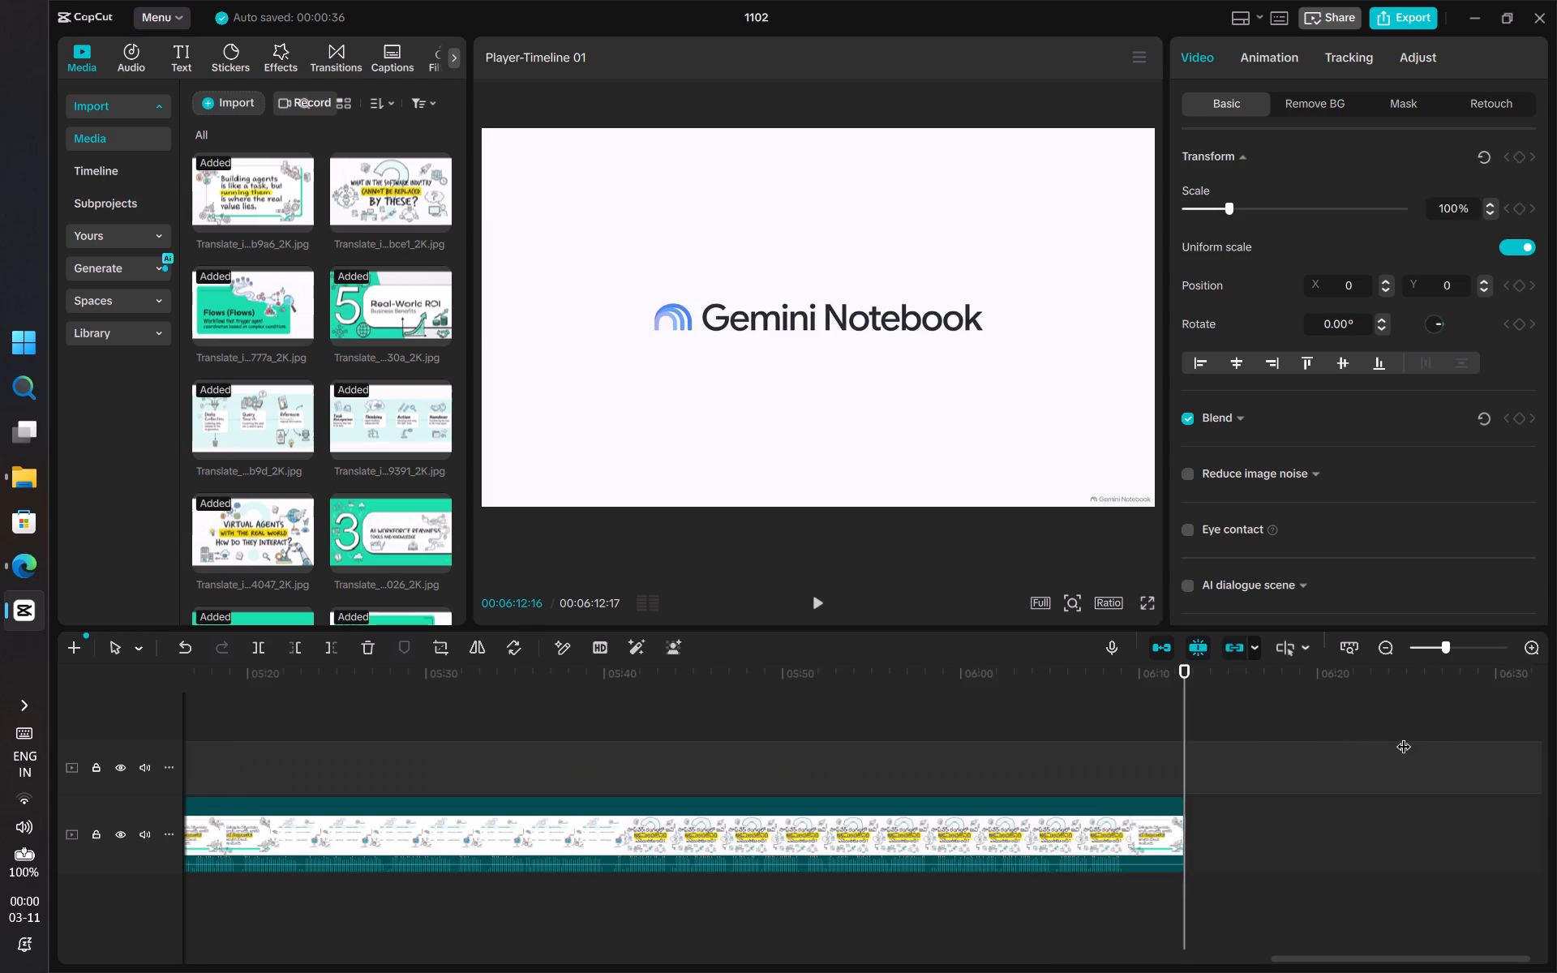
scroll(603, 879, "right", 1)
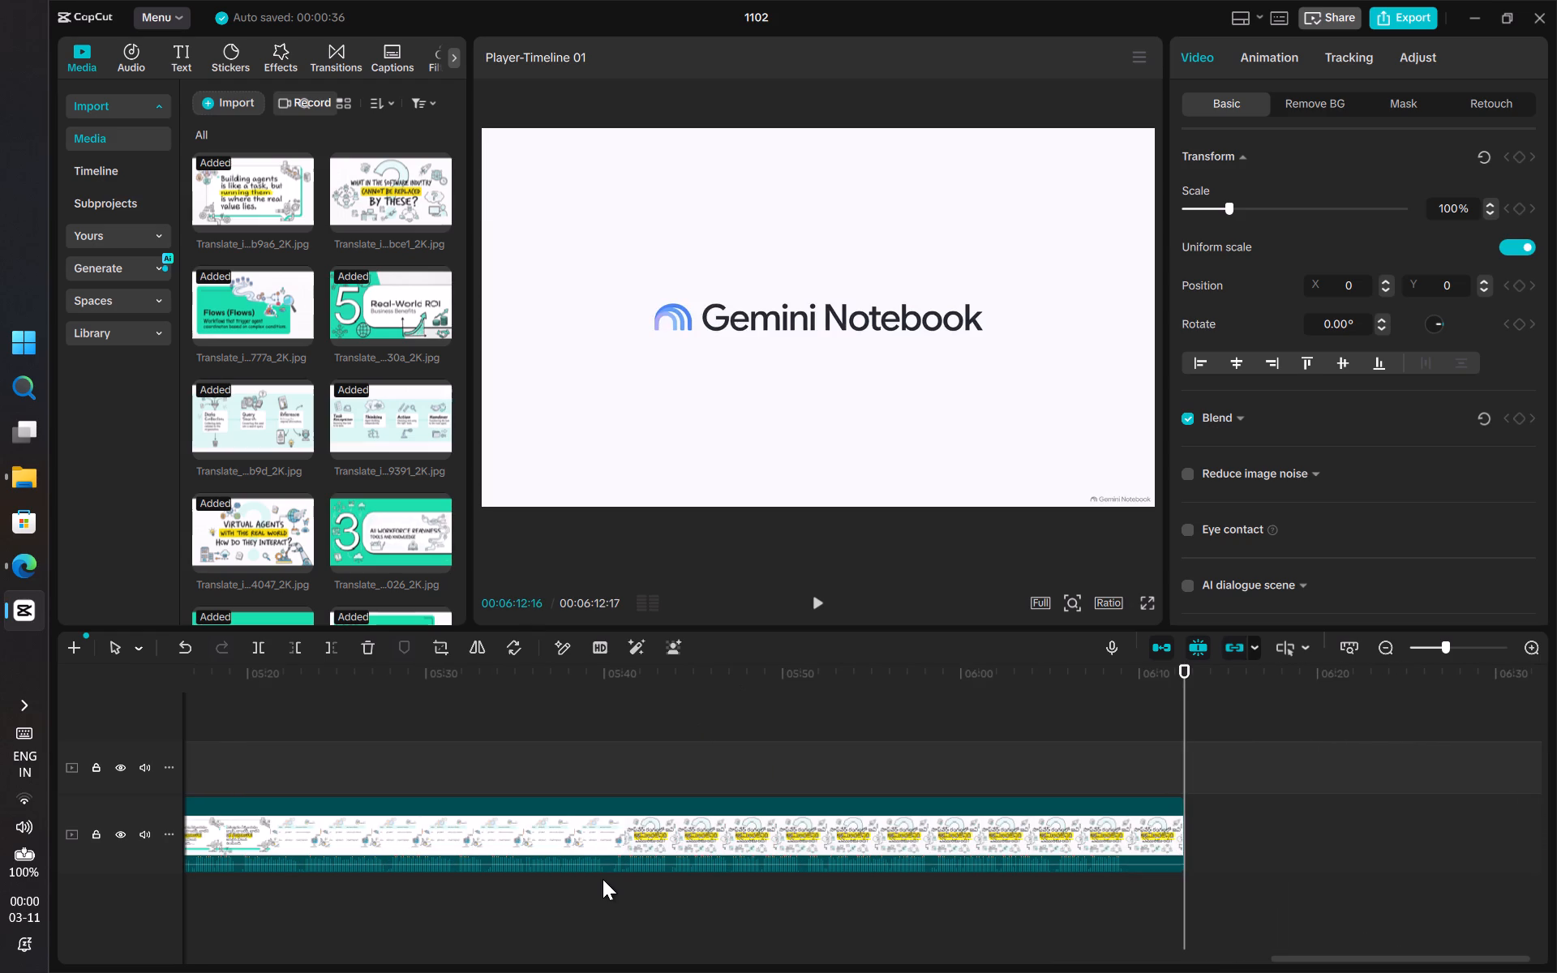
scroll(603, 879, "right", 1)
left_click(733, 741)
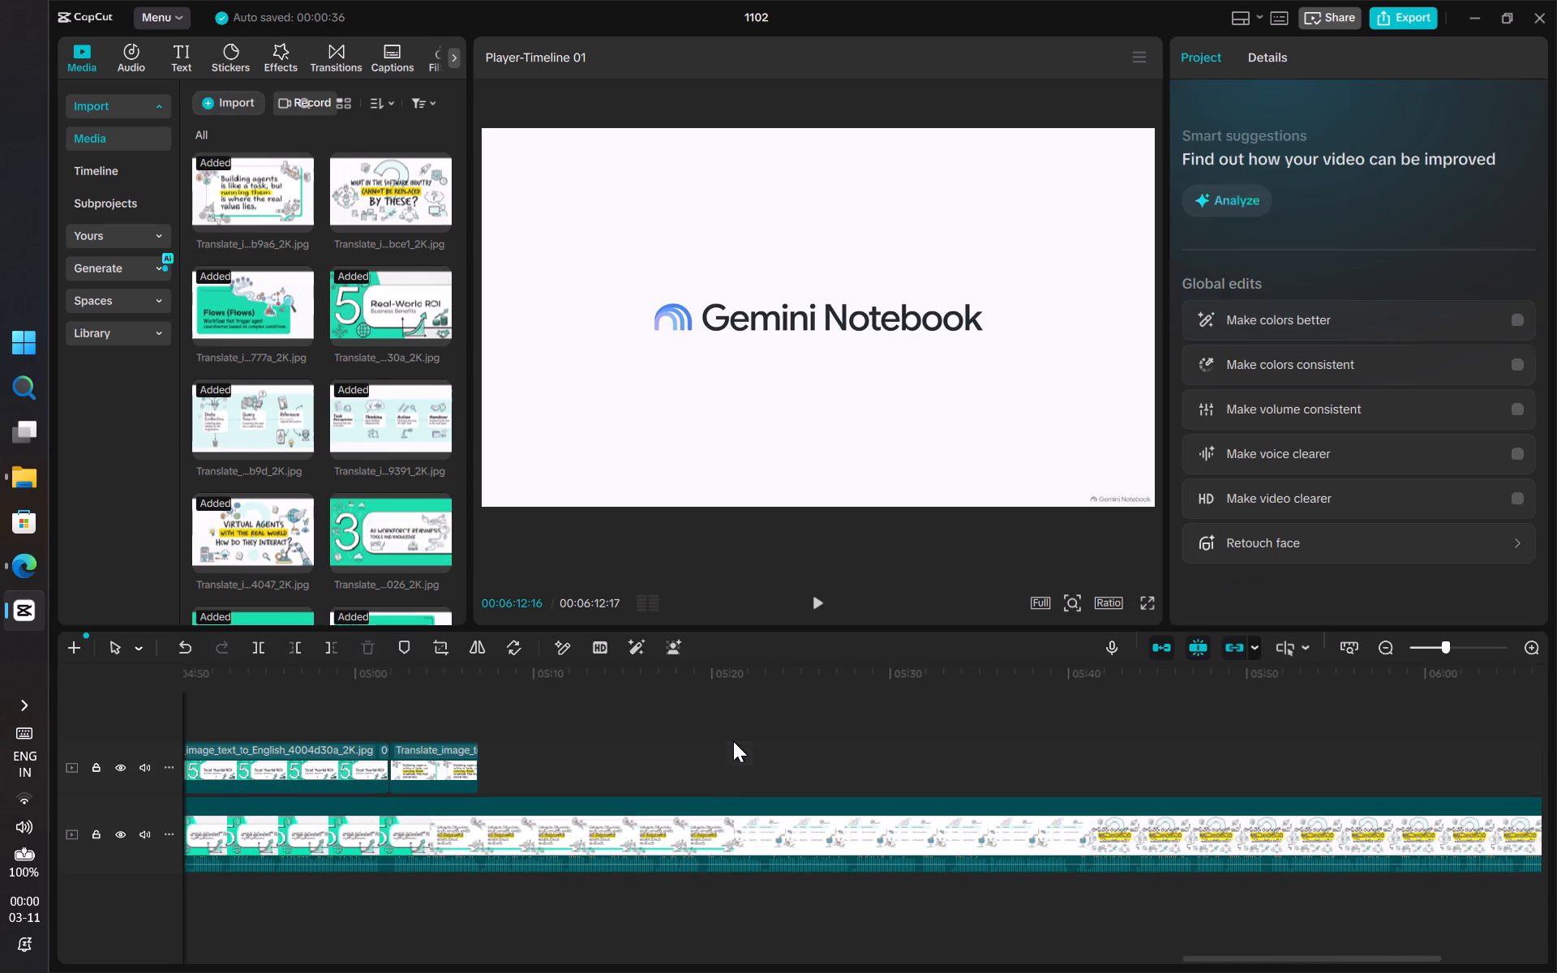
key("Left")
key("Left")
key("Left")
key("Left")
key("Left")
key("Left")
key("Left")
key("Left")
key("Left")
key("Left")
key("Left")
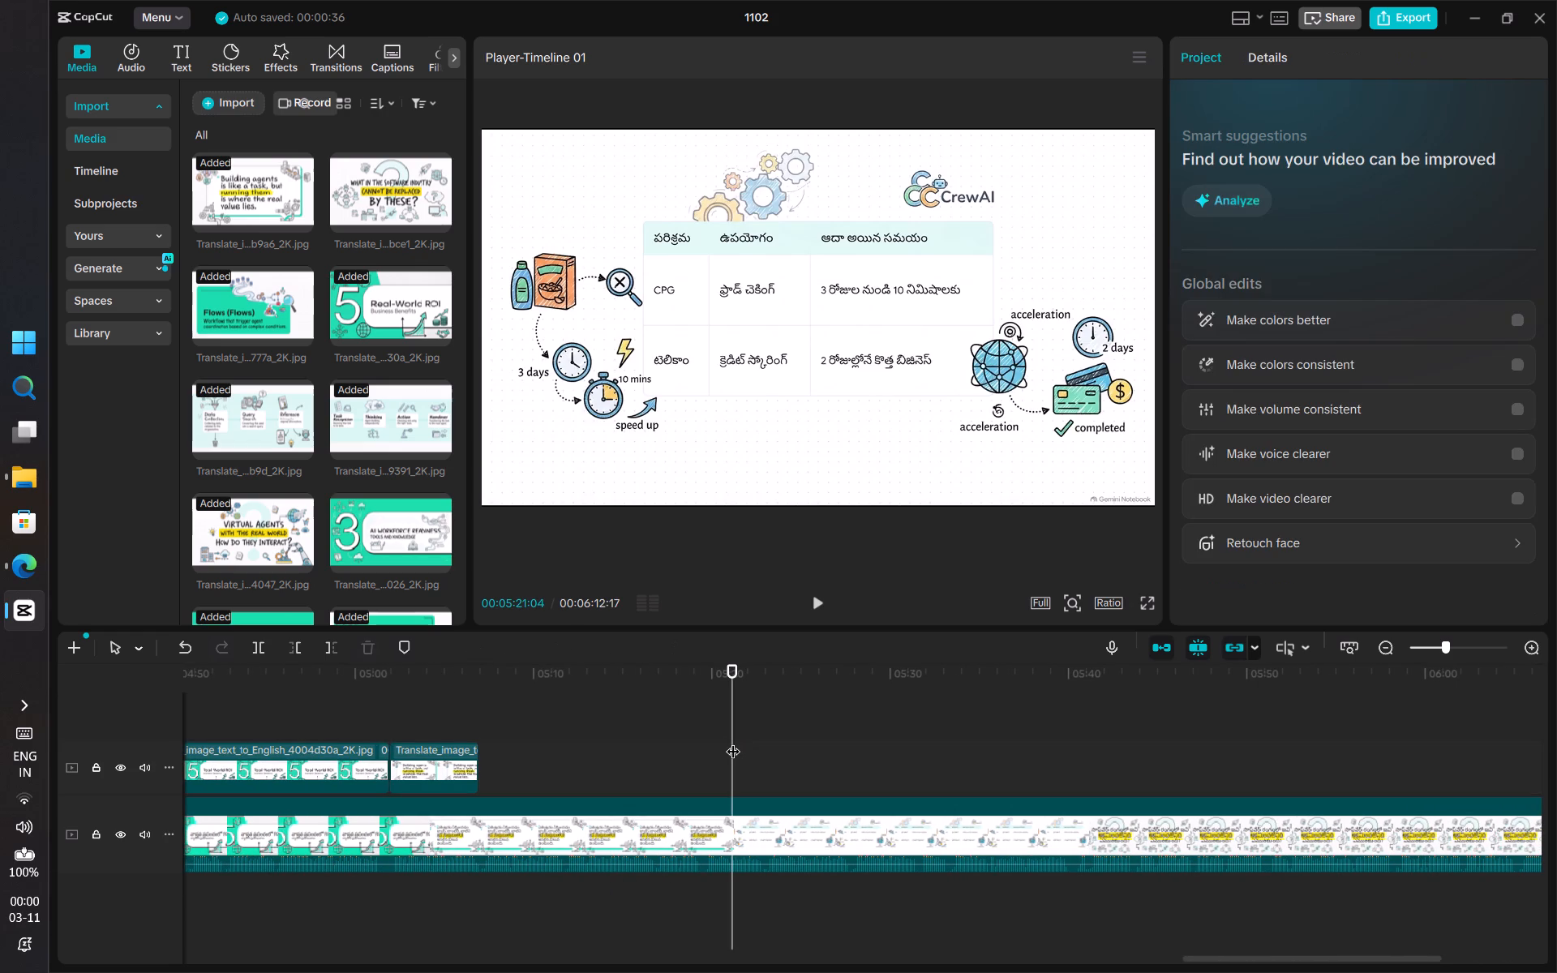
key("Left")
key("Left")
key("Left")
key("Left")
key("Left")
key("Left")
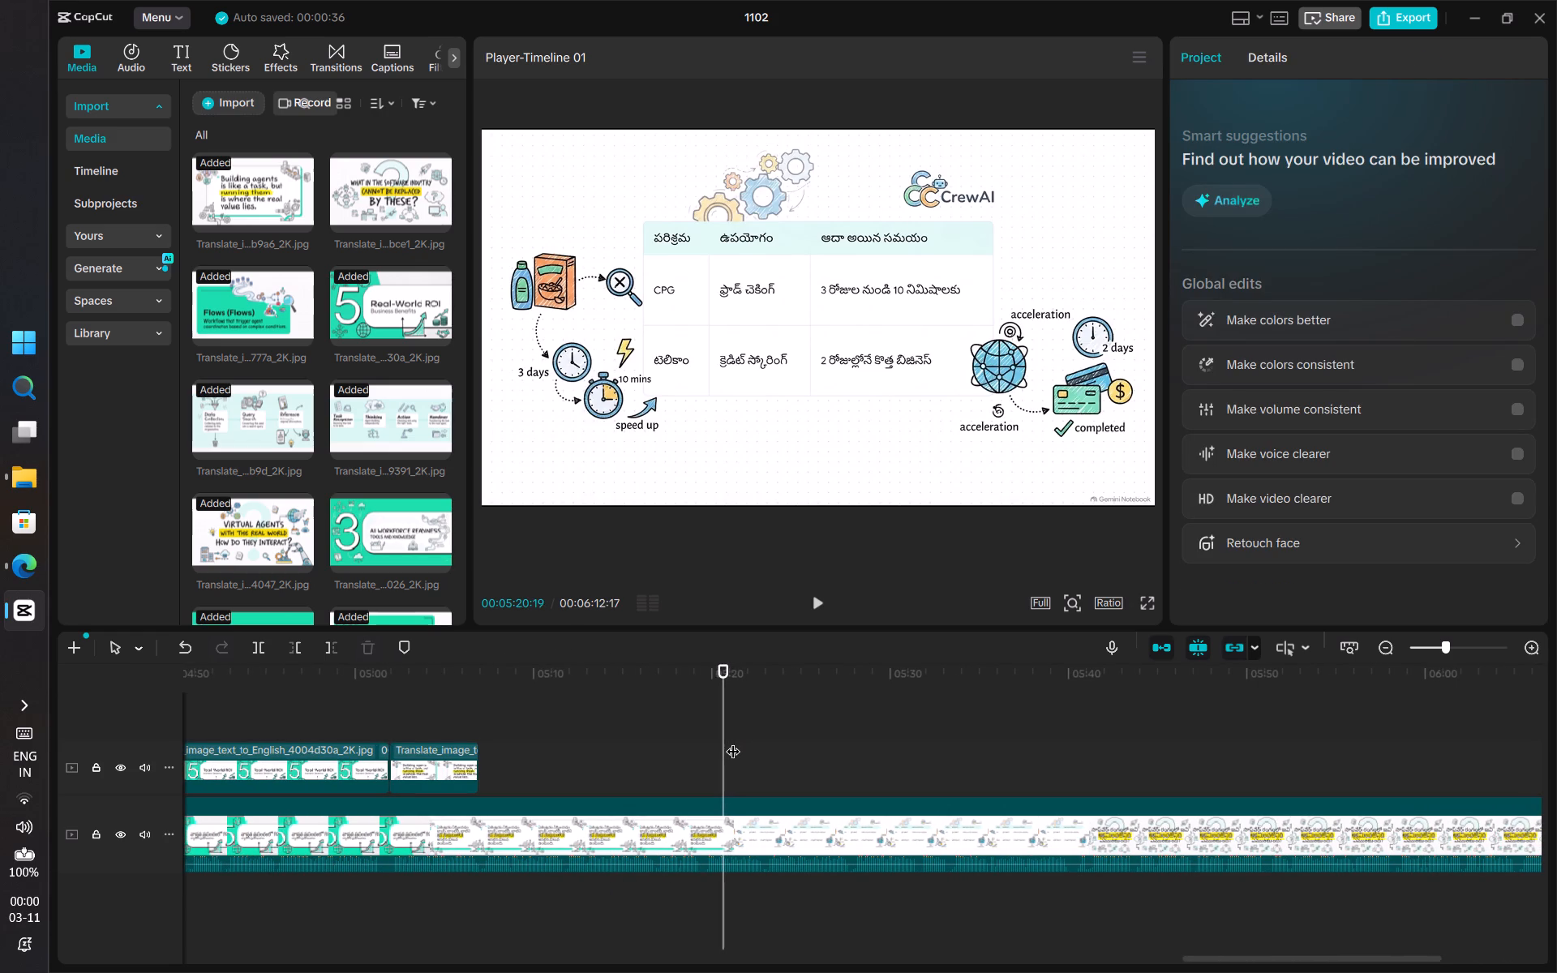
key("Left")
key("Left")
key("Left")
key("Left")
key("Left")
key("Left")
key("Left")
key("Left")
key("Left")
key("Left")
key("Left")
key("Left")
key("Left")
key("Left")
key("Left")
key("Left")
key("Left")
key("Left")
key("Left")
key("Left")
key("Left")
key("Left")
key("Left")
key("Left")
key("Left")
key("Left")
key("Left")
key("Left")
key("Left")
key("Left")
key("Left")
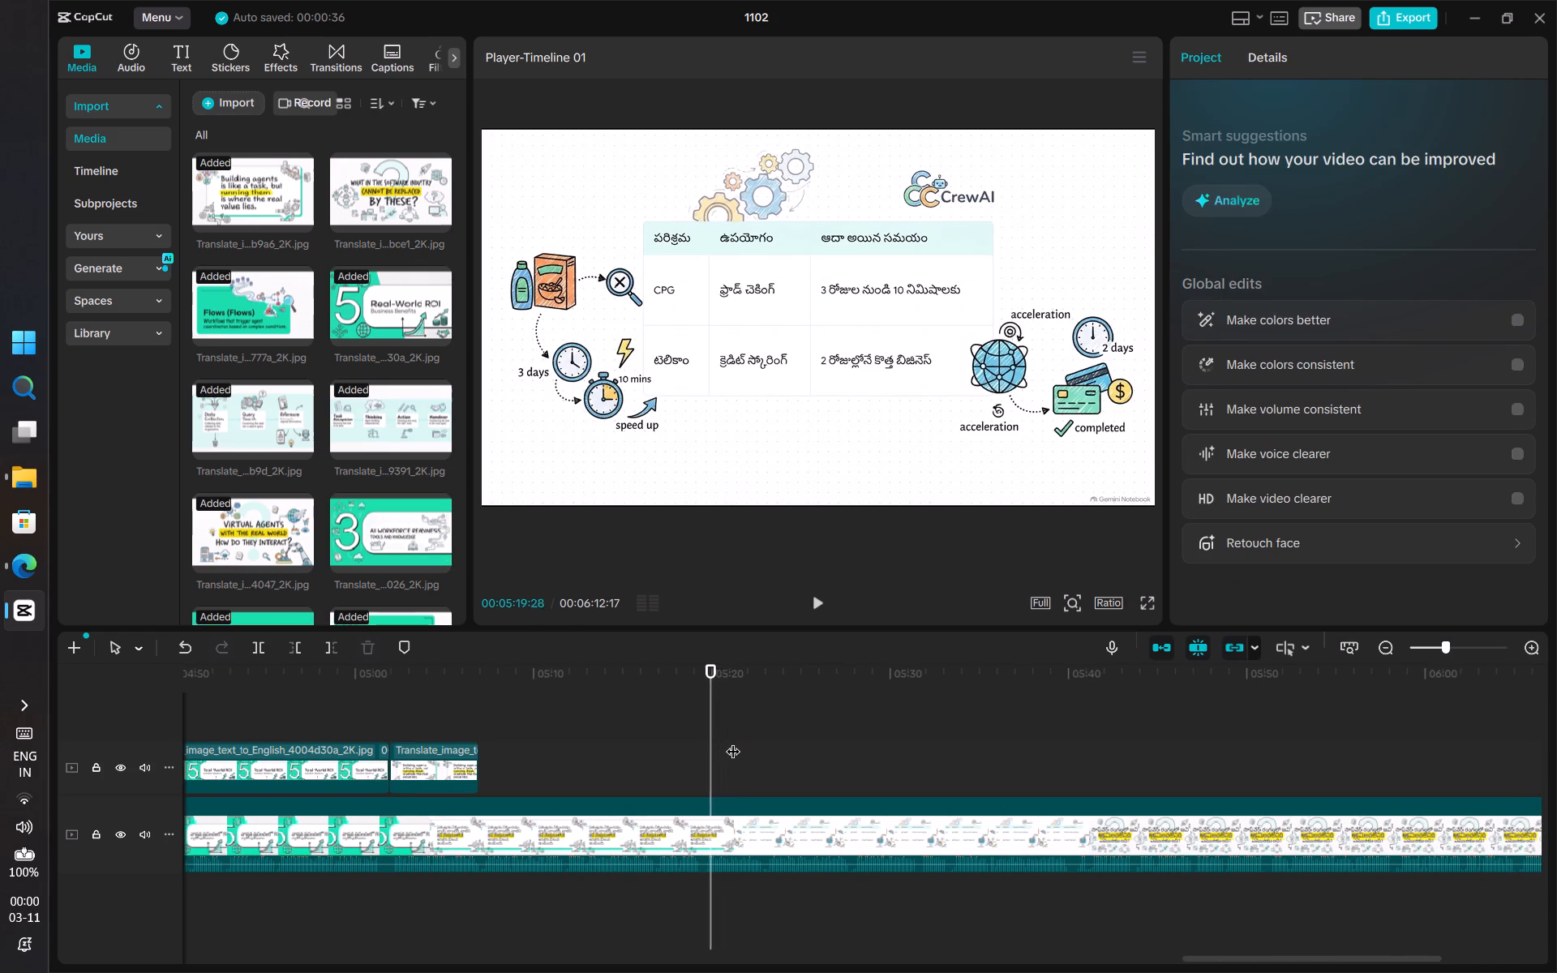
key("Right")
key("Right")
key("Right")
key("Right")
key("Right")
key("Right")
key("Right")
key("Right")
key("Right")
key("Right")
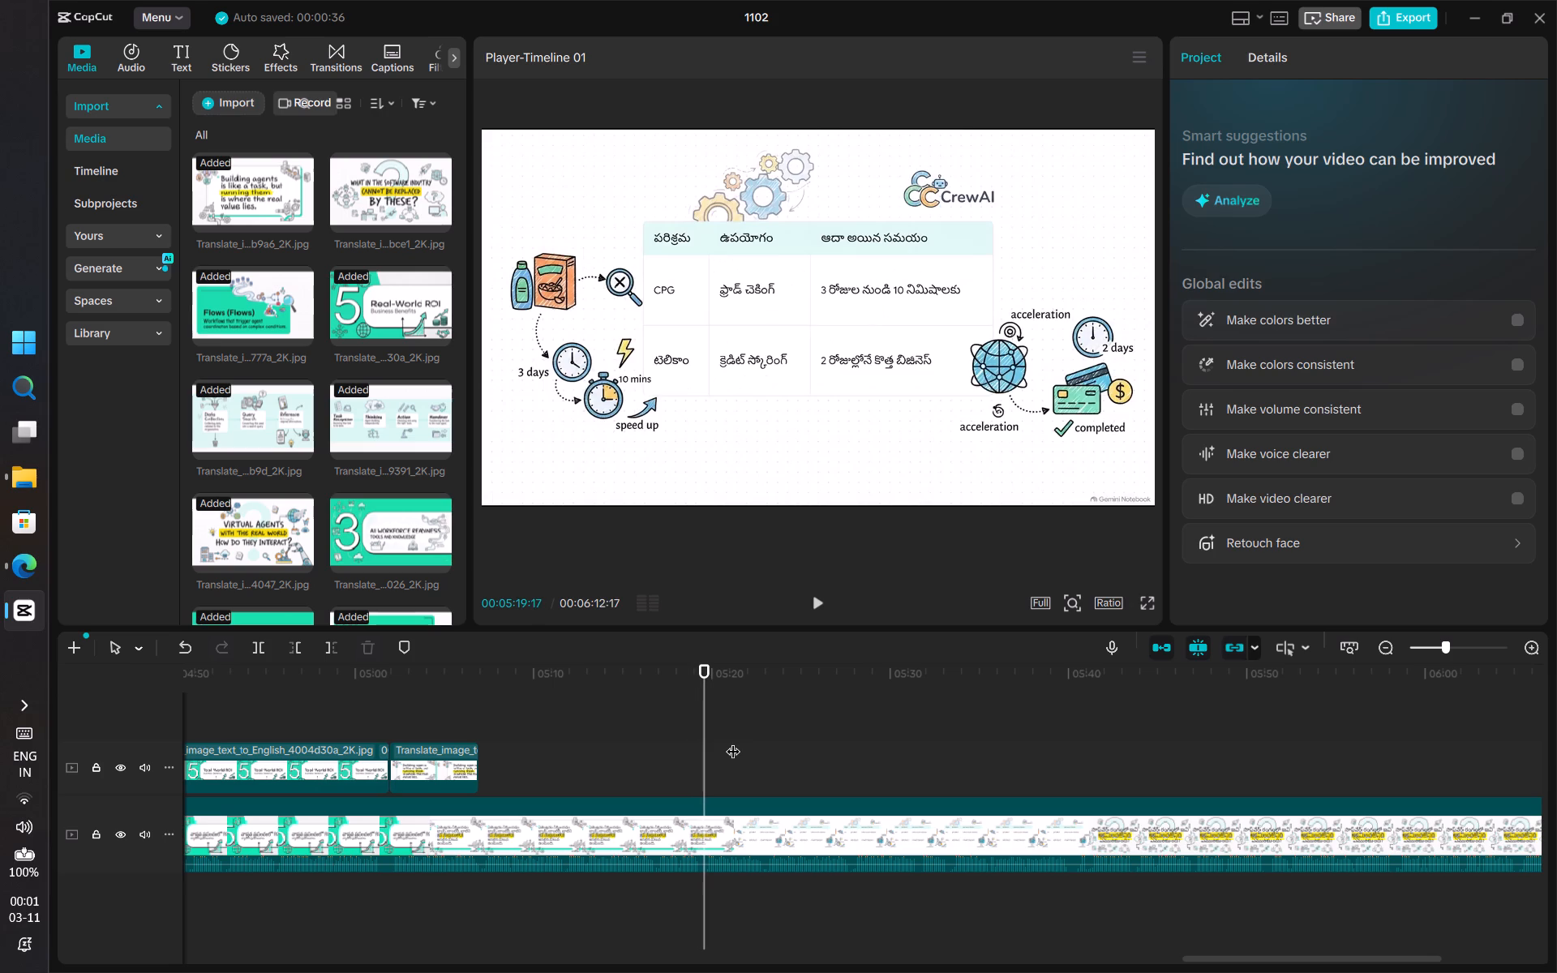
key("Left")
key("Left")
key("Right")
key("Right")
left_click(473, 774)
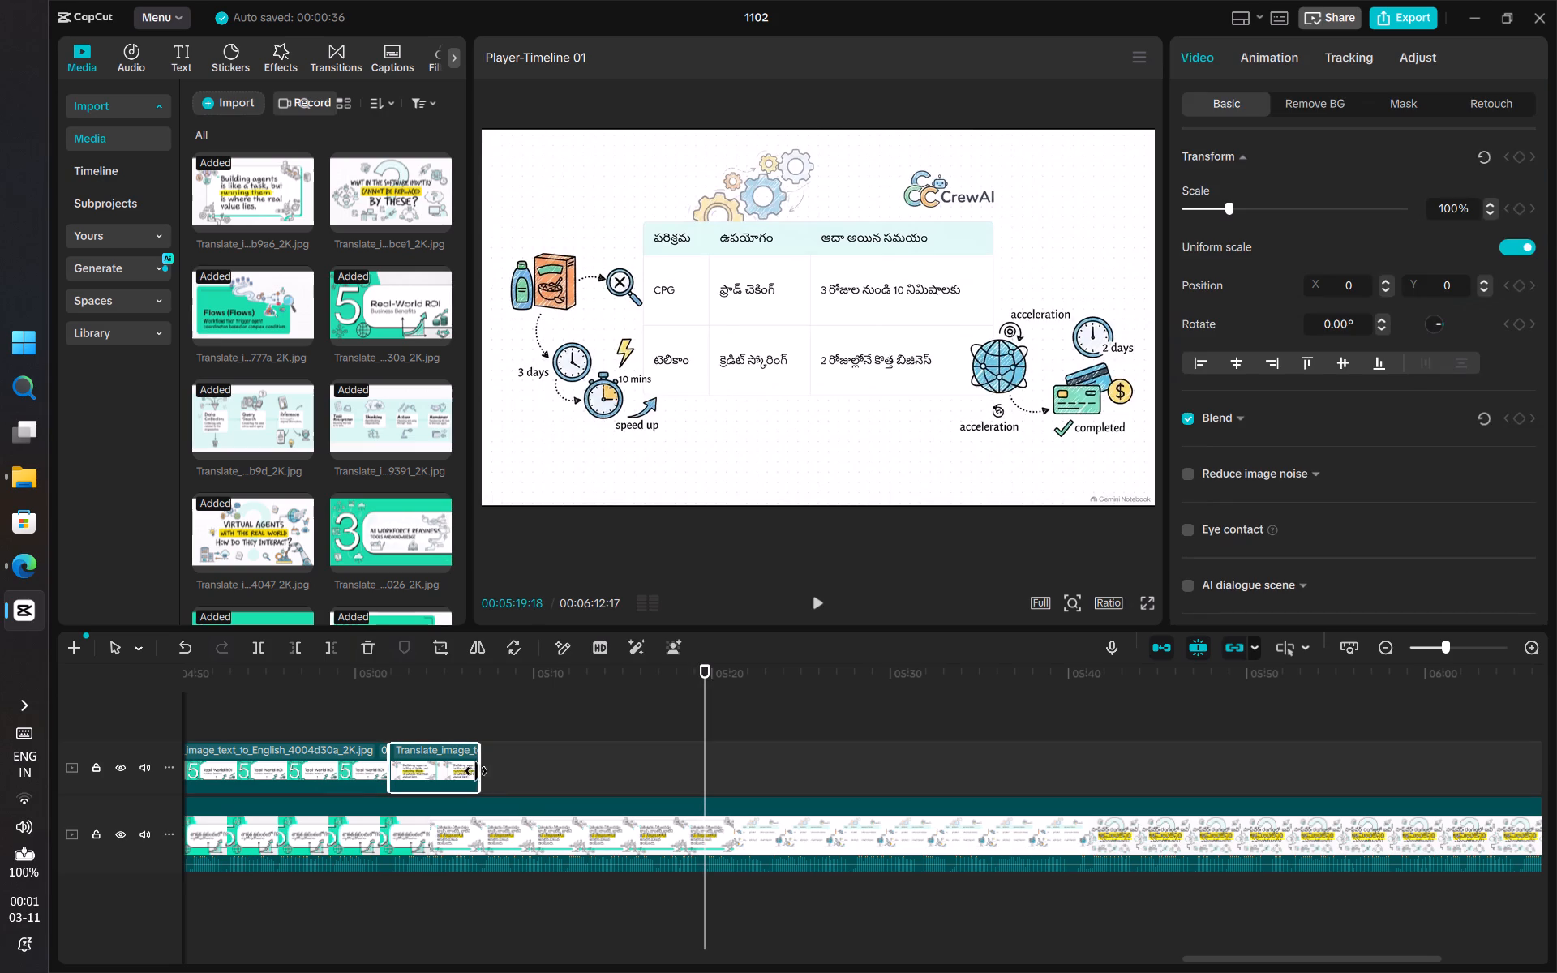
left_click_drag(479, 771, 700, 752)
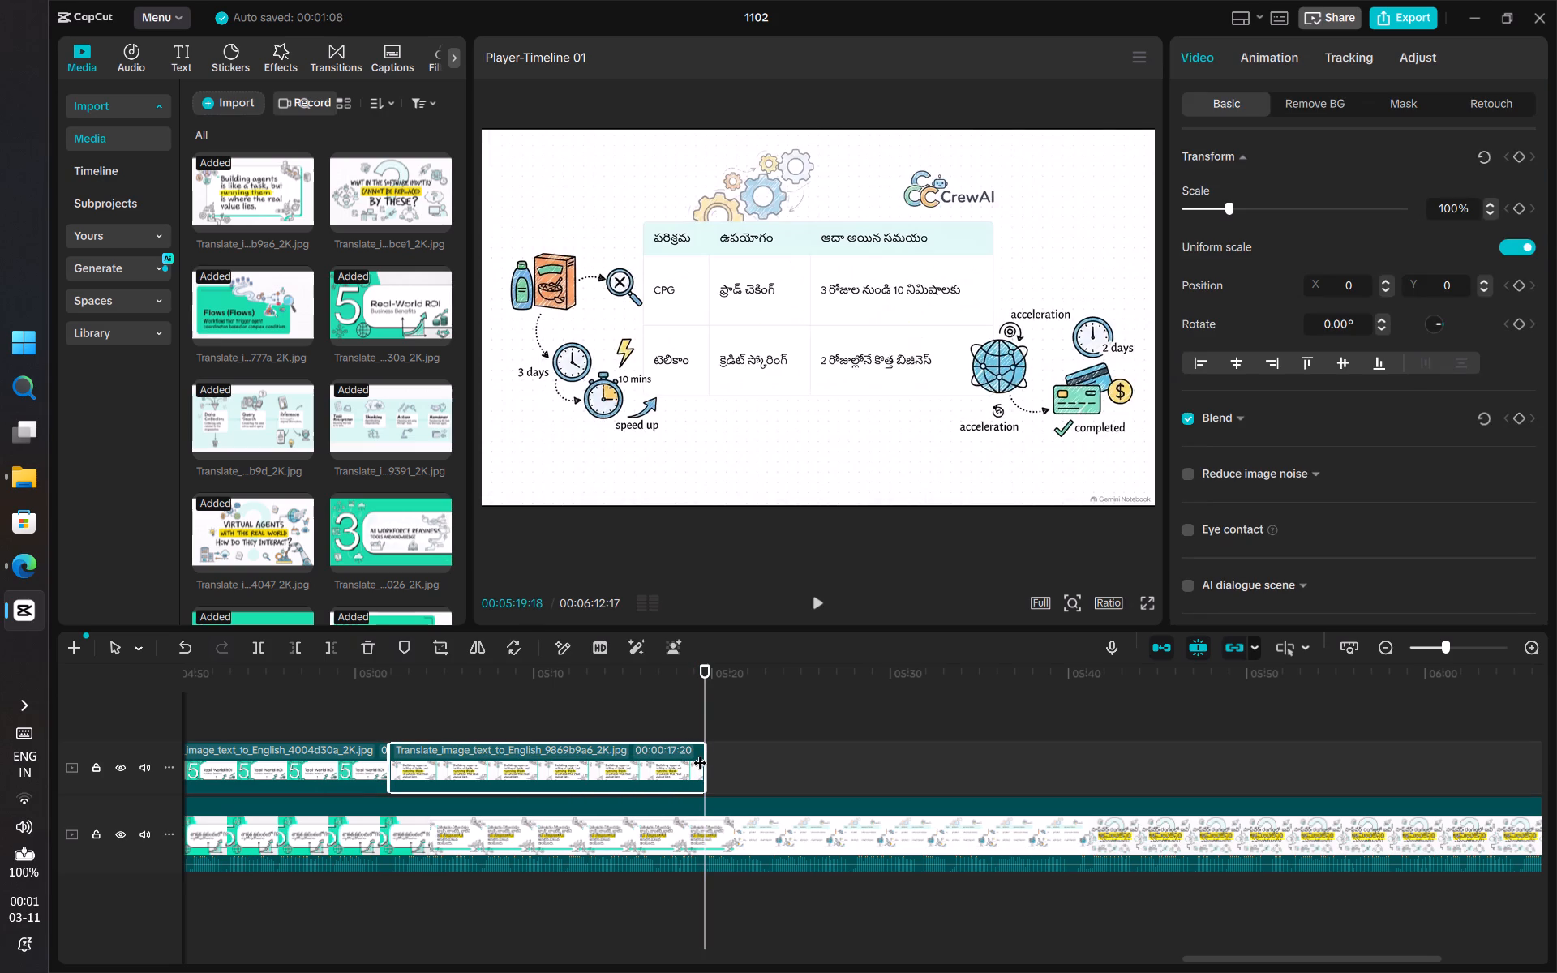
scroll(374, 405, "up", 4)
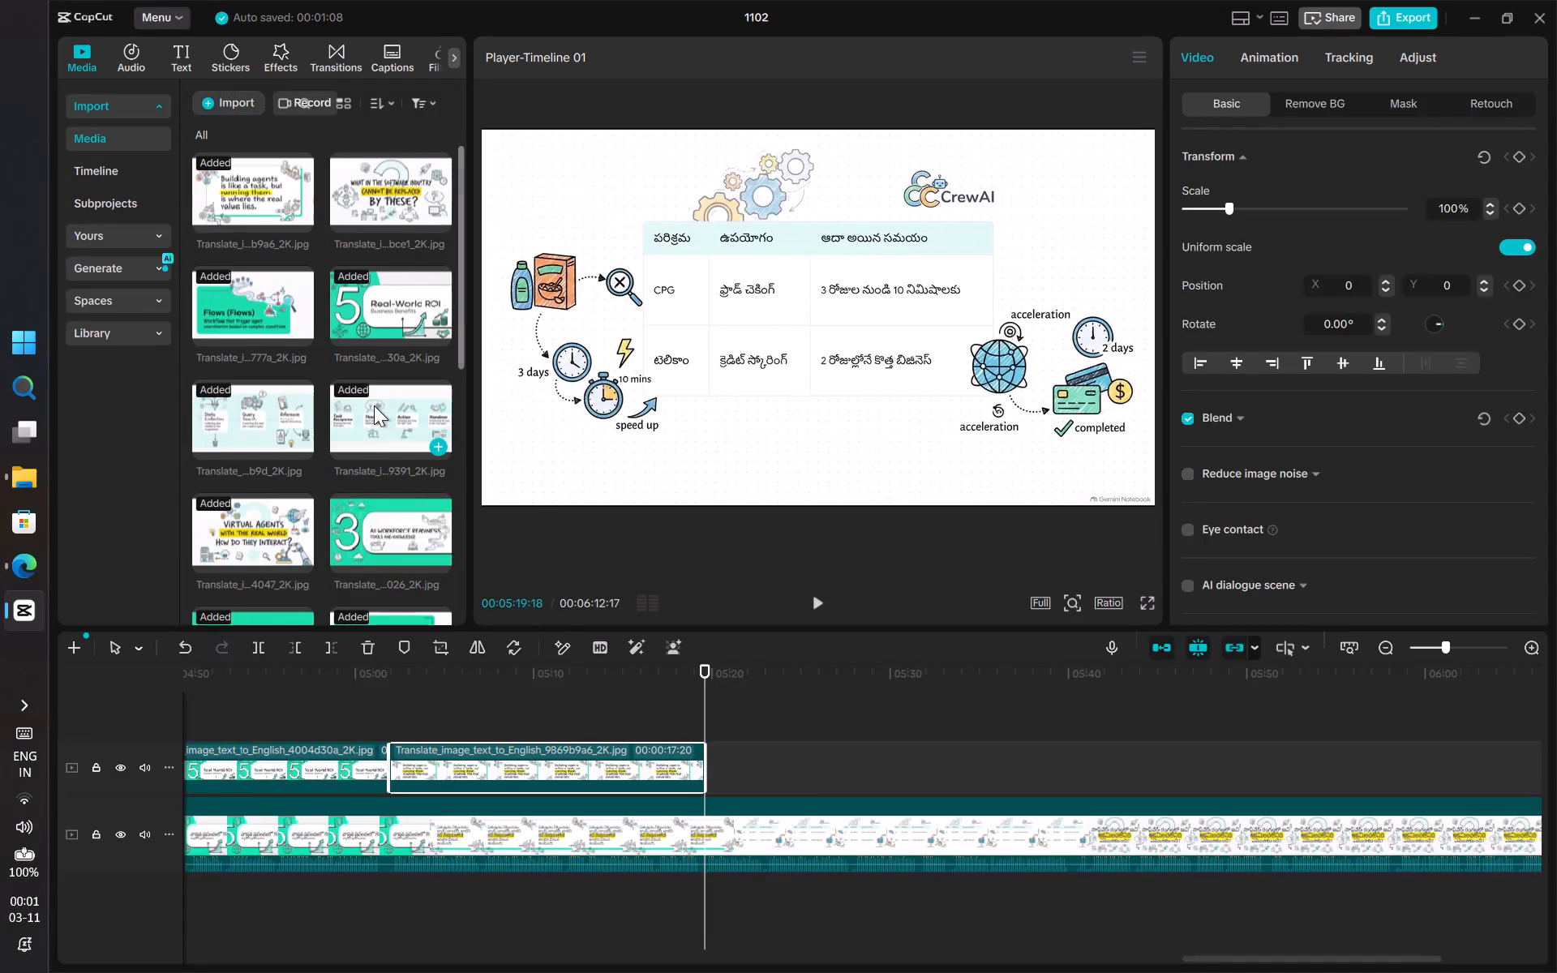
scroll(374, 405, "up", 4)
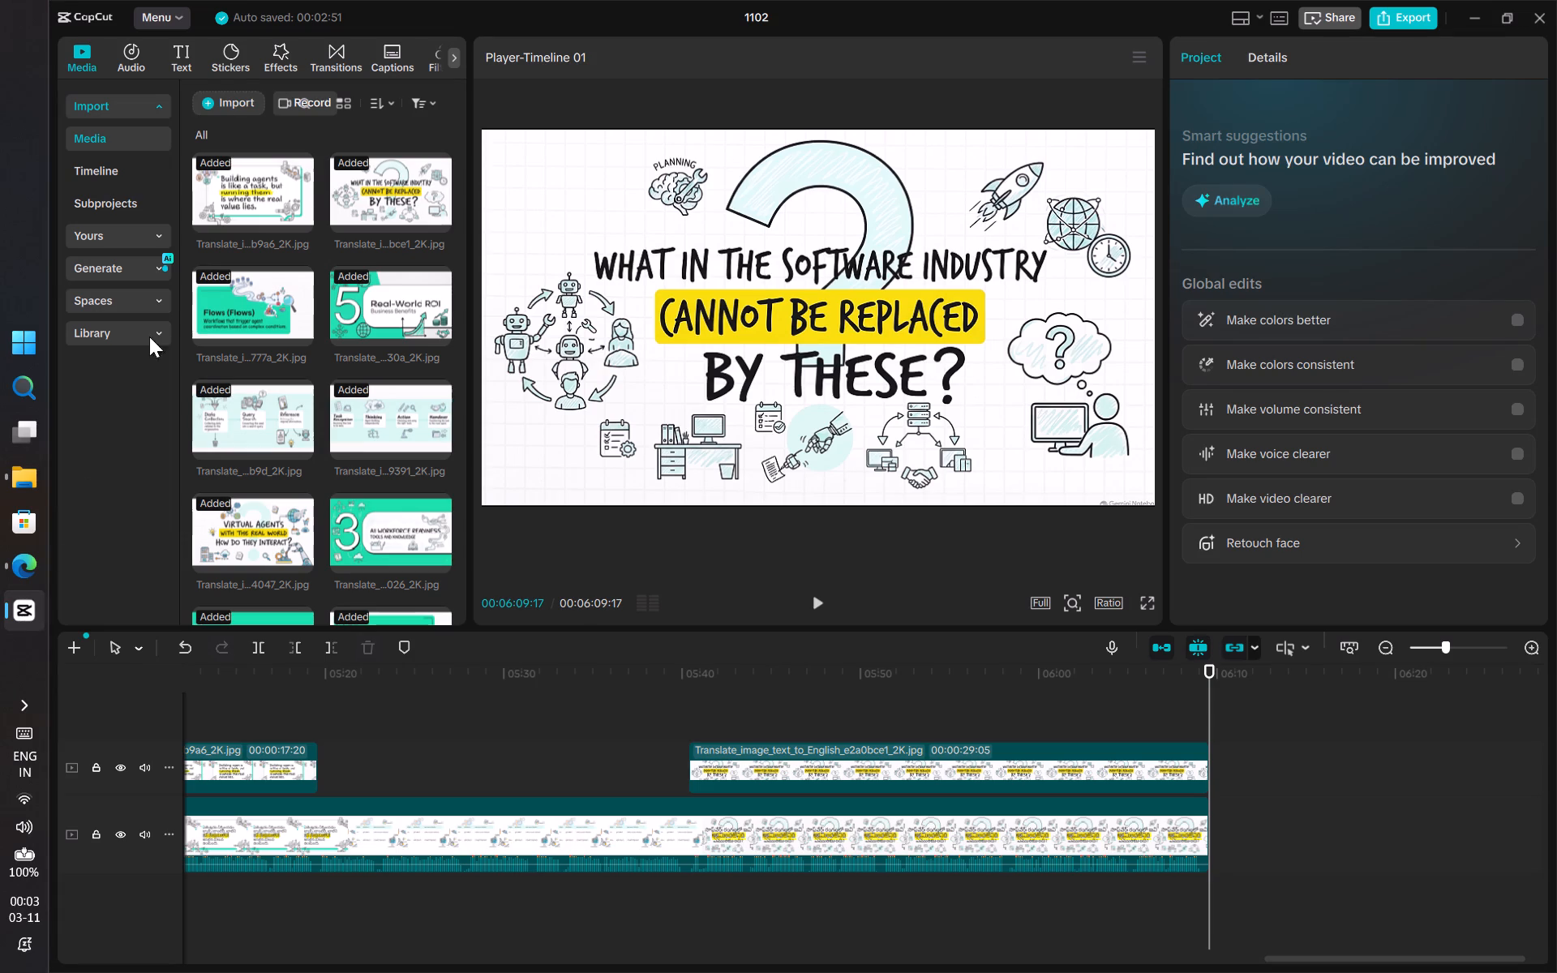
left_click(240, 108)
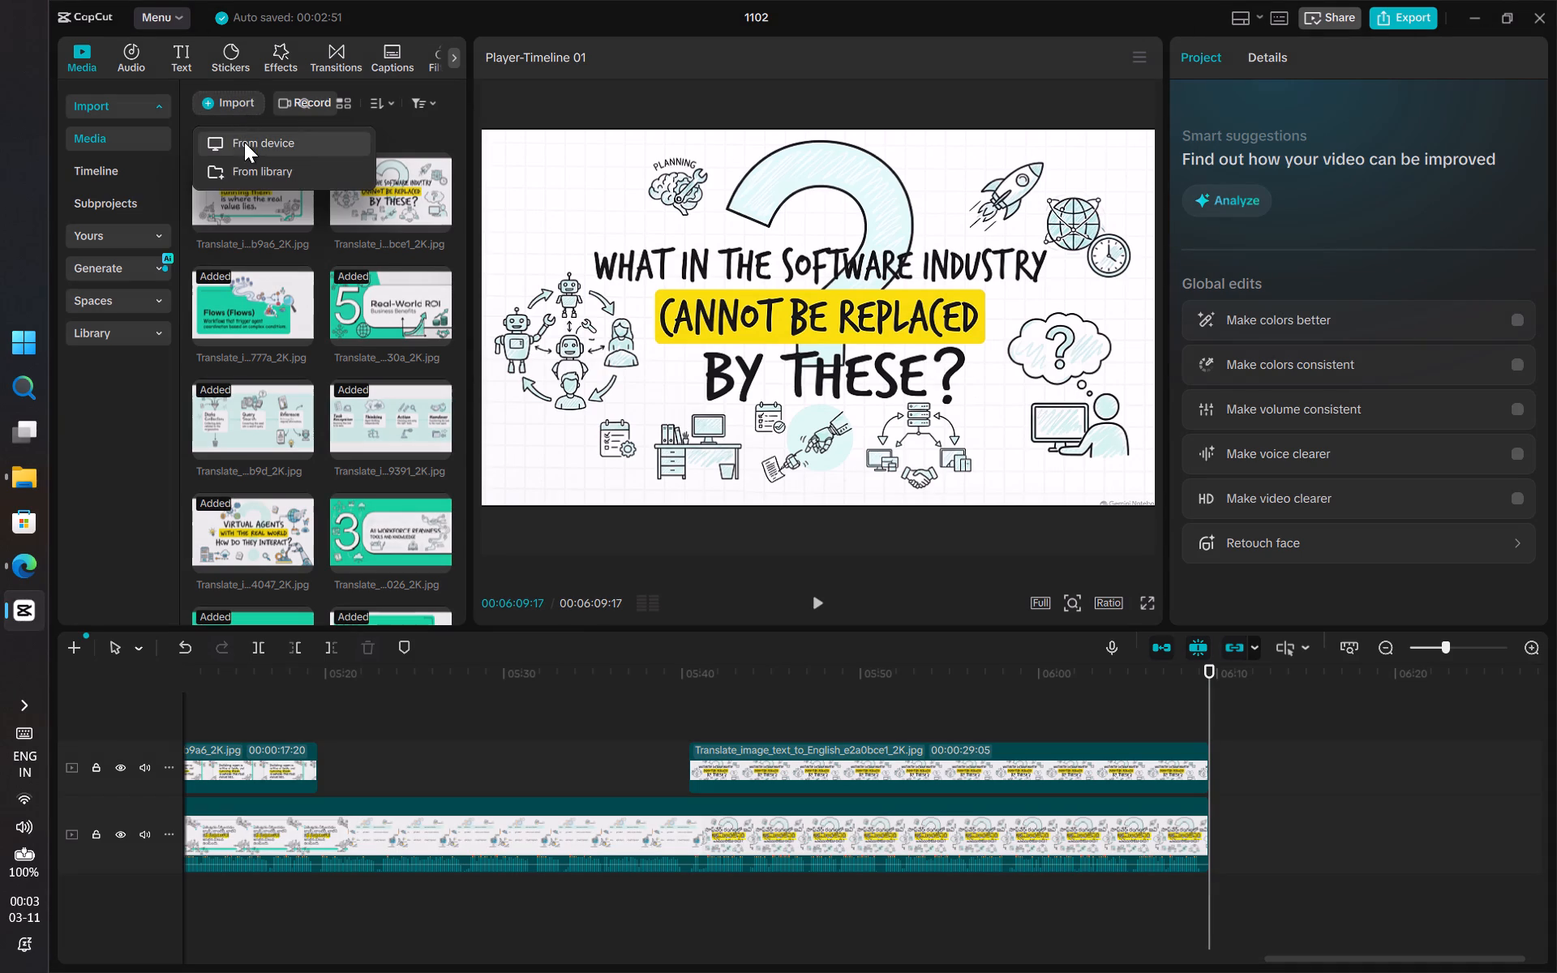
left_click(244, 142)
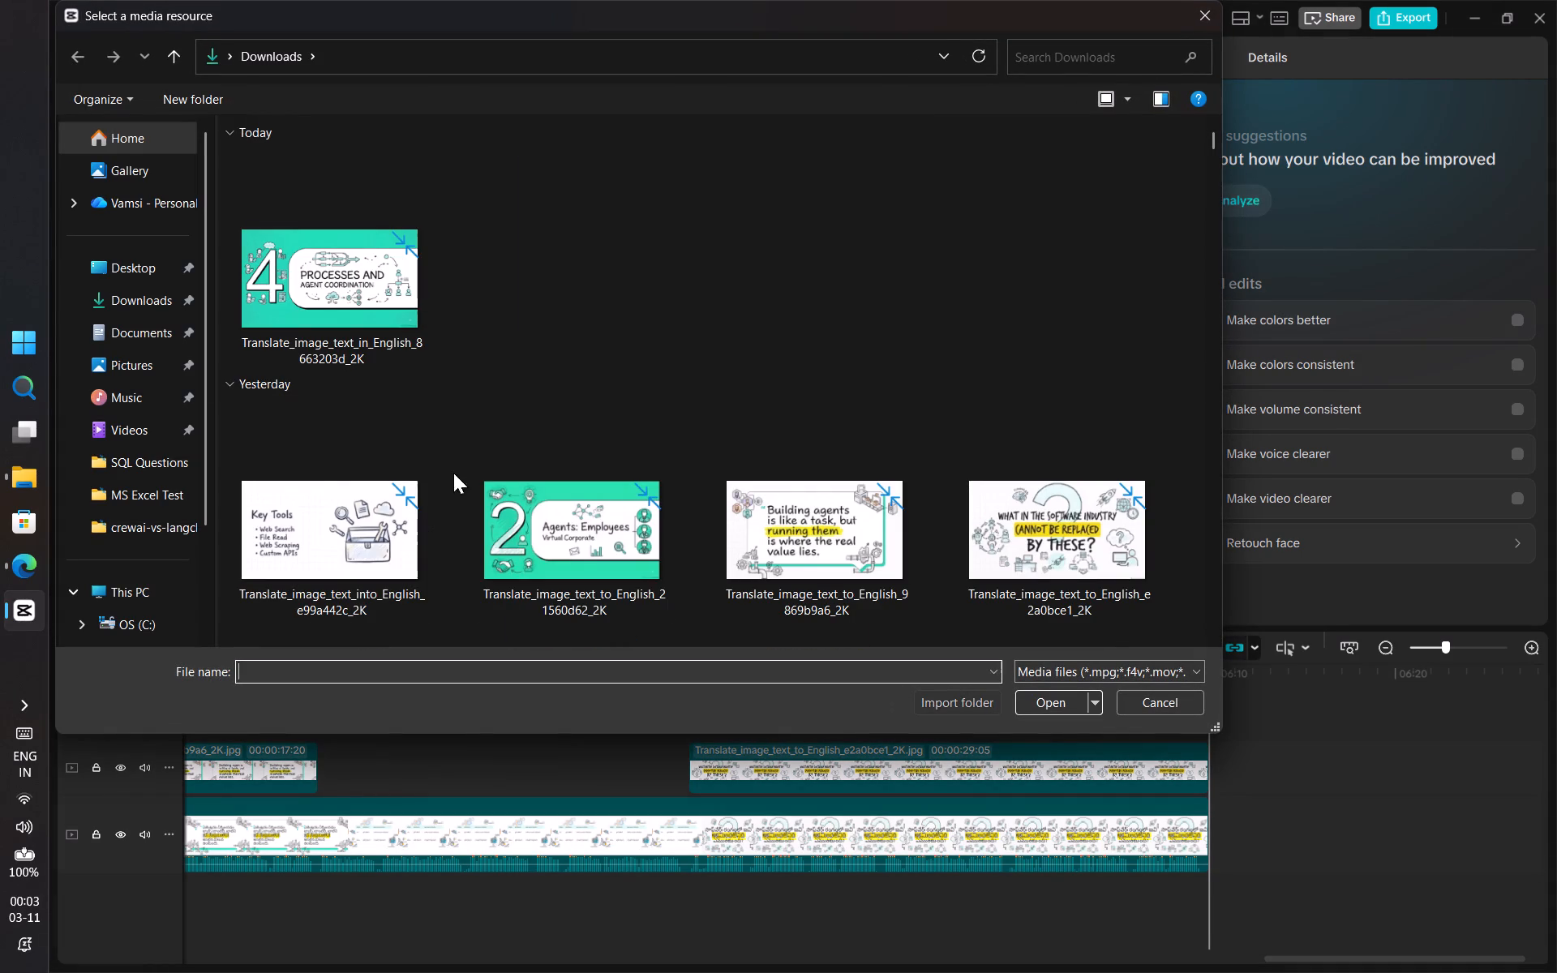
left_click(576, 521)
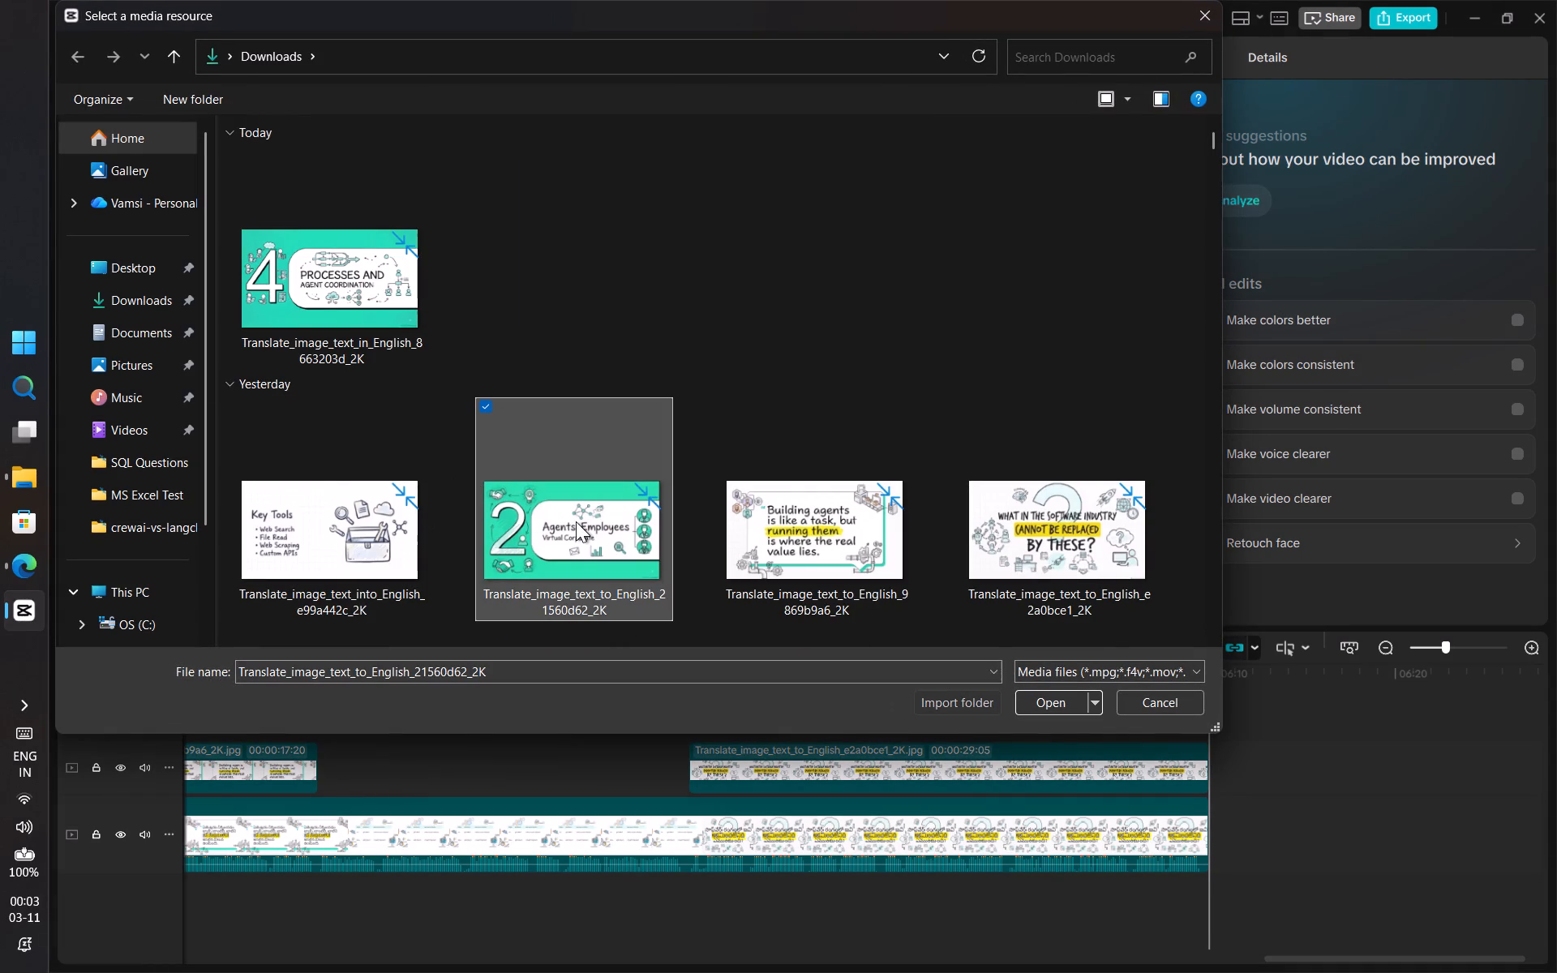
key("shift+Left")
key("shift+Left")
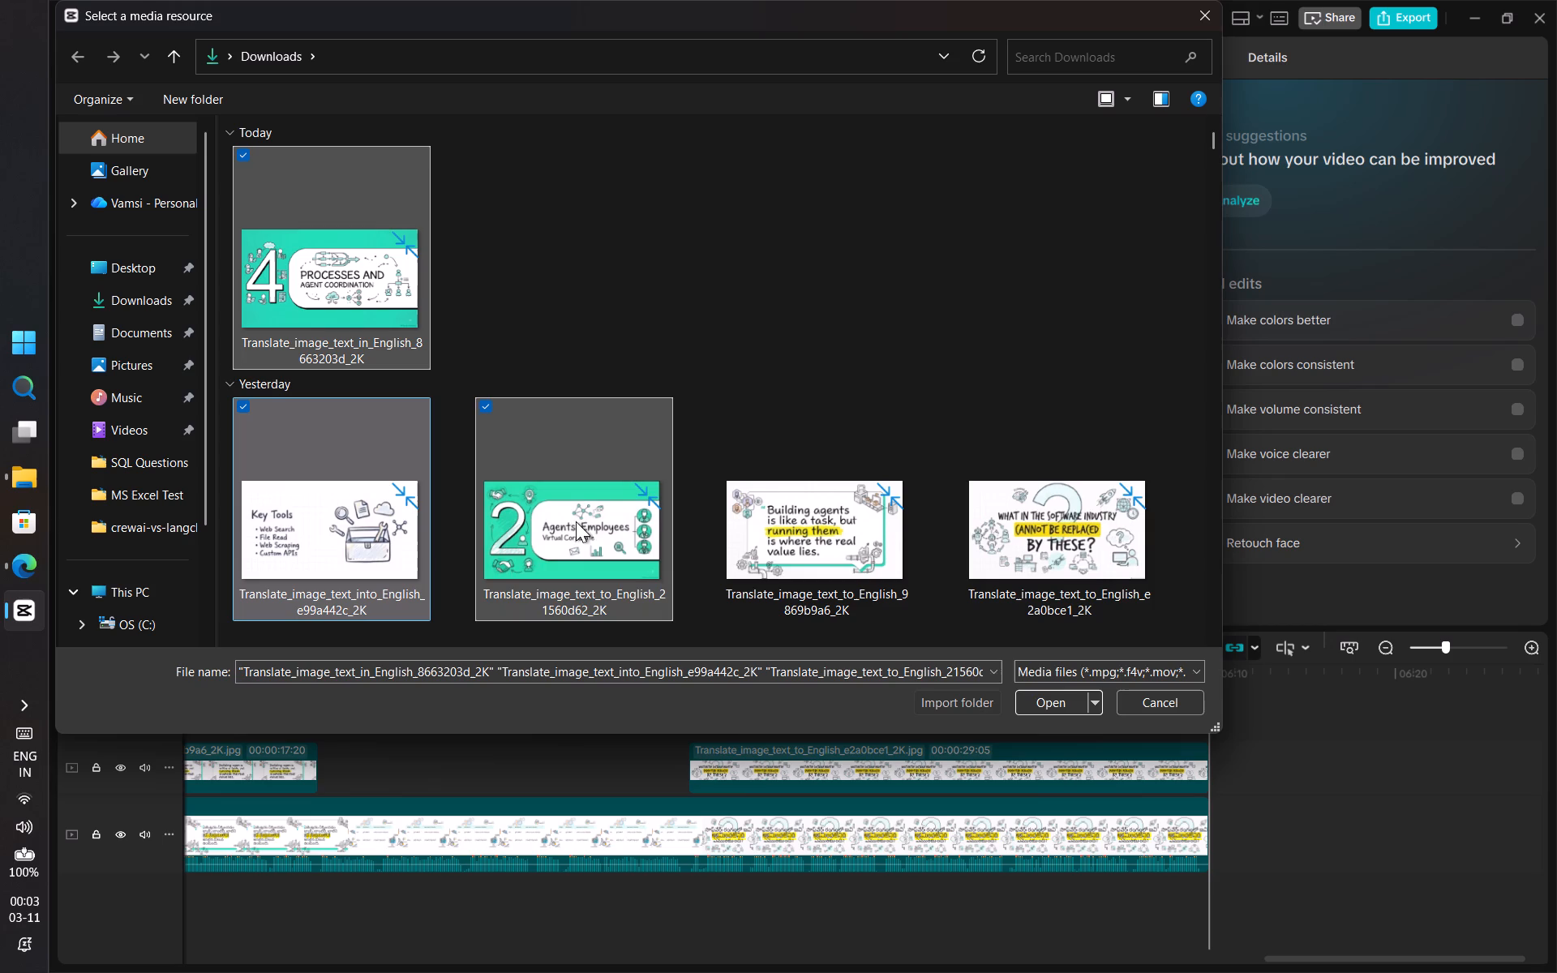
left_click(1054, 697)
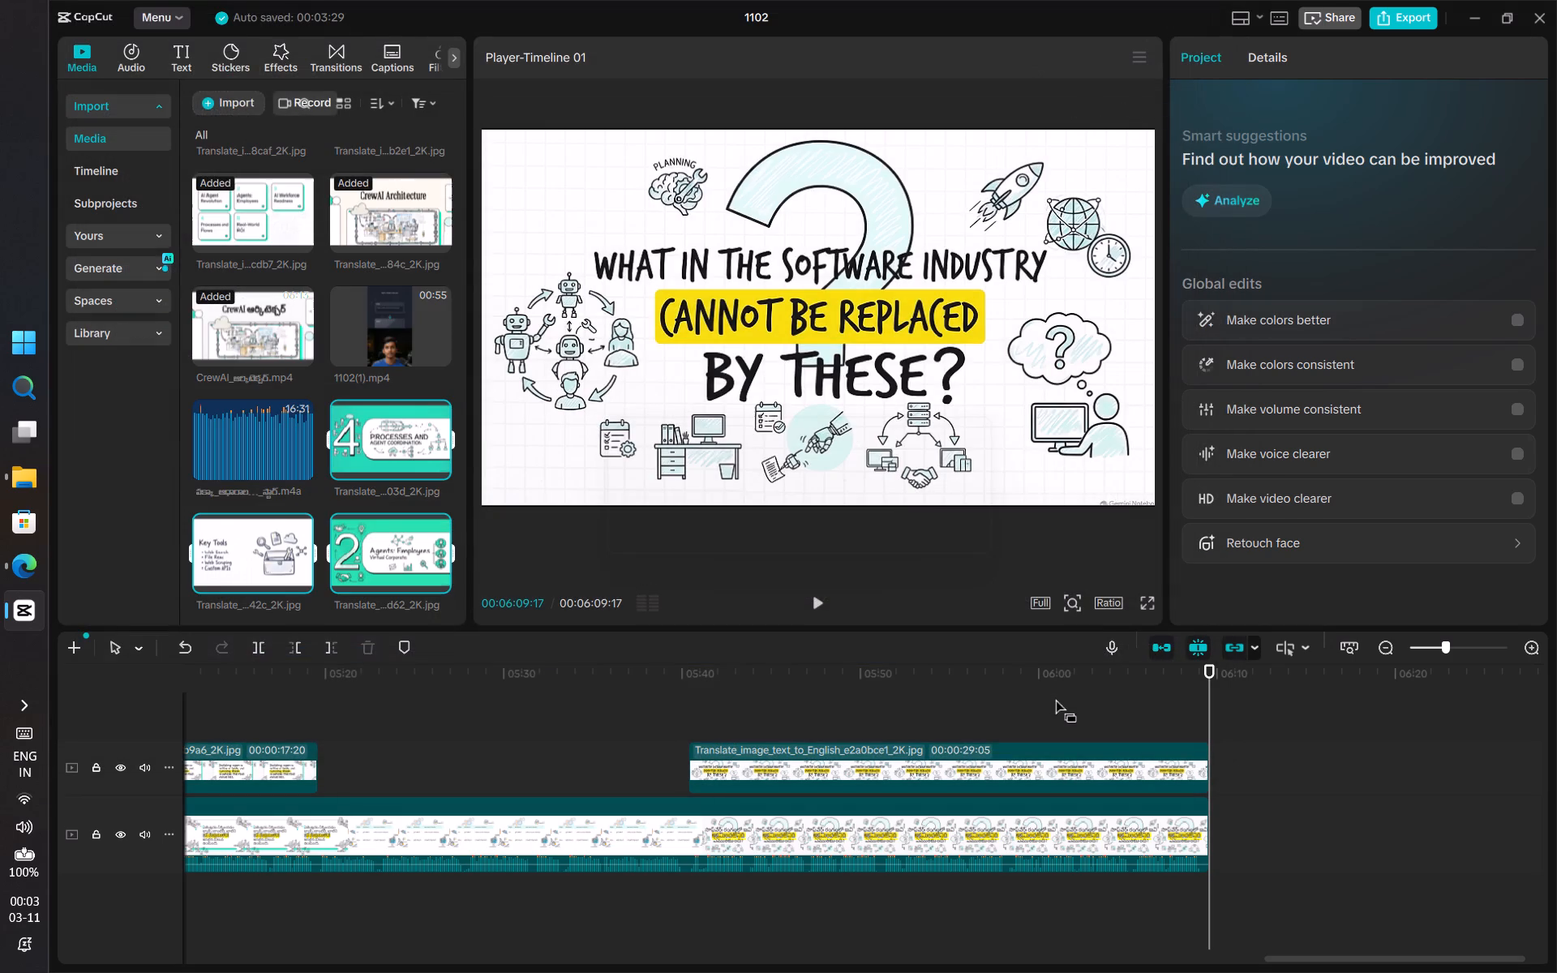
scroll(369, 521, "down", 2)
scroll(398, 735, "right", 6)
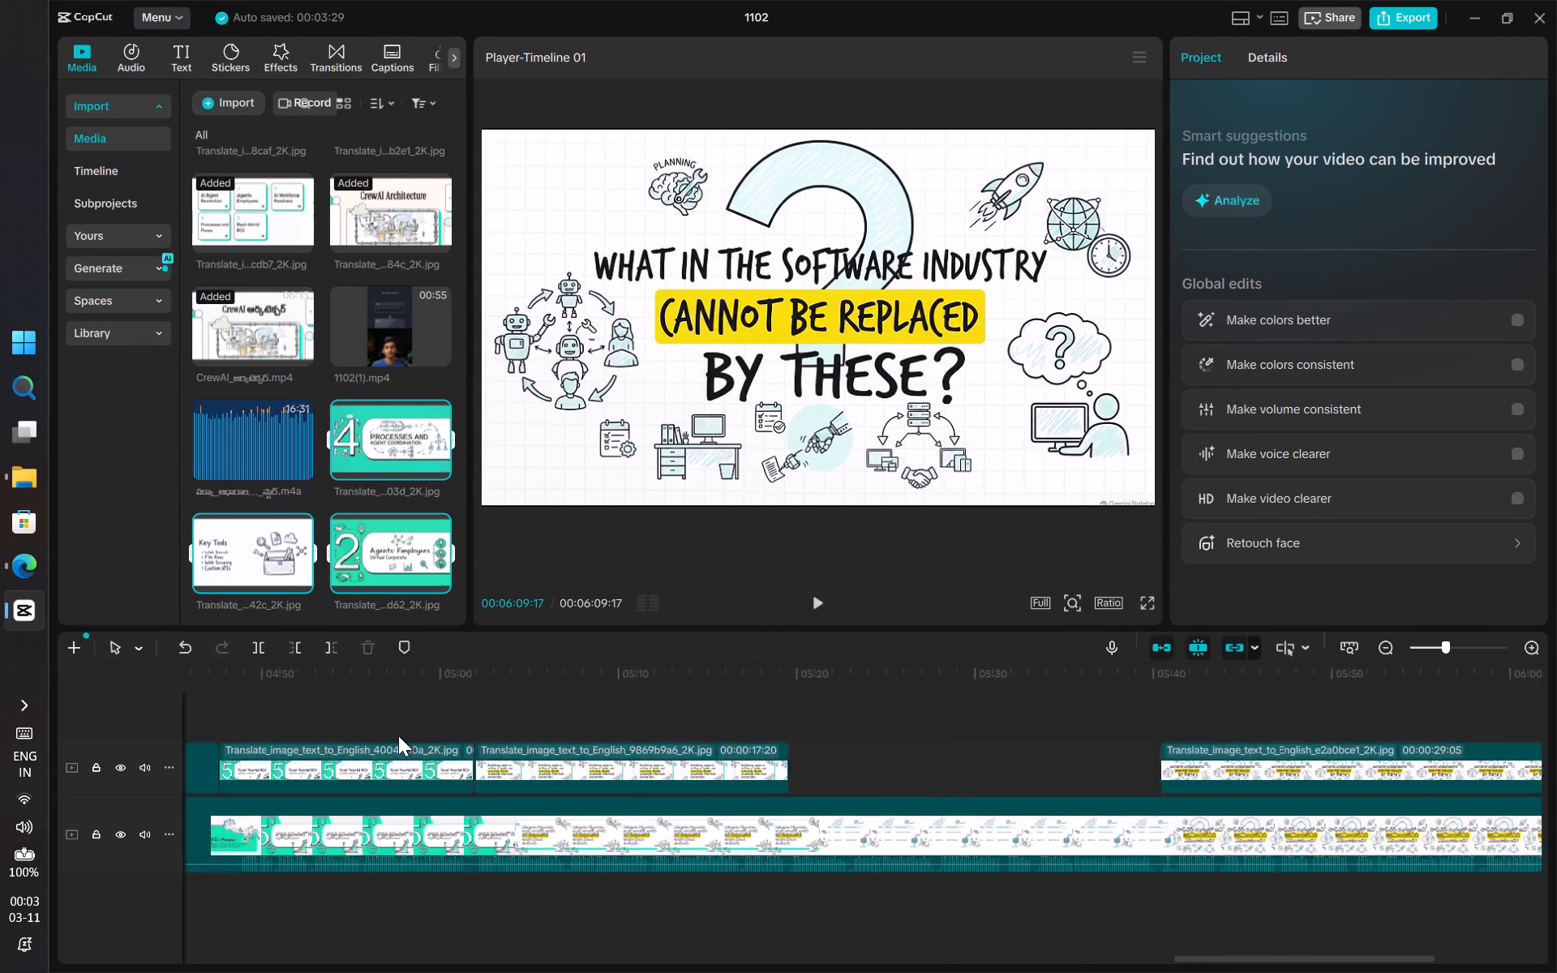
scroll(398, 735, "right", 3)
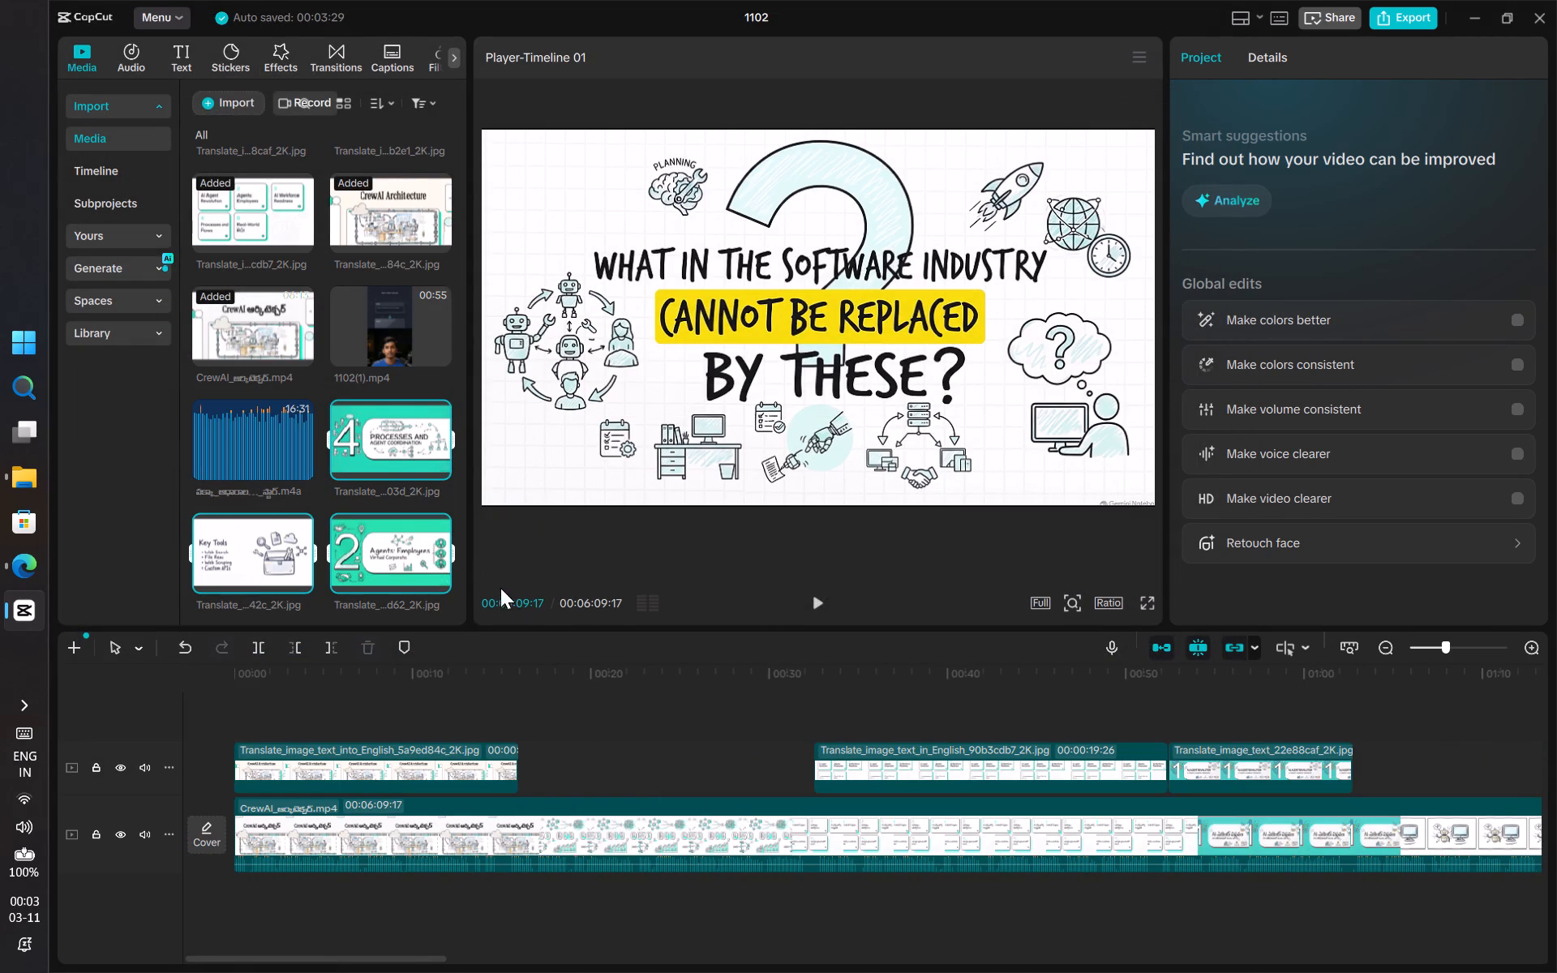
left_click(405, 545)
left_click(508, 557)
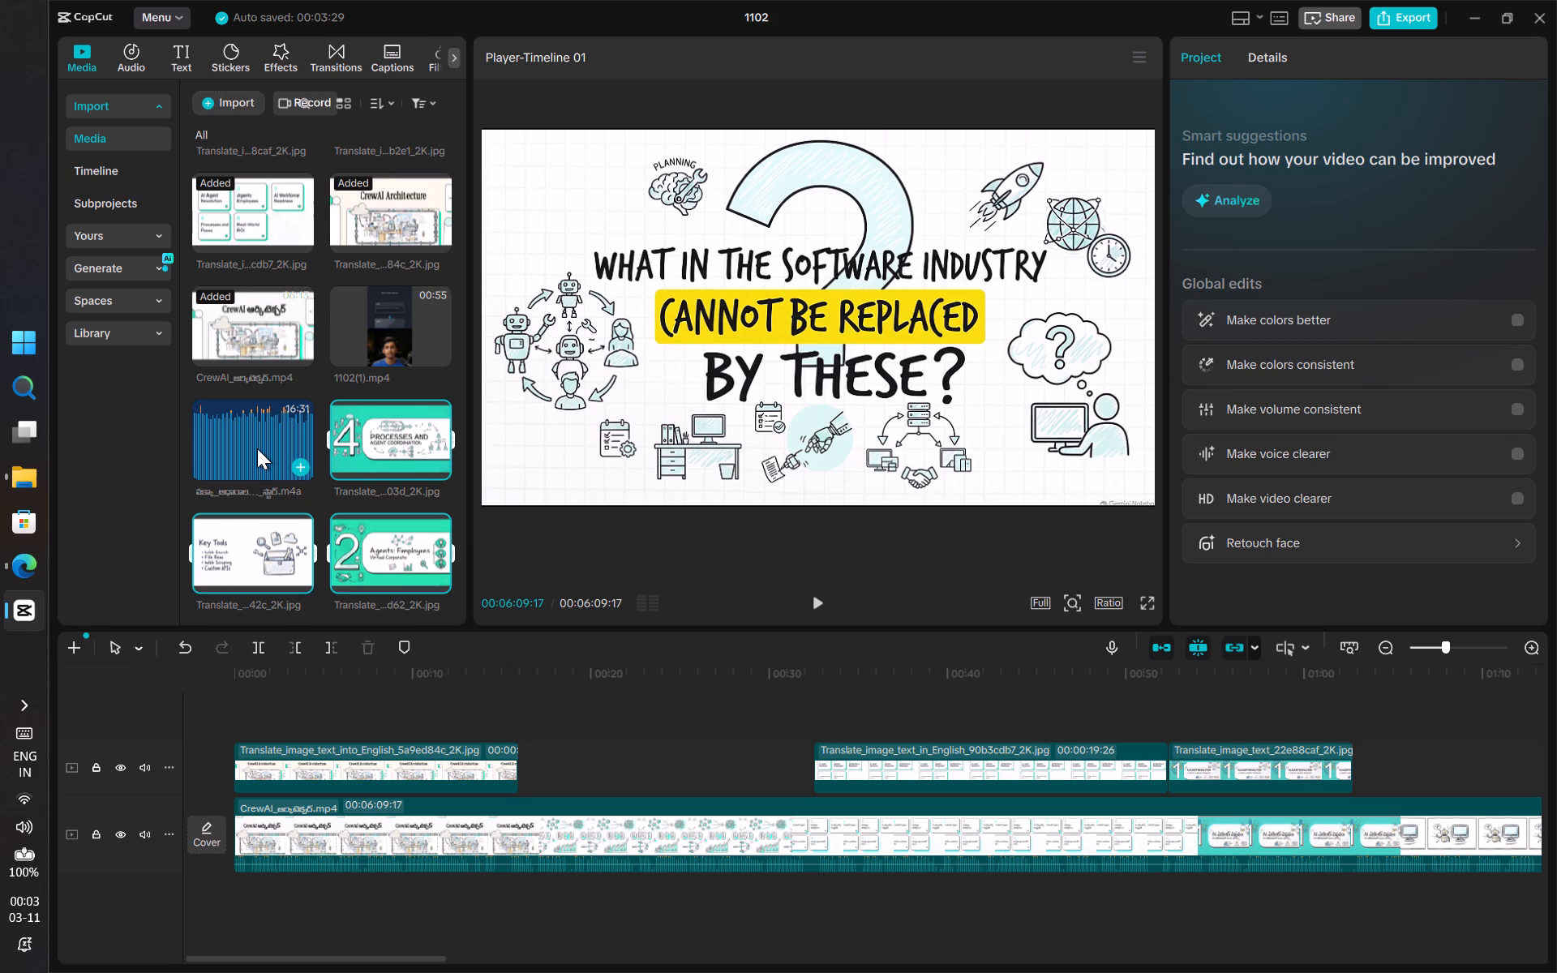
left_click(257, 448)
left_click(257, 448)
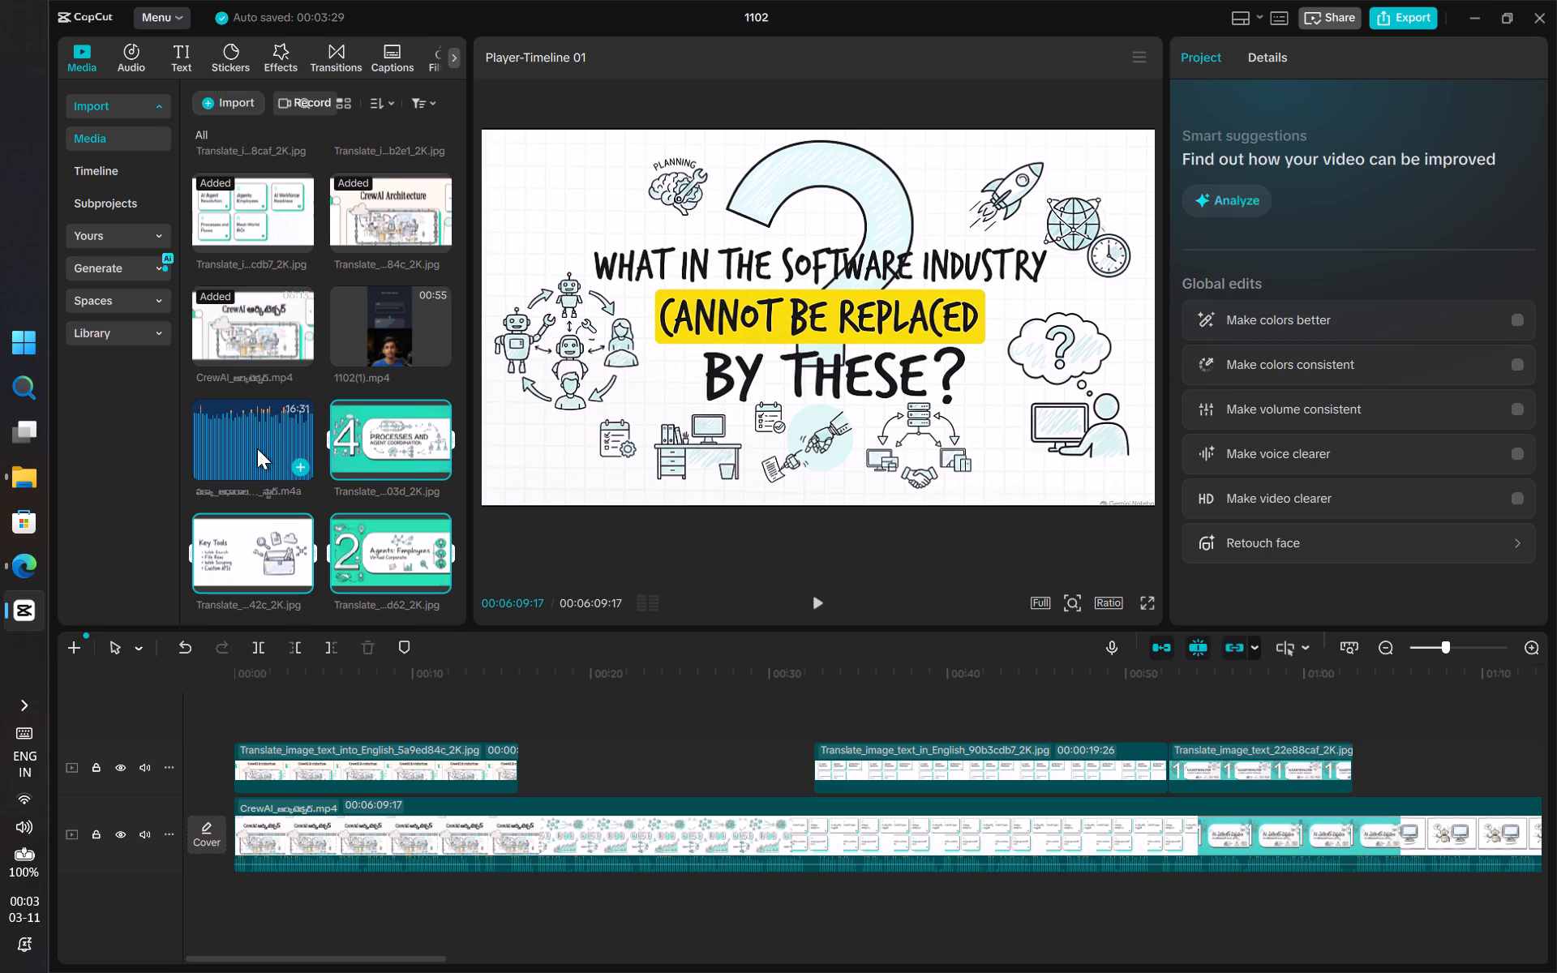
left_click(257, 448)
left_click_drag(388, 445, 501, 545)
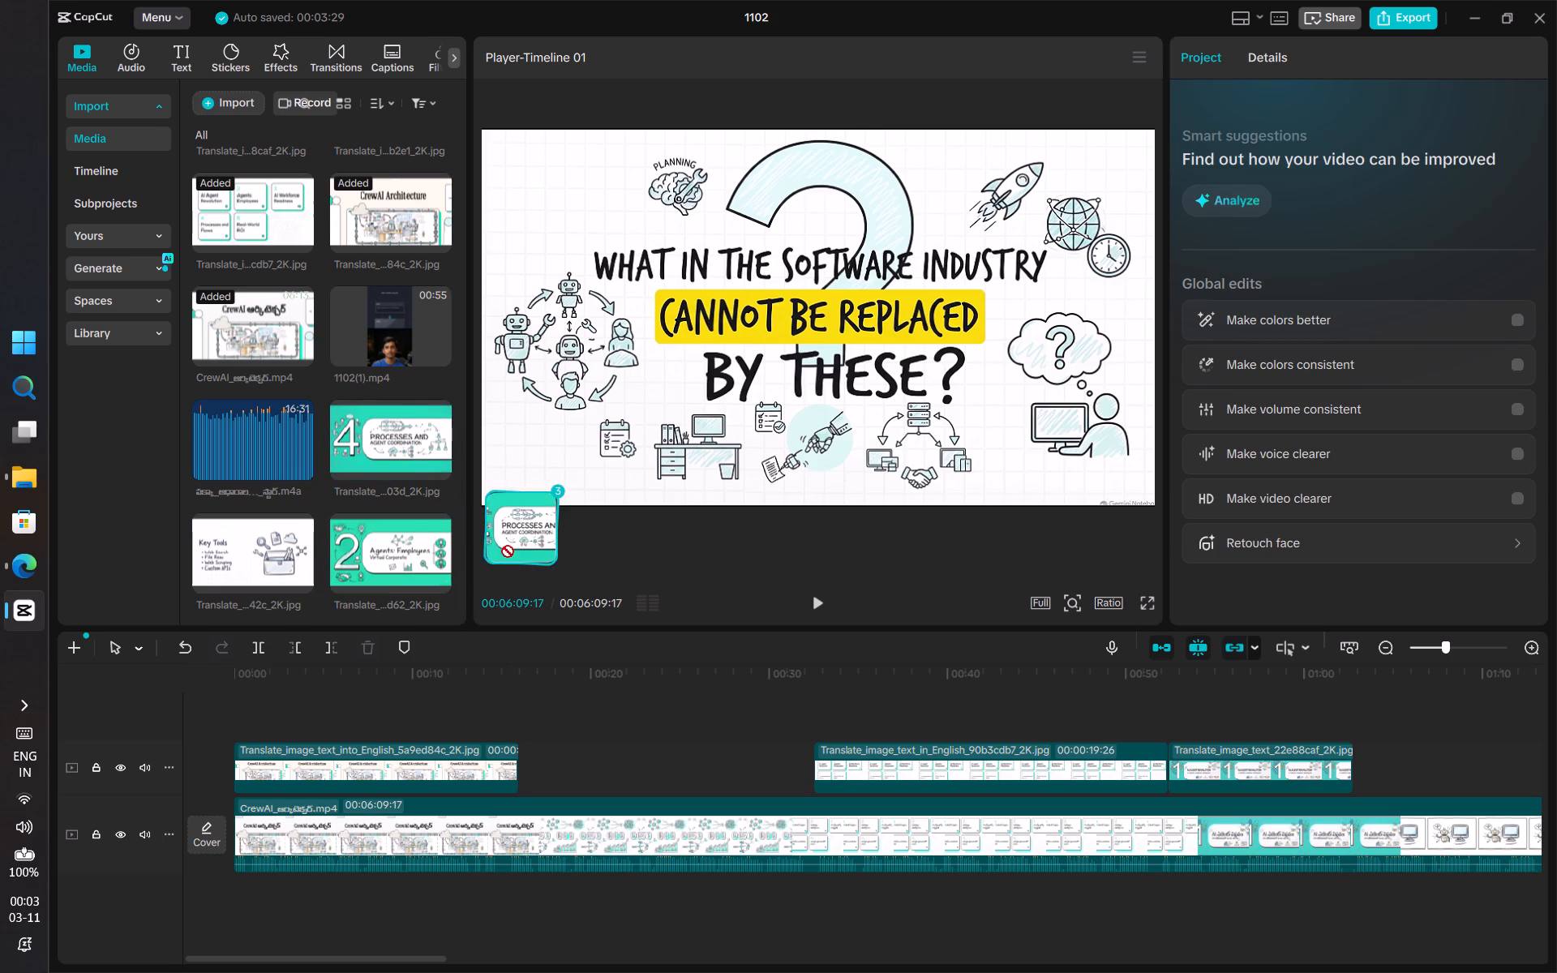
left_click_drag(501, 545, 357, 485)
Overlay the English "2 Agents: Employees" image from about 00:01:25, stretching its end to meet the following green slide overlay.
left_click(345, 346)
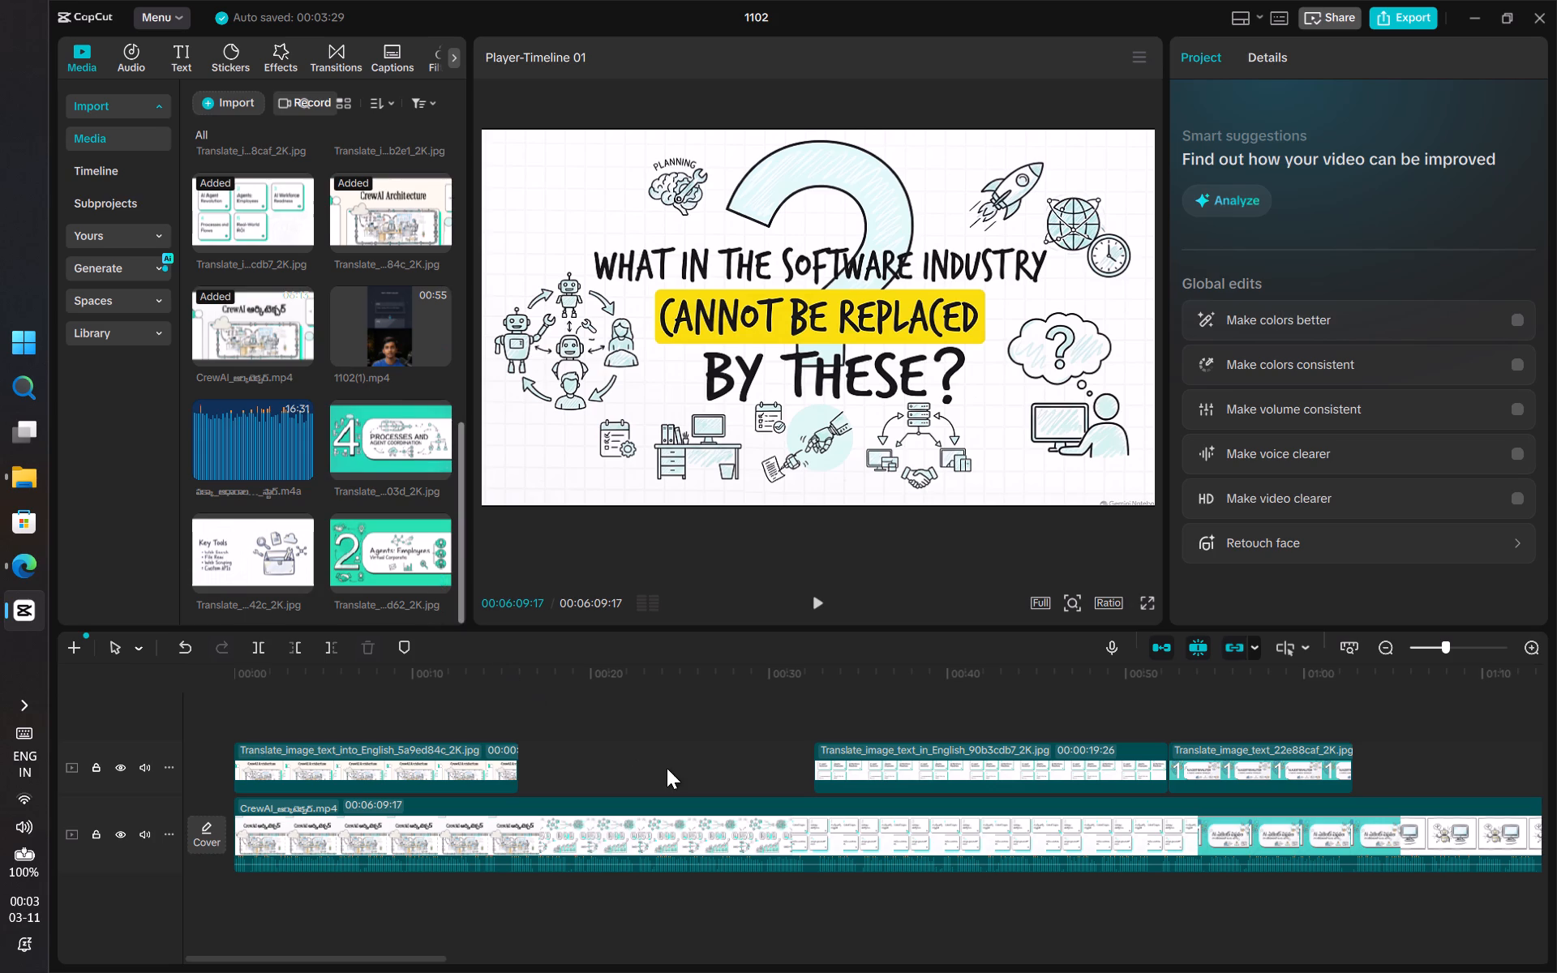
scroll(729, 810, "left", 2)
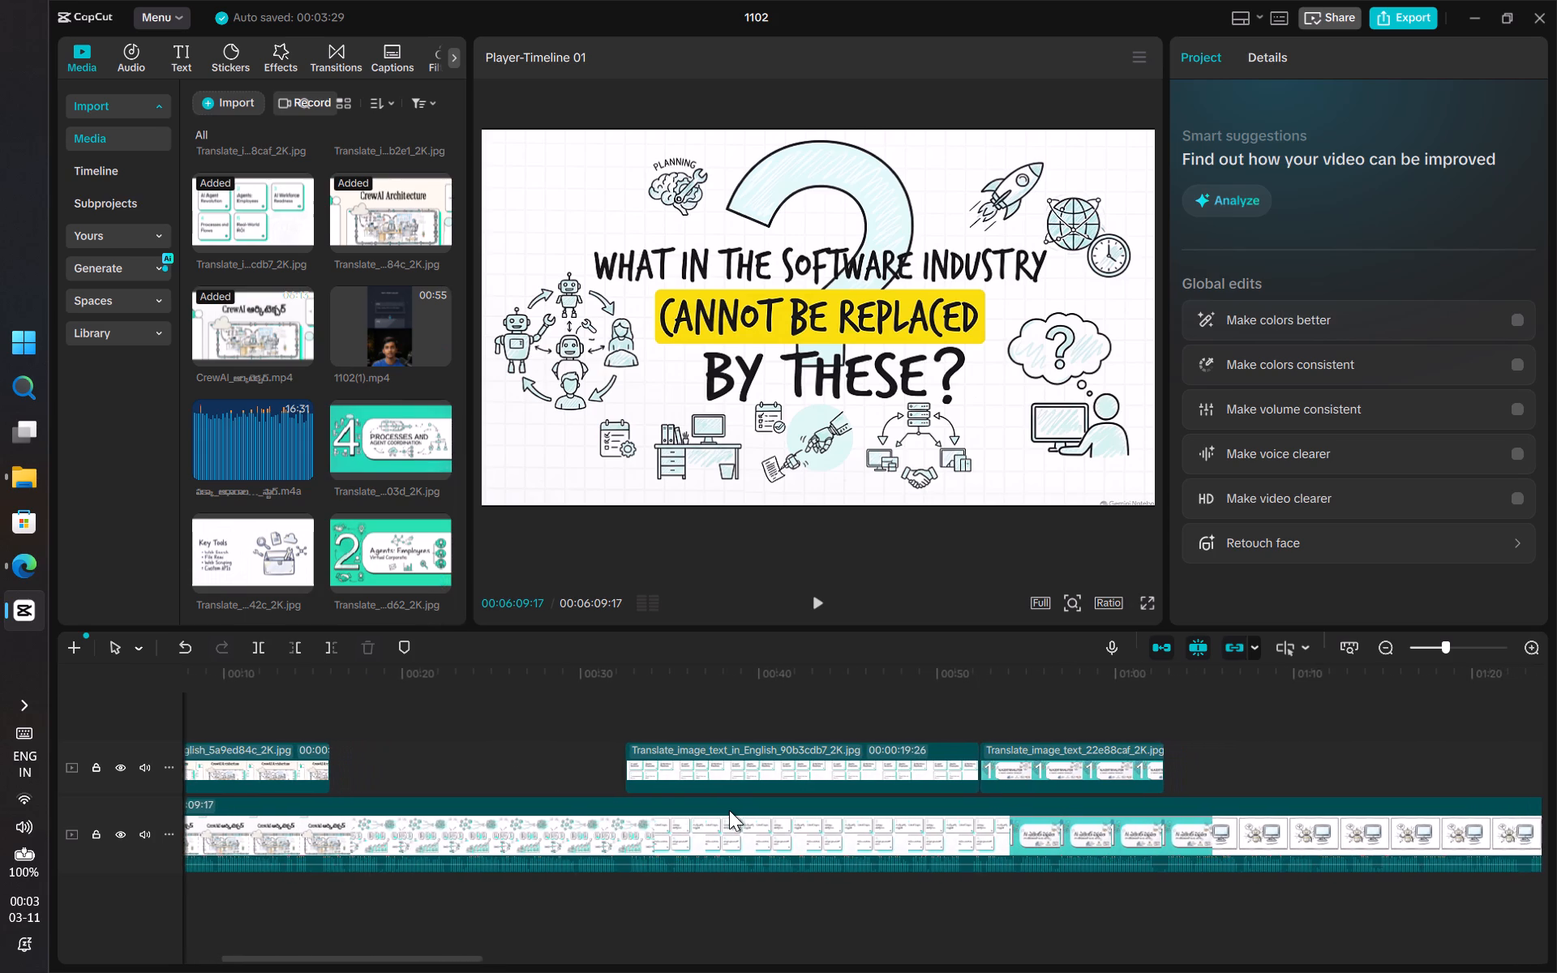
scroll(729, 810, "left", 3)
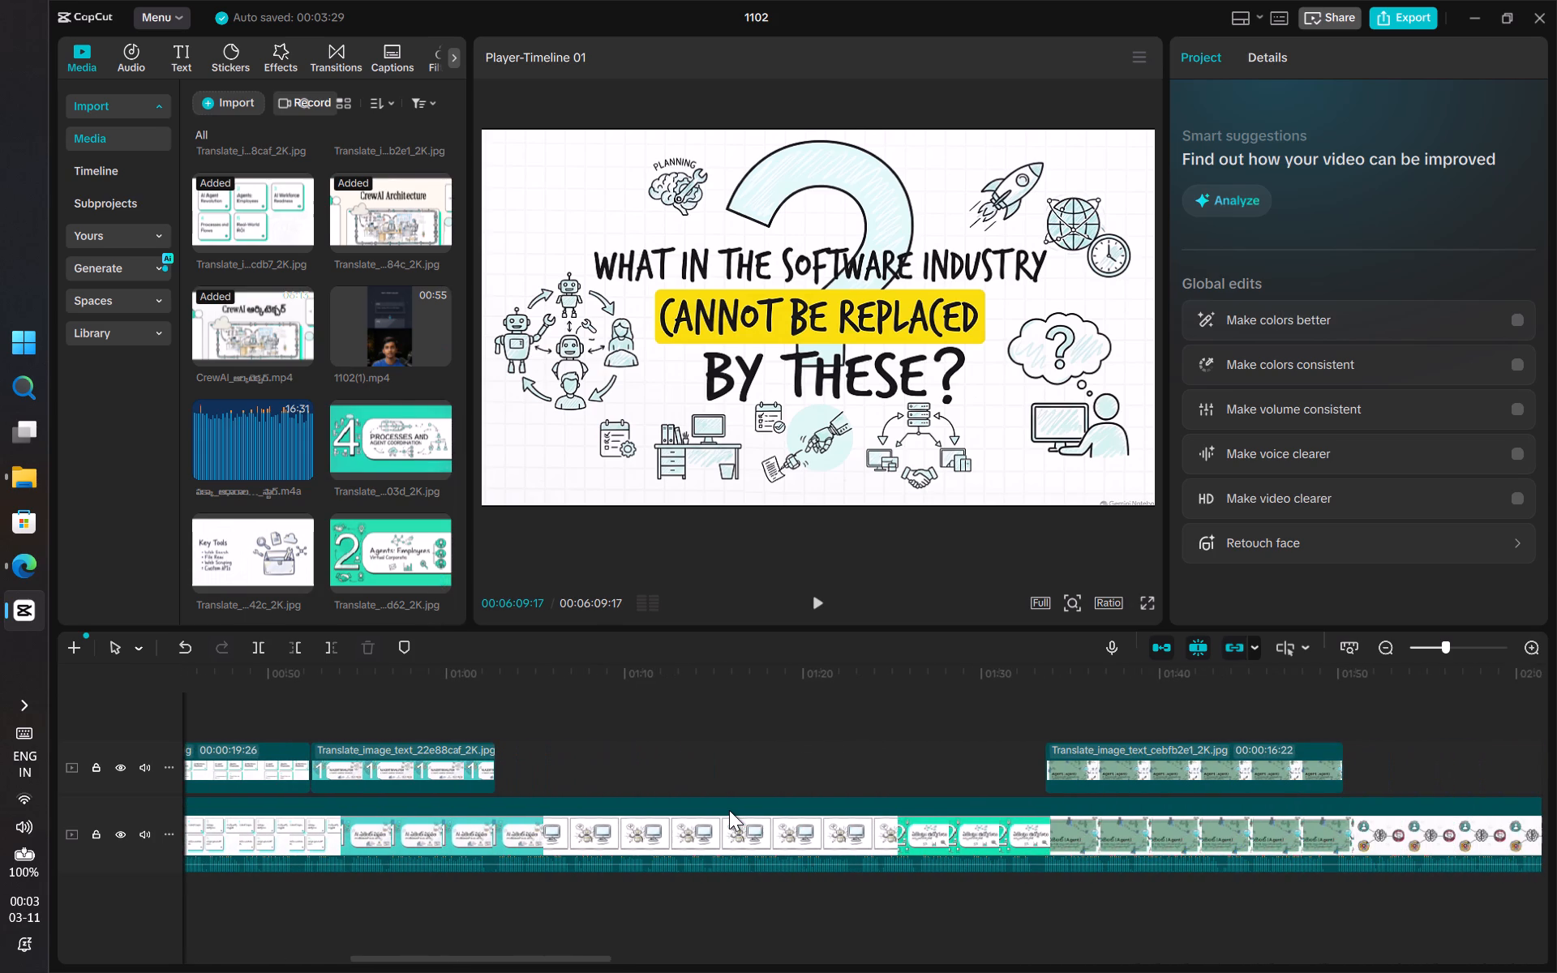
scroll(729, 810, "left", 1)
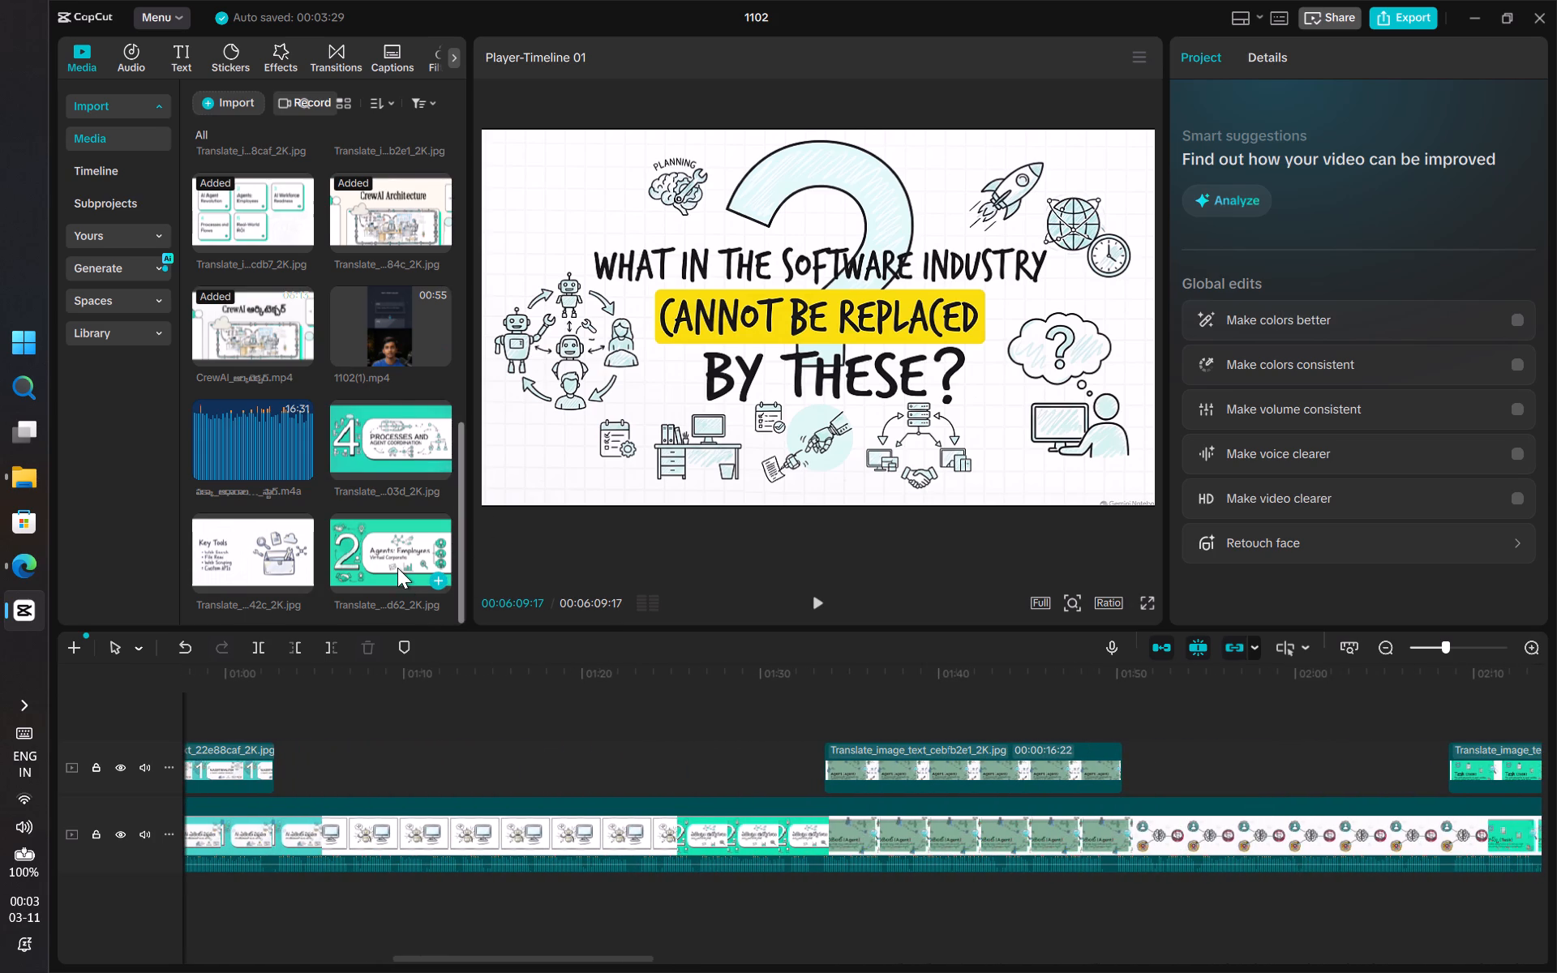
left_click_drag(397, 568, 678, 764)
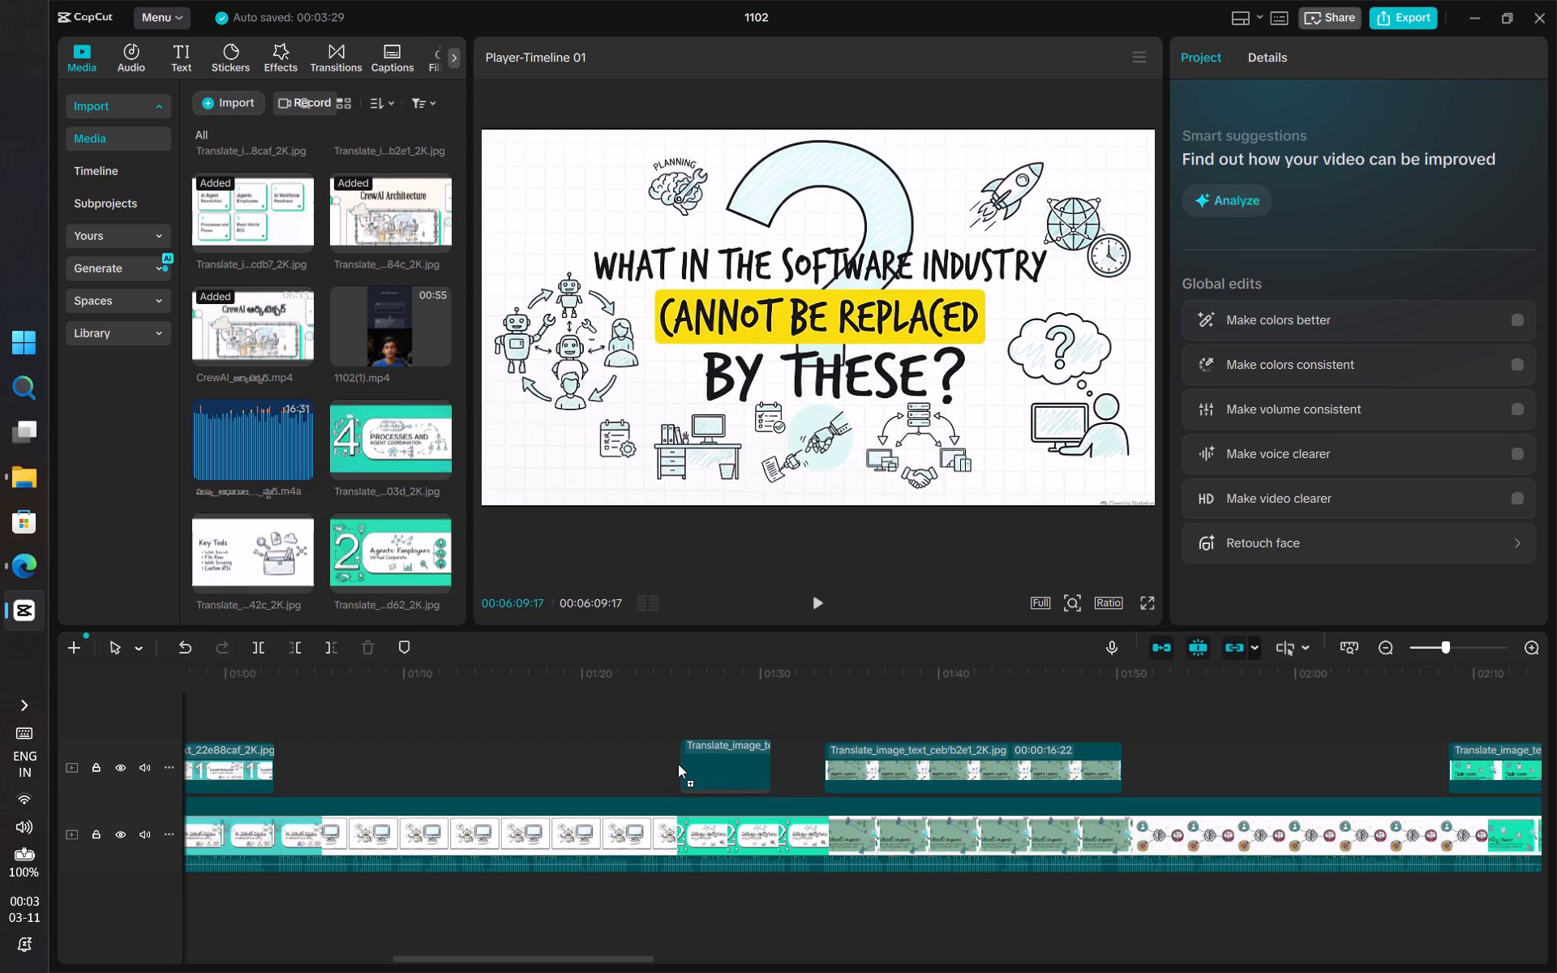
left_click_drag(678, 764, 676, 765)
left_click_drag(764, 759, 821, 764)
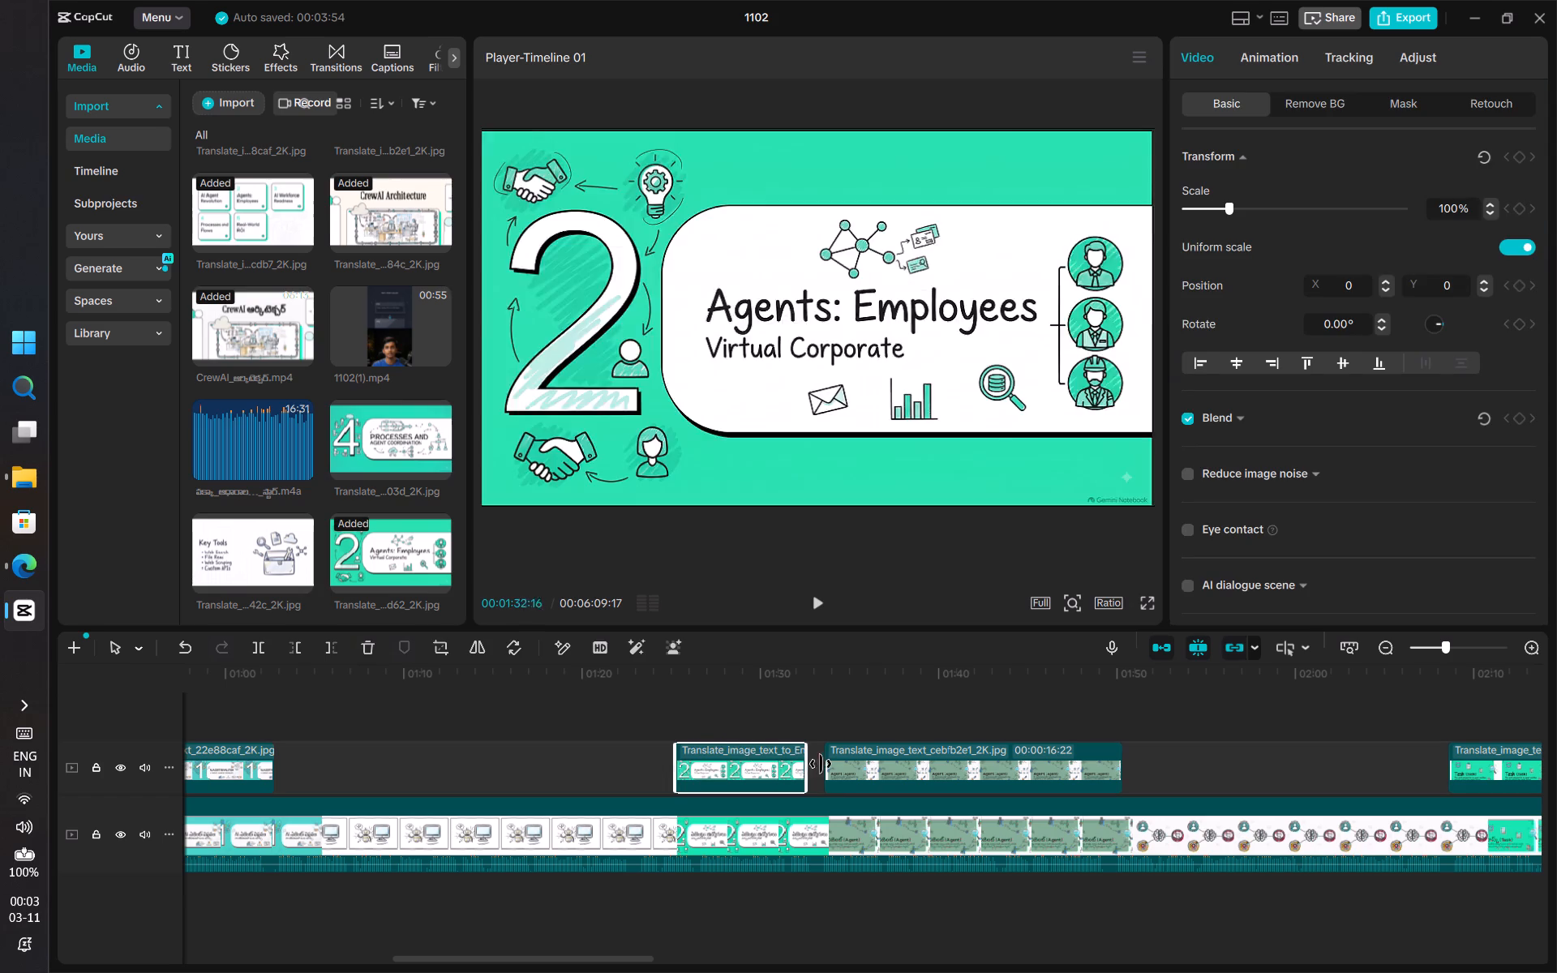
left_click_drag(821, 764, 825, 764)
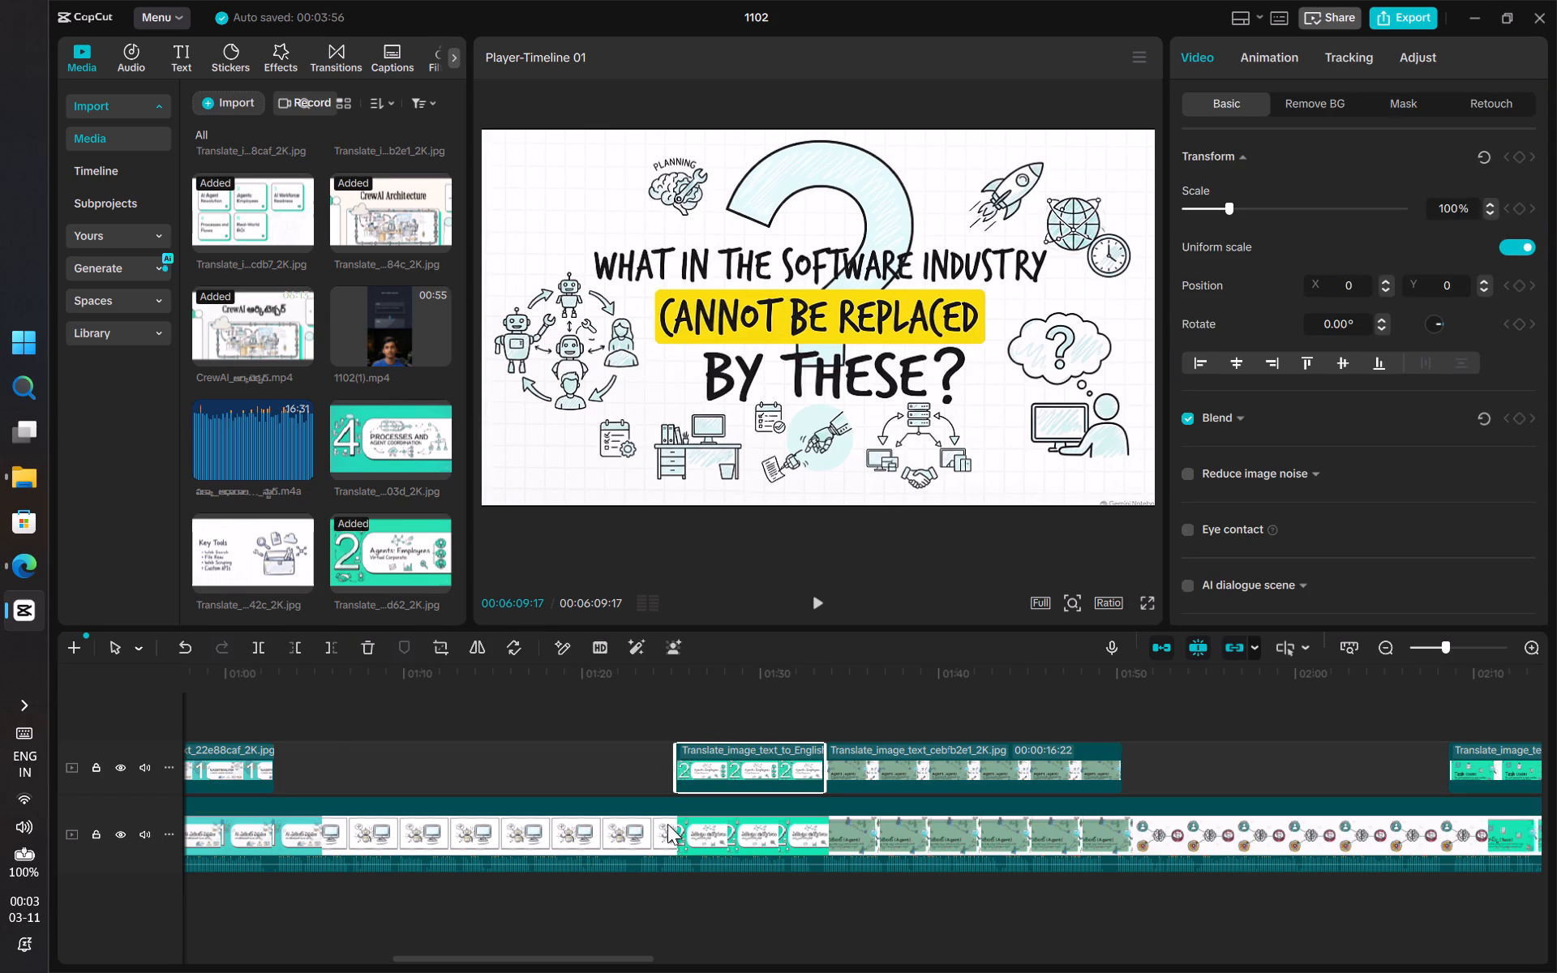
Extend the start of the English "2 Agents: Employees" overlay earlier, making the clip 00:00:09:07 long.
scroll(667, 824, "up", 8, "ctrl")
left_click(667, 824)
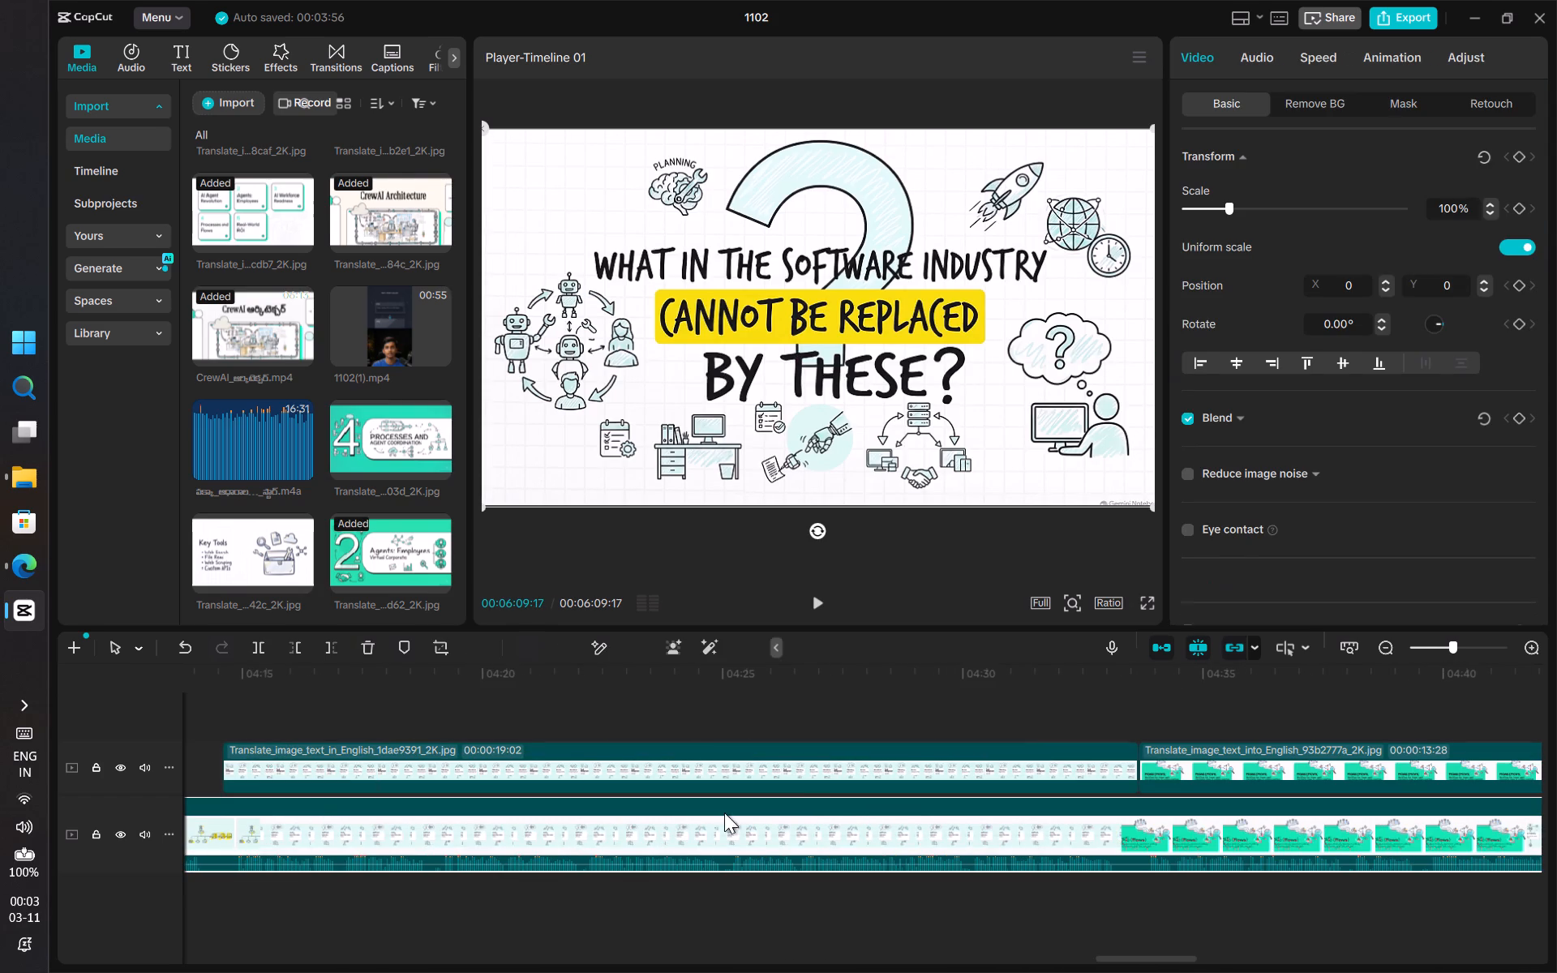
scroll(821, 866, "right", 8)
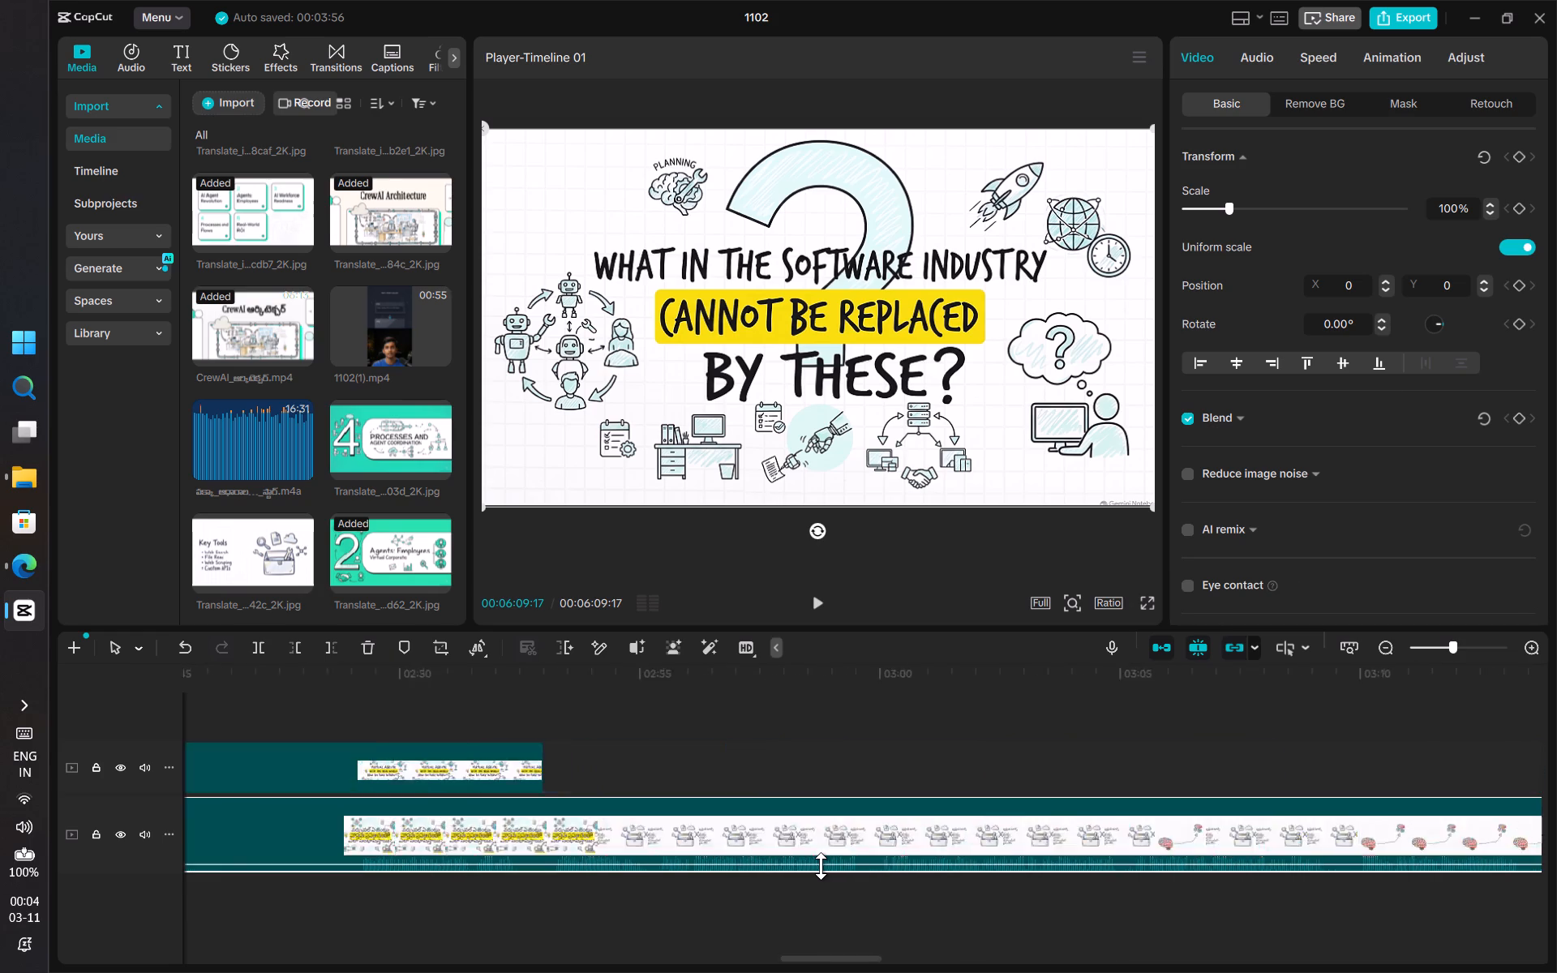
scroll(821, 866, "right", 10)
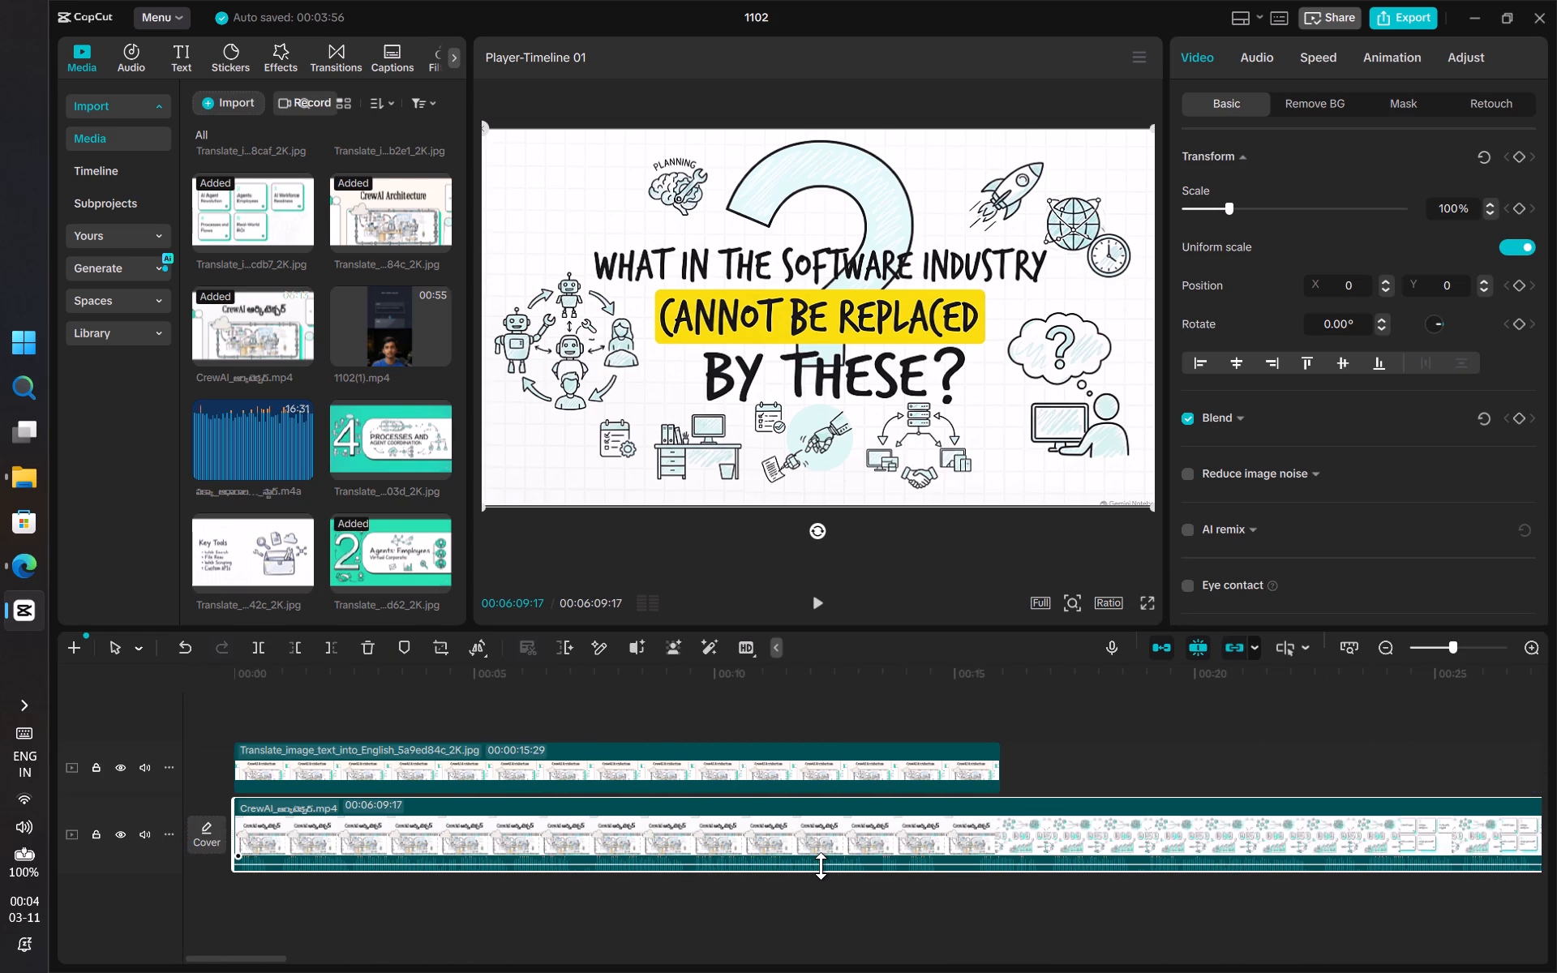
scroll(821, 866, "right", 1)
scroll(821, 866, "left", 5)
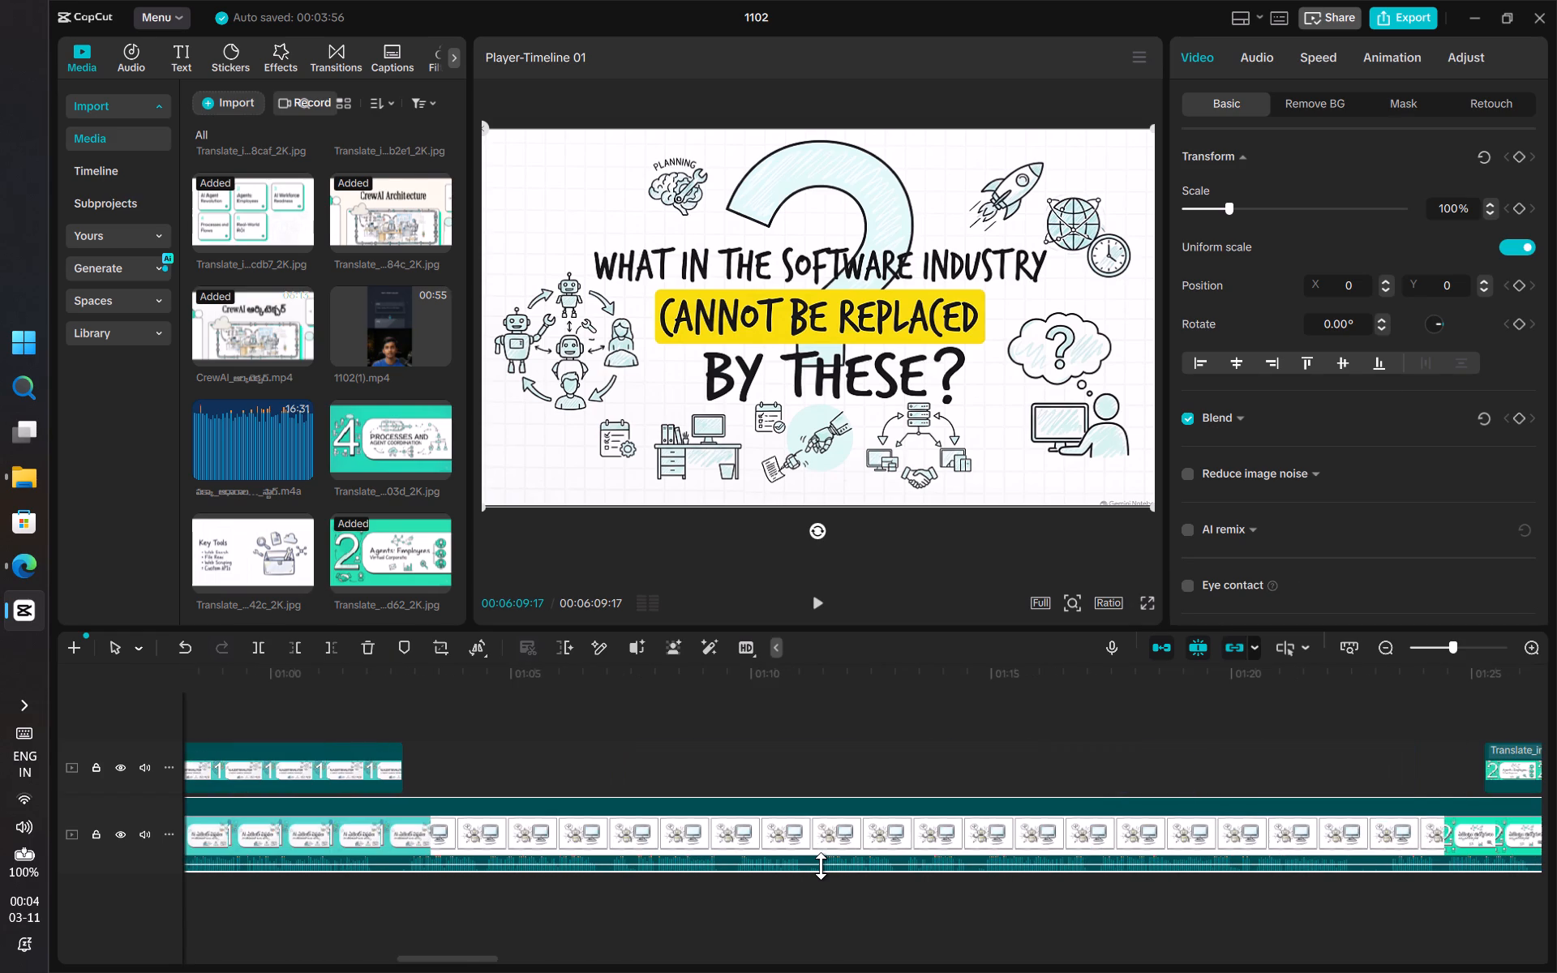
scroll(821, 866, "left", 2)
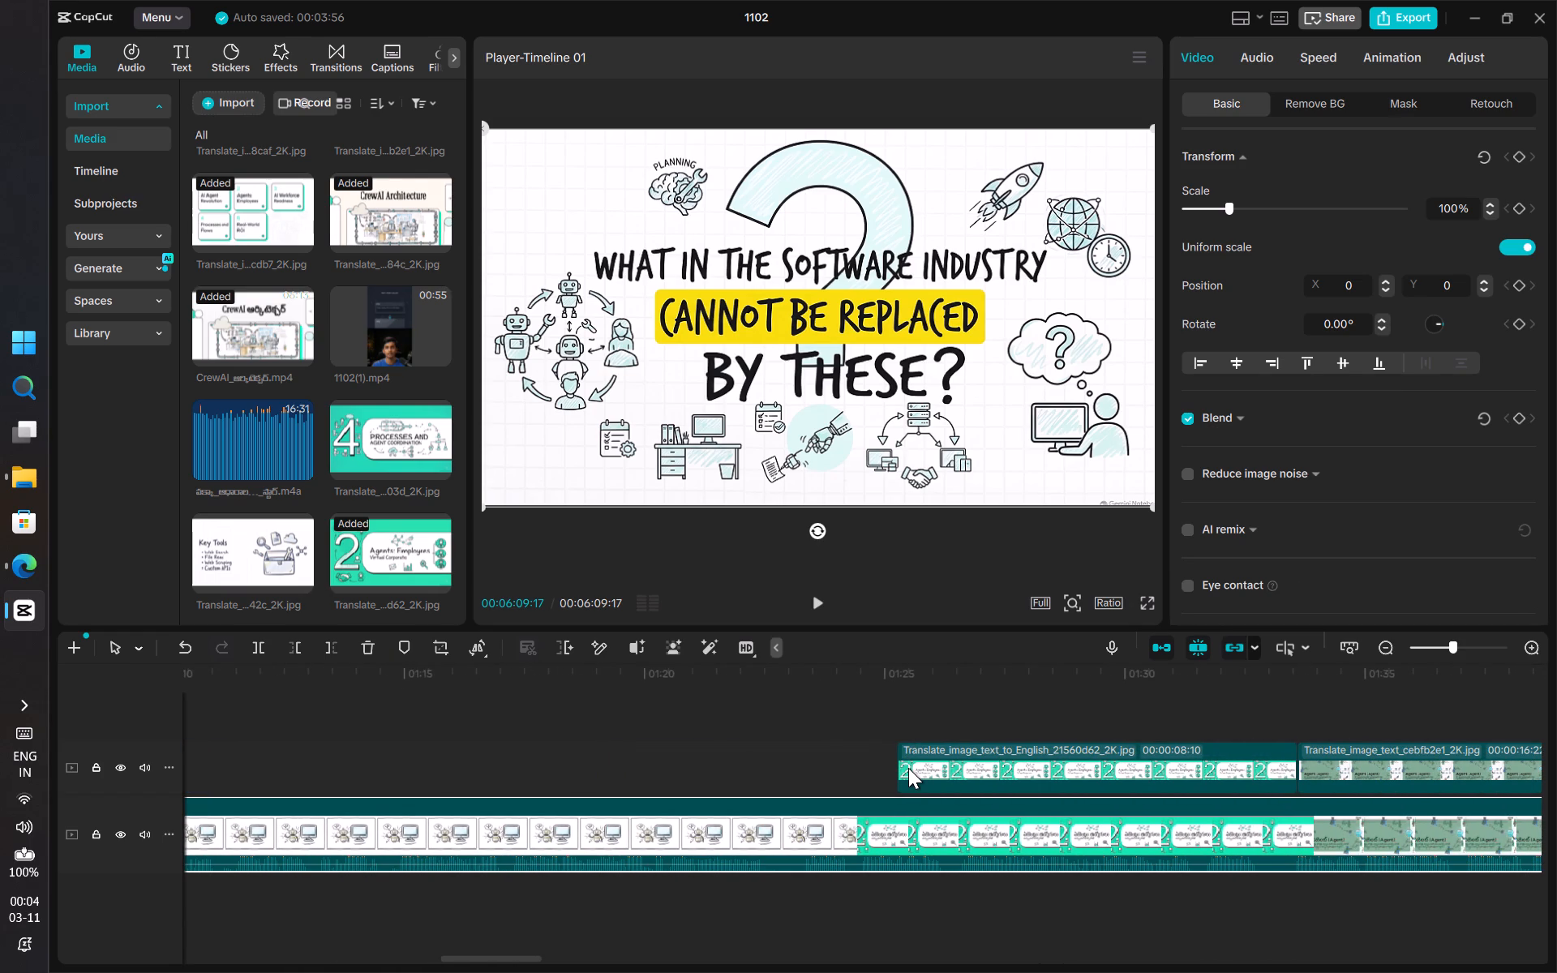
left_click(908, 768)
left_click_drag(897, 766, 864, 773)
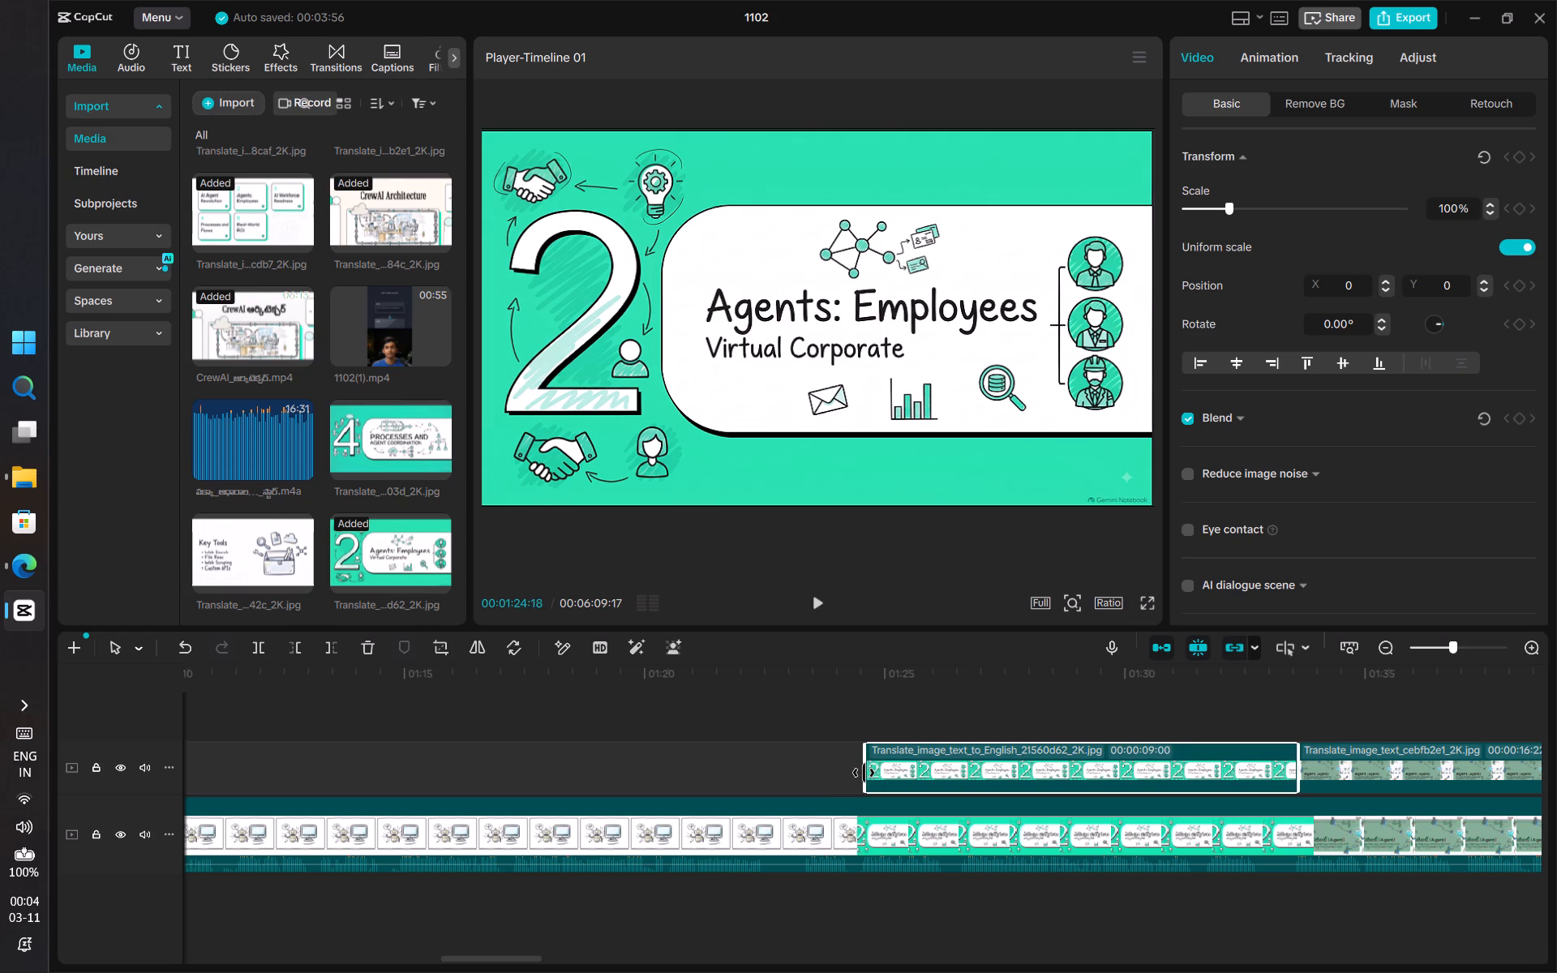
left_click_drag(864, 773, 857, 774)
left_click(839, 774)
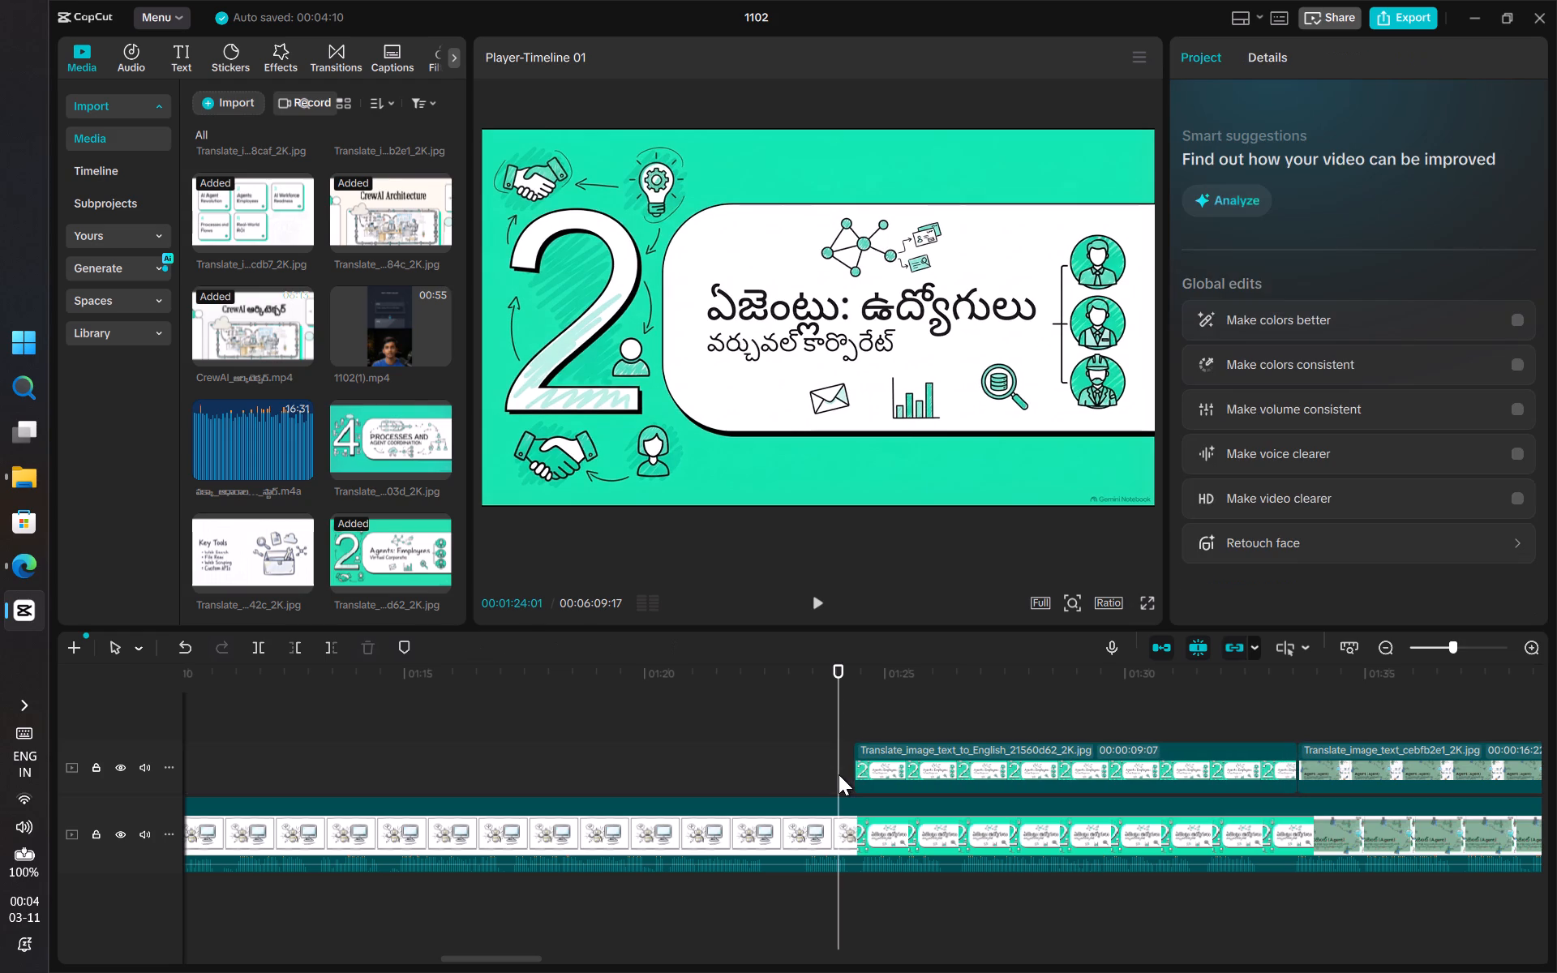
Find the first frame of the Telugu "2" agents slide and extend the English overlay's start back to it at 00:01:23:02.
key("Left")
key("Left")
key("Left")
key("Left")
key("Left")
key("Left")
key("Left")
key("Left")
key("Left")
key("Left")
key("Left")
key("Left")
key("Left")
key("Left")
key("Left")
key("Left")
key("Left")
key("Left")
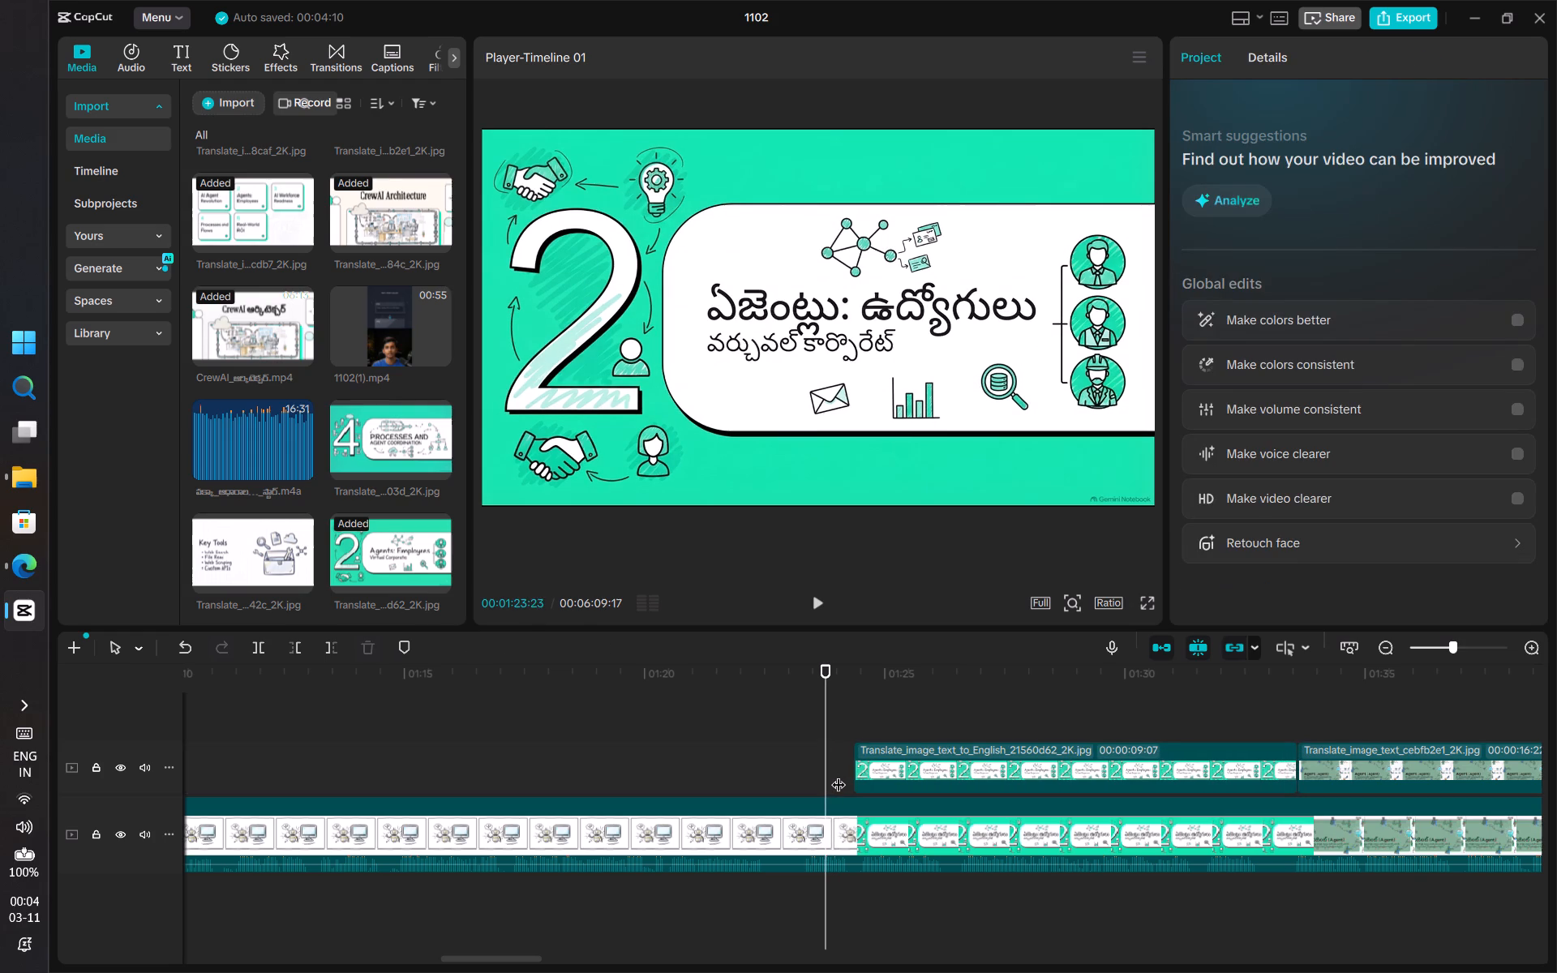
key("Left")
key("Left")
key("Left")
key("Left")
key("Left")
key("Left")
key("Left")
key("Left")
key("Left")
key("Left")
key("Left")
key("Left")
key("Left")
key("Left")
key("Left")
key("Left")
key("Left")
key("Left")
key("Left")
key("Left")
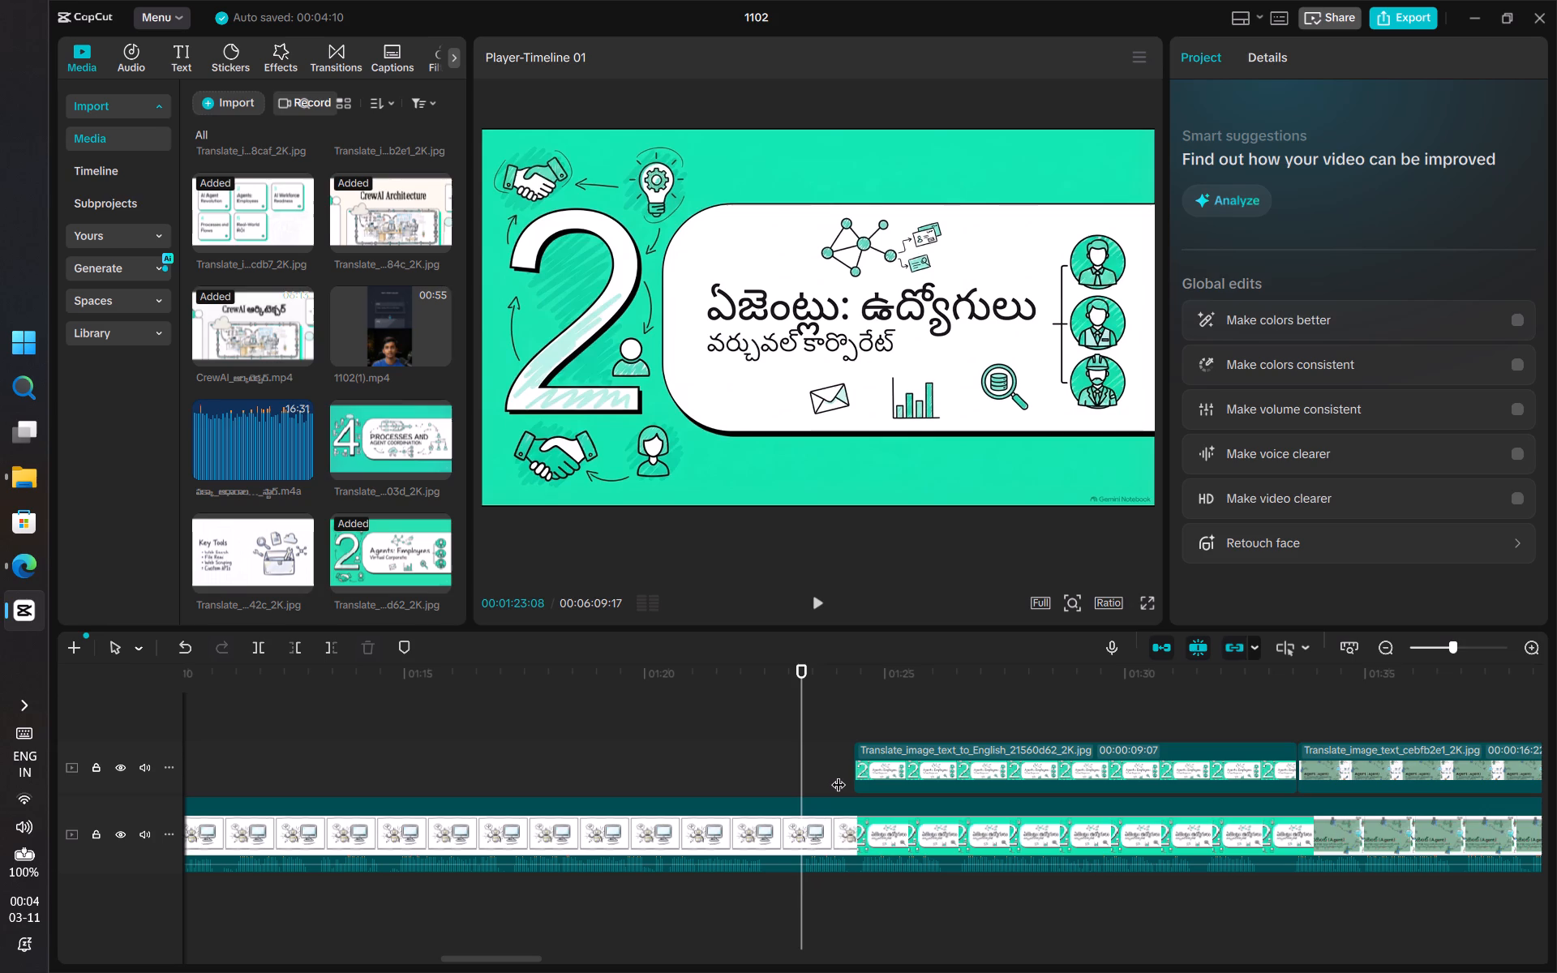
key("Right")
key("Right")
key("Right")
key("Right")
key("Right")
key("Right")
key("Right")
key("Right")
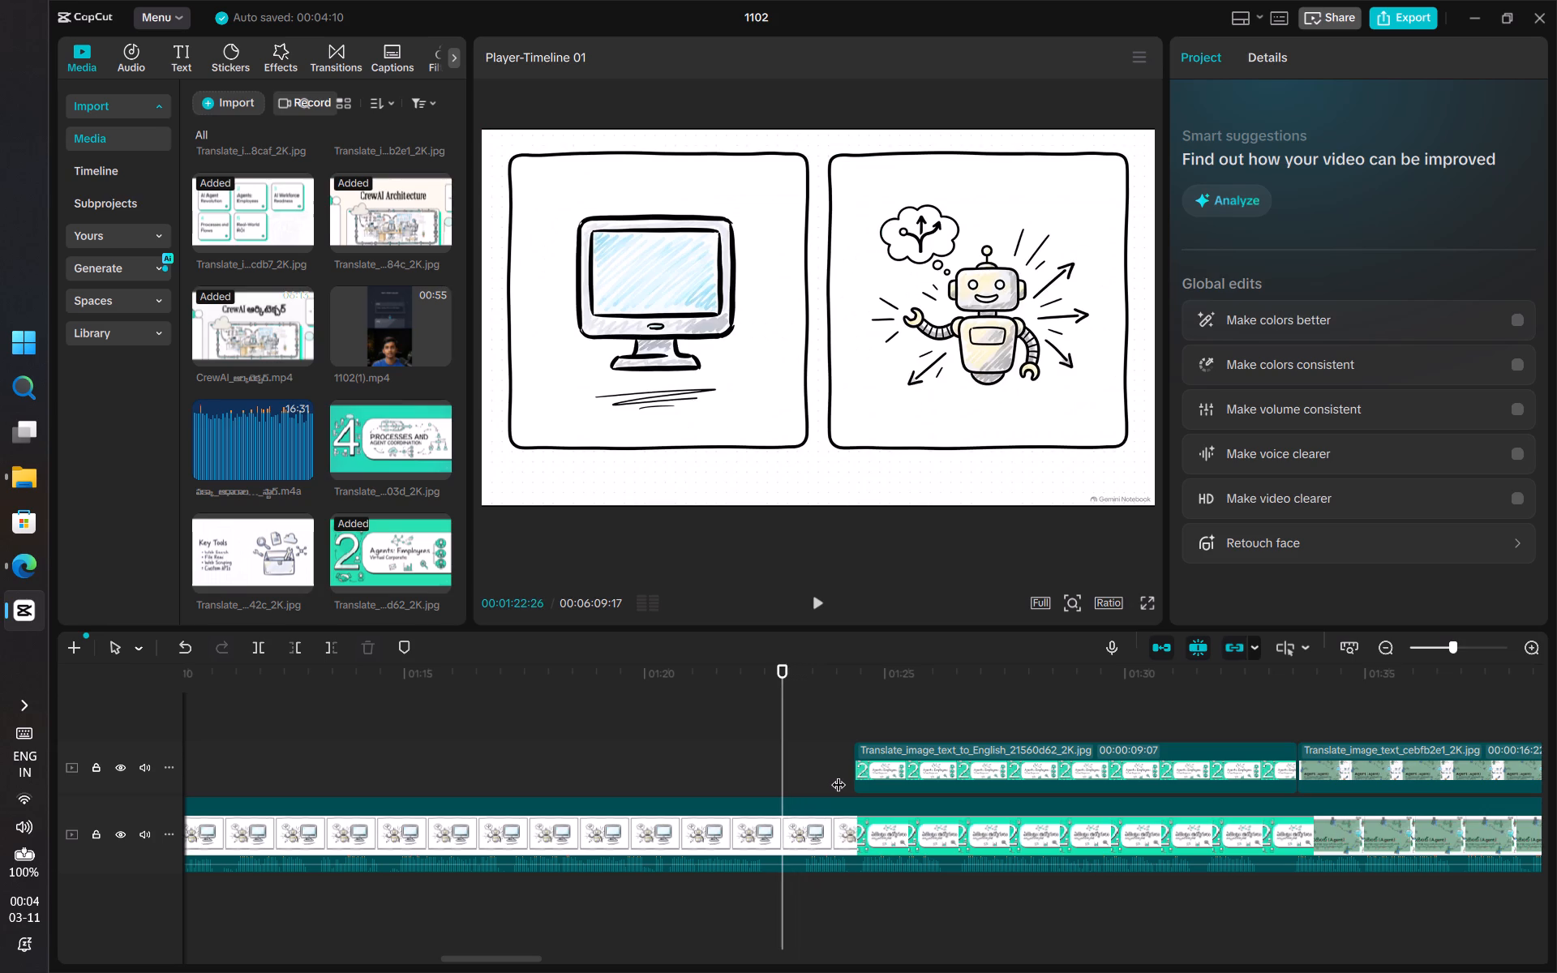
key("Right")
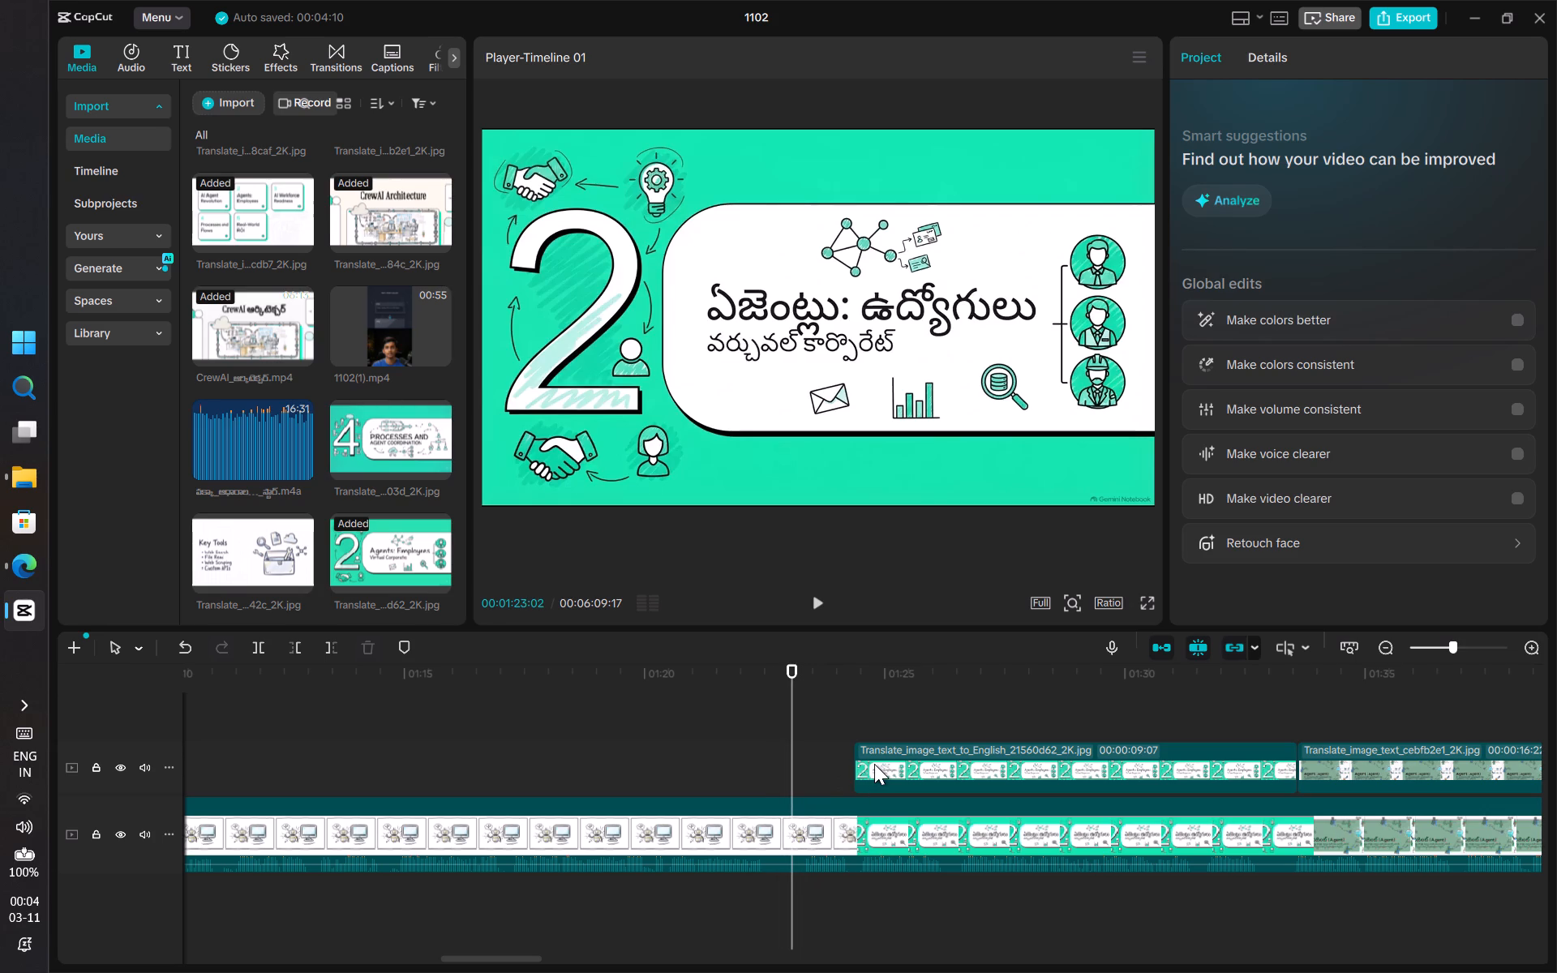
left_click(874, 764)
left_click_drag(852, 759, 796, 762)
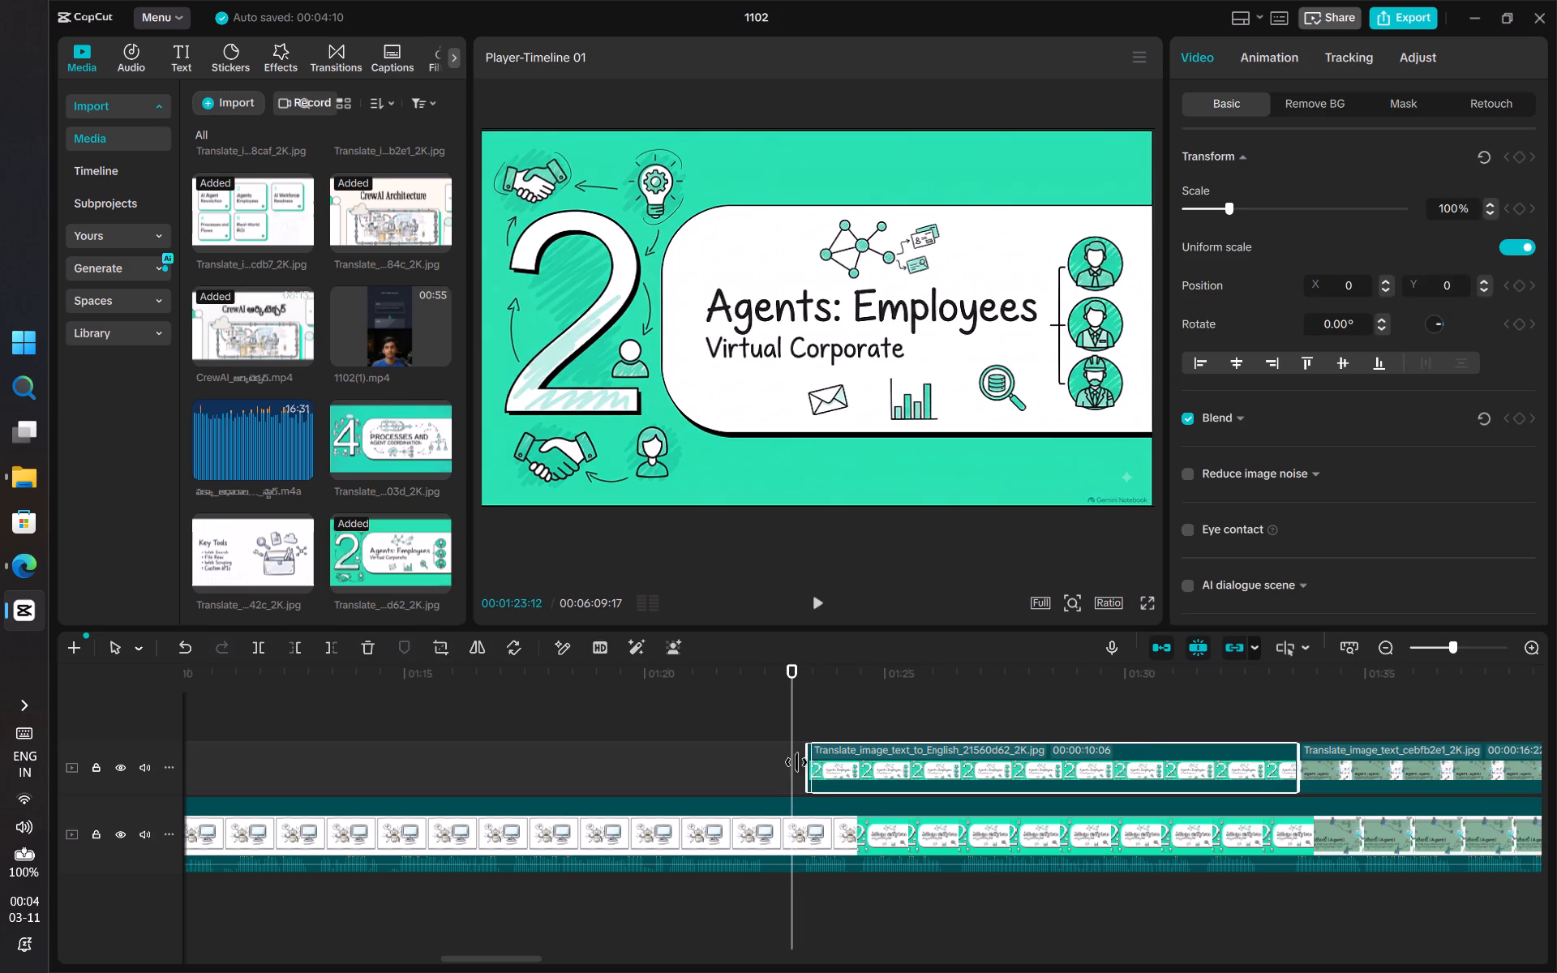
left_click_drag(796, 762, 791, 762)
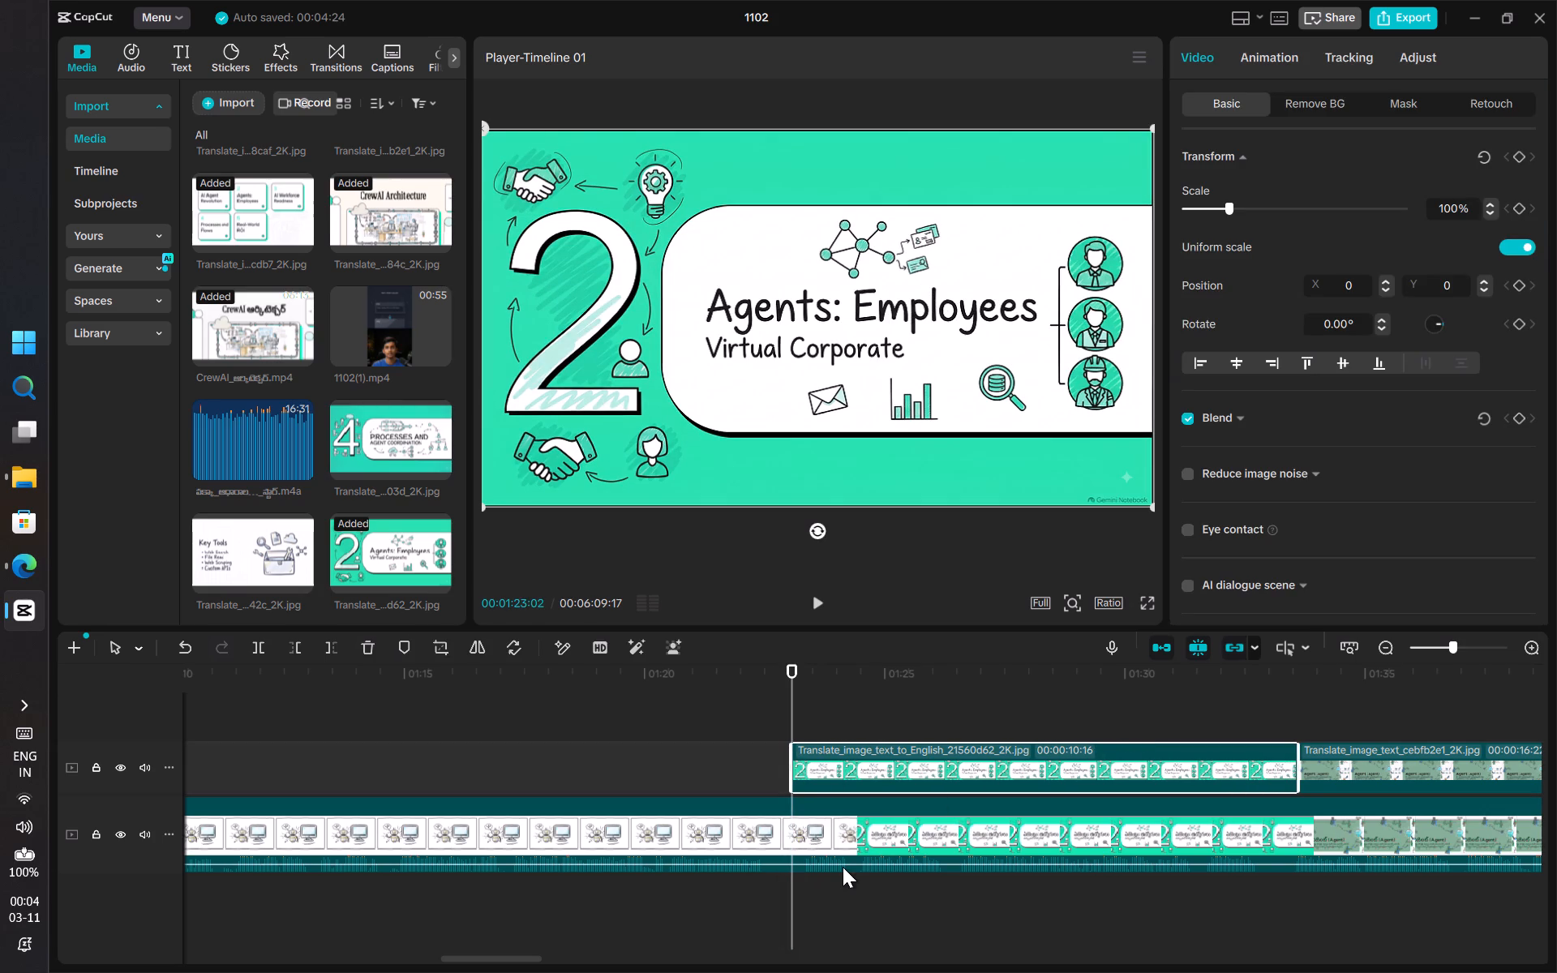
Overlay the English "Key Tools" image directly after the "Cannot be replaced by these?" overlay and stretch it to 00:00:16:08.
scroll(843, 867, "left", 4)
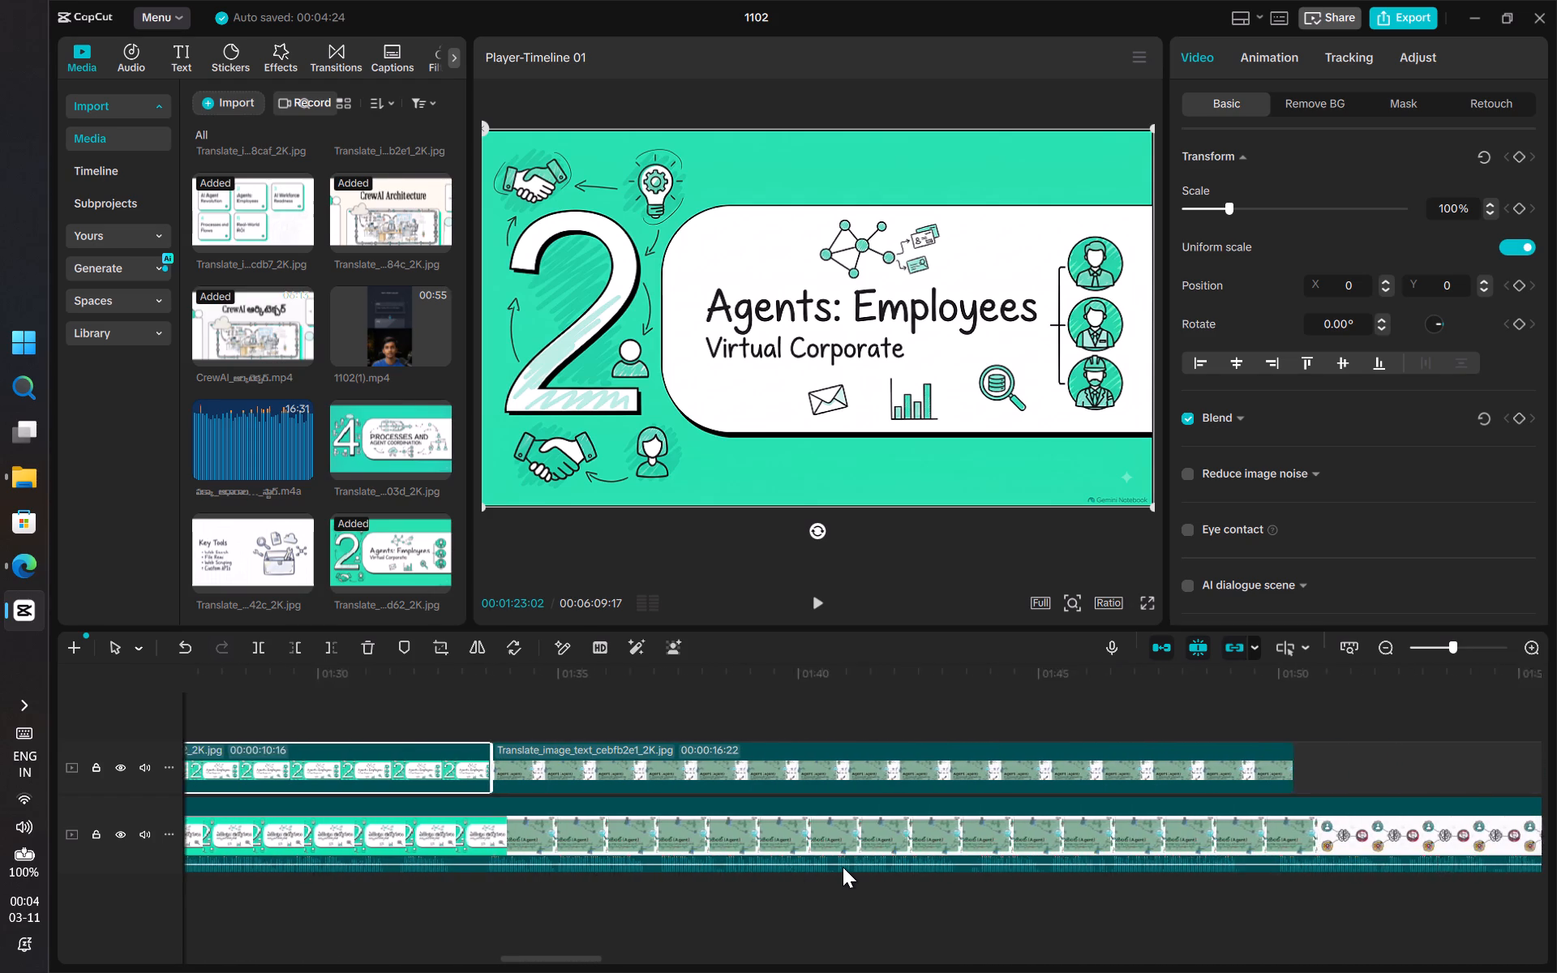
scroll(843, 867, "left", 4)
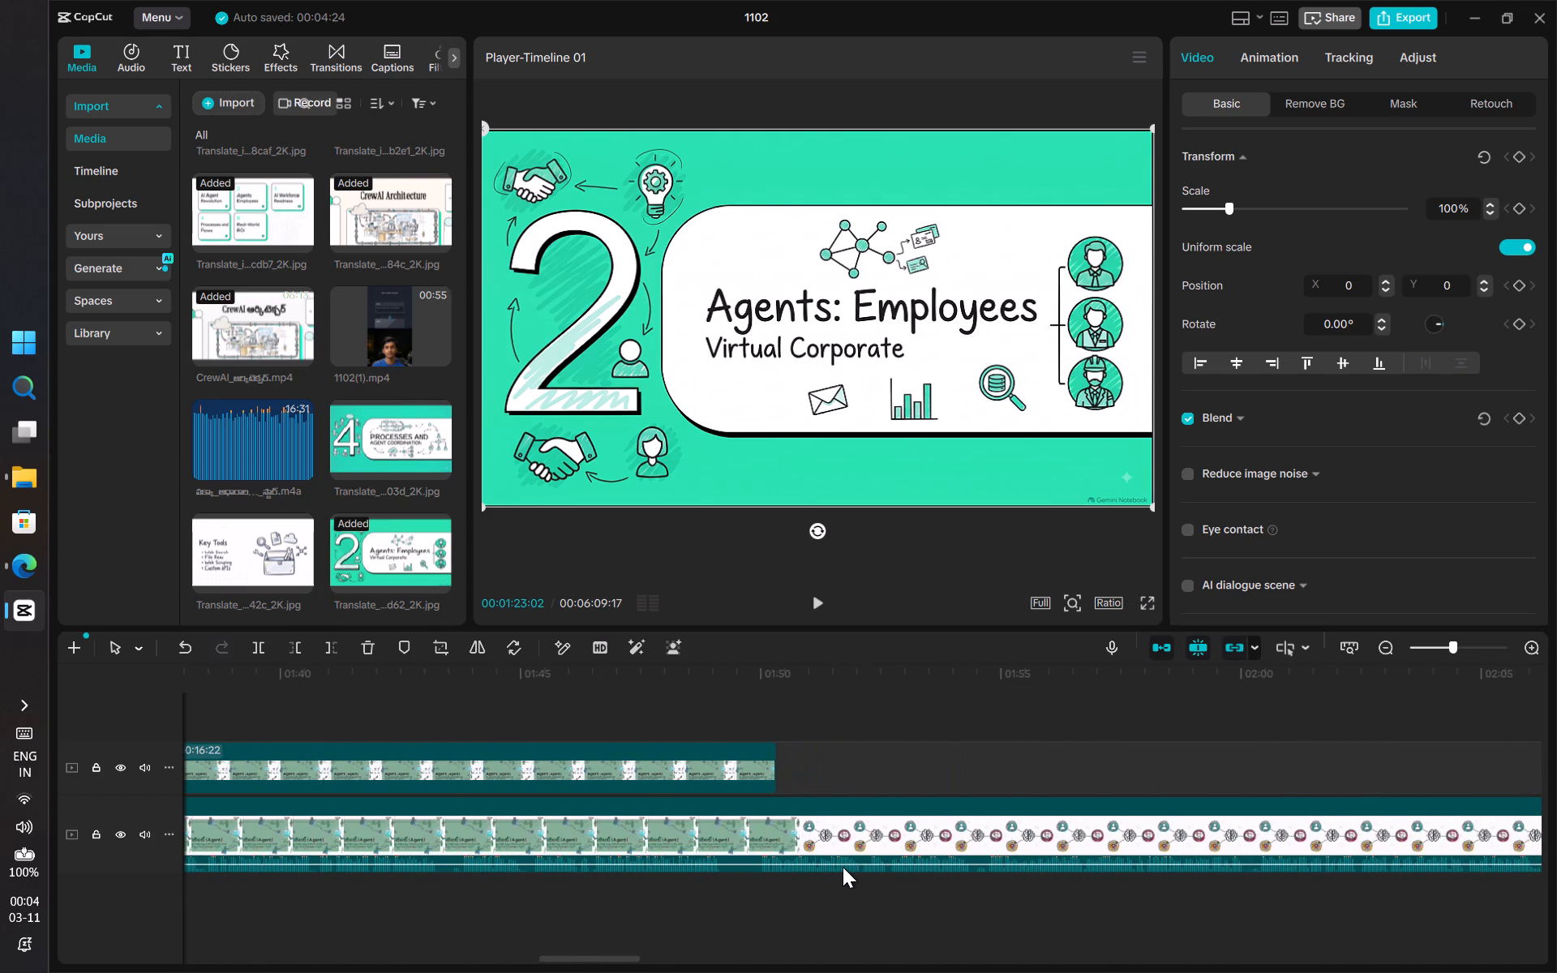
left_click(790, 734)
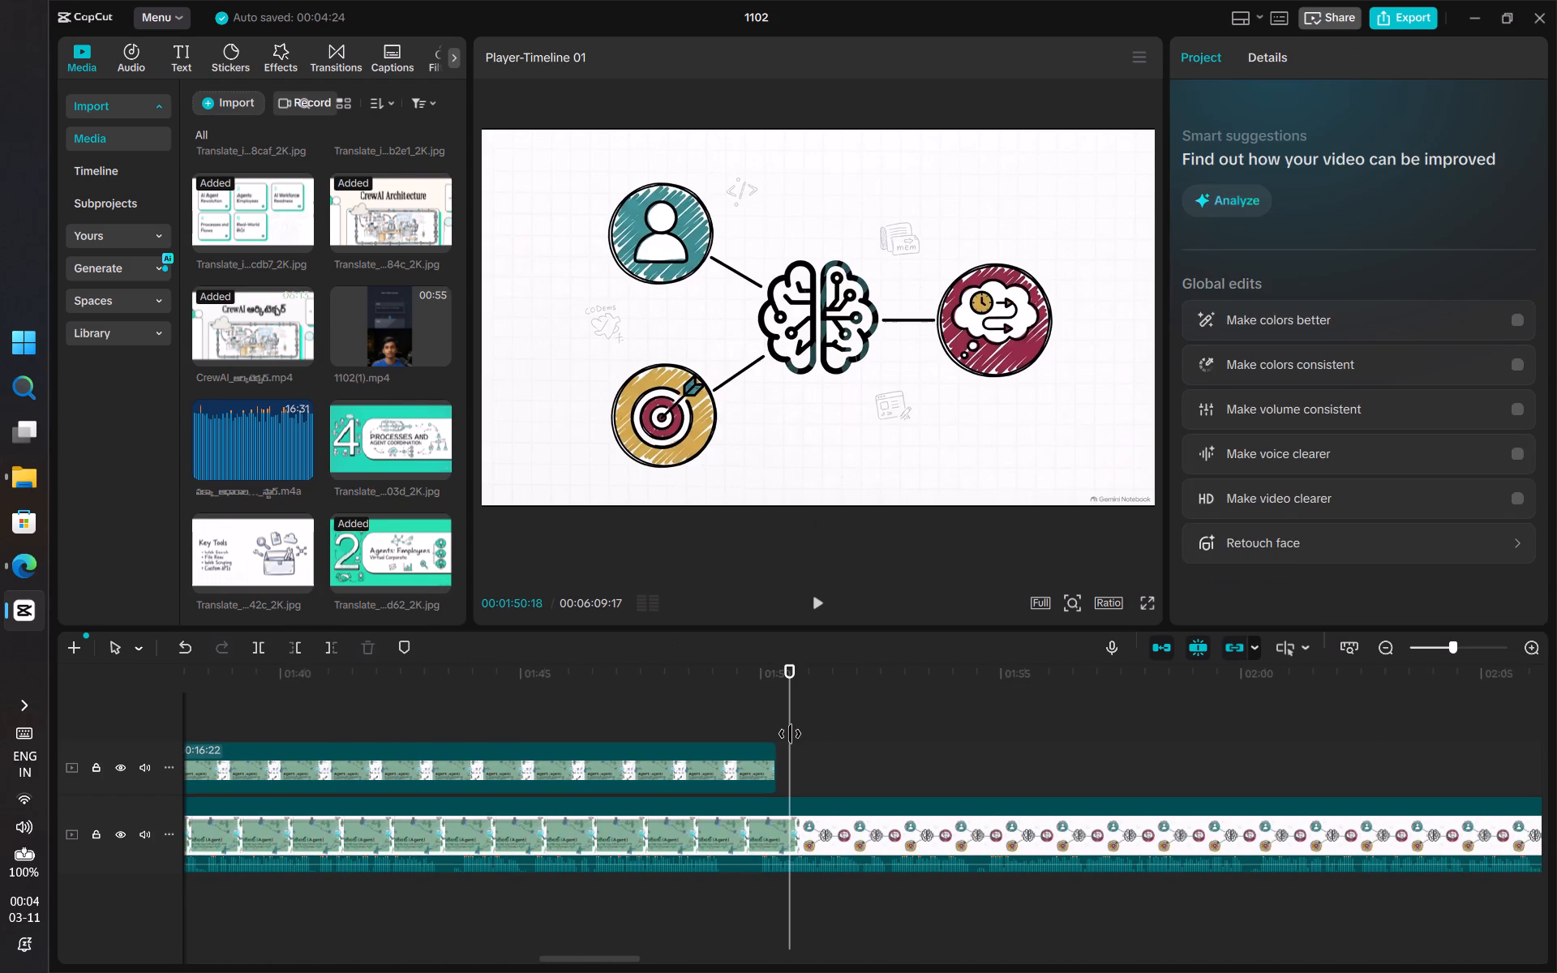
scroll(835, 781, "left", 3)
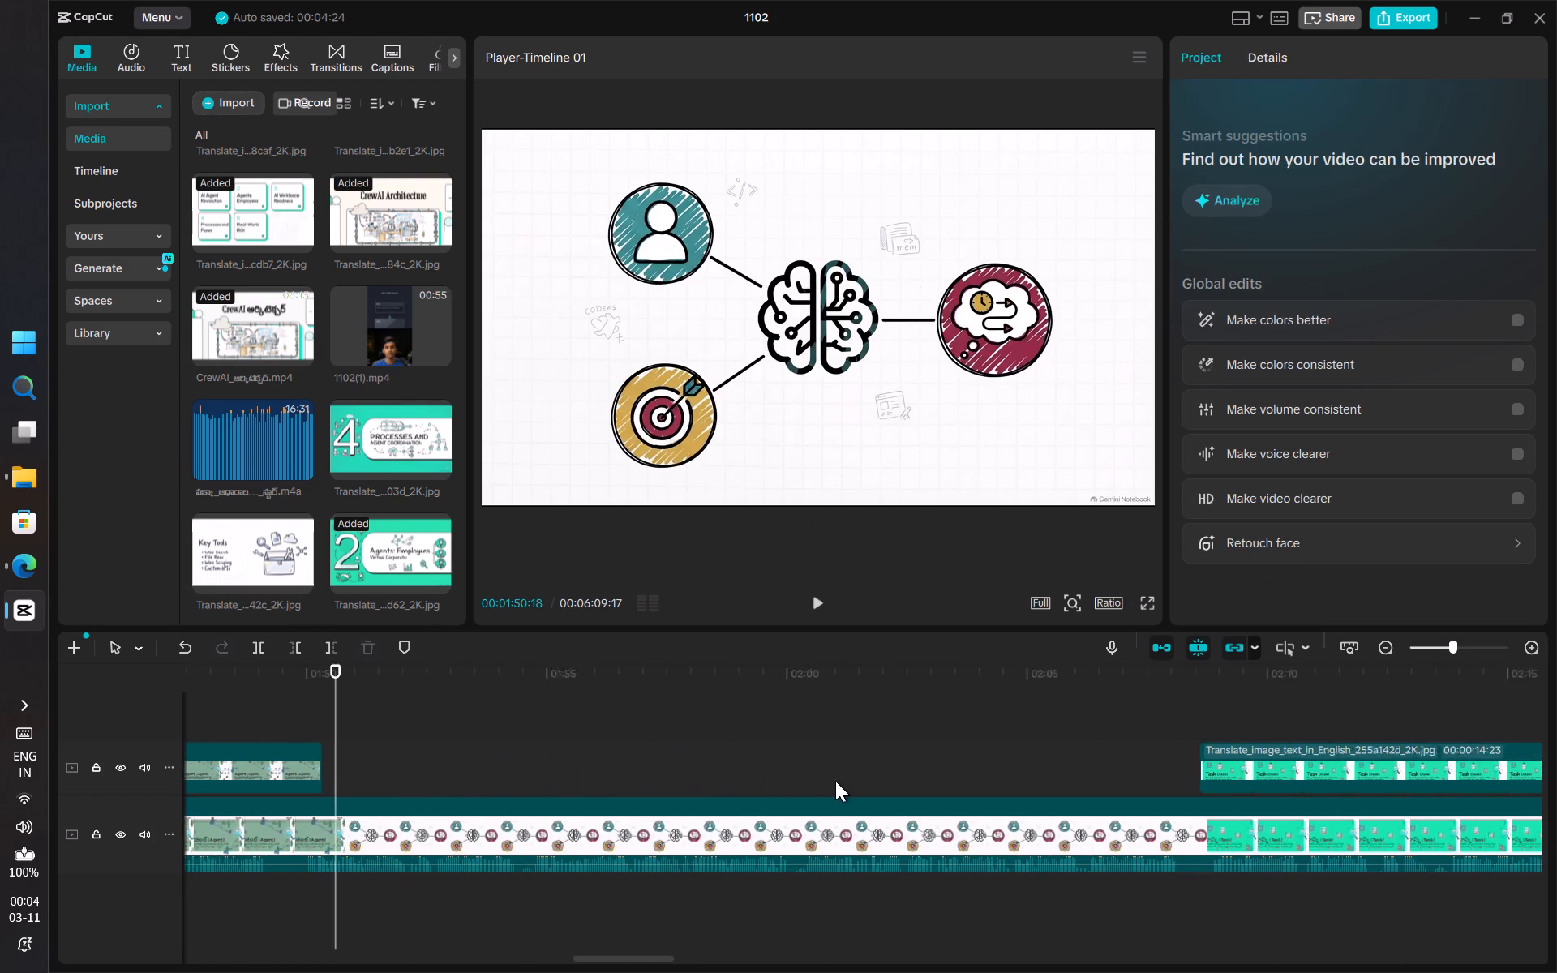
scroll(835, 781, "left", 4)
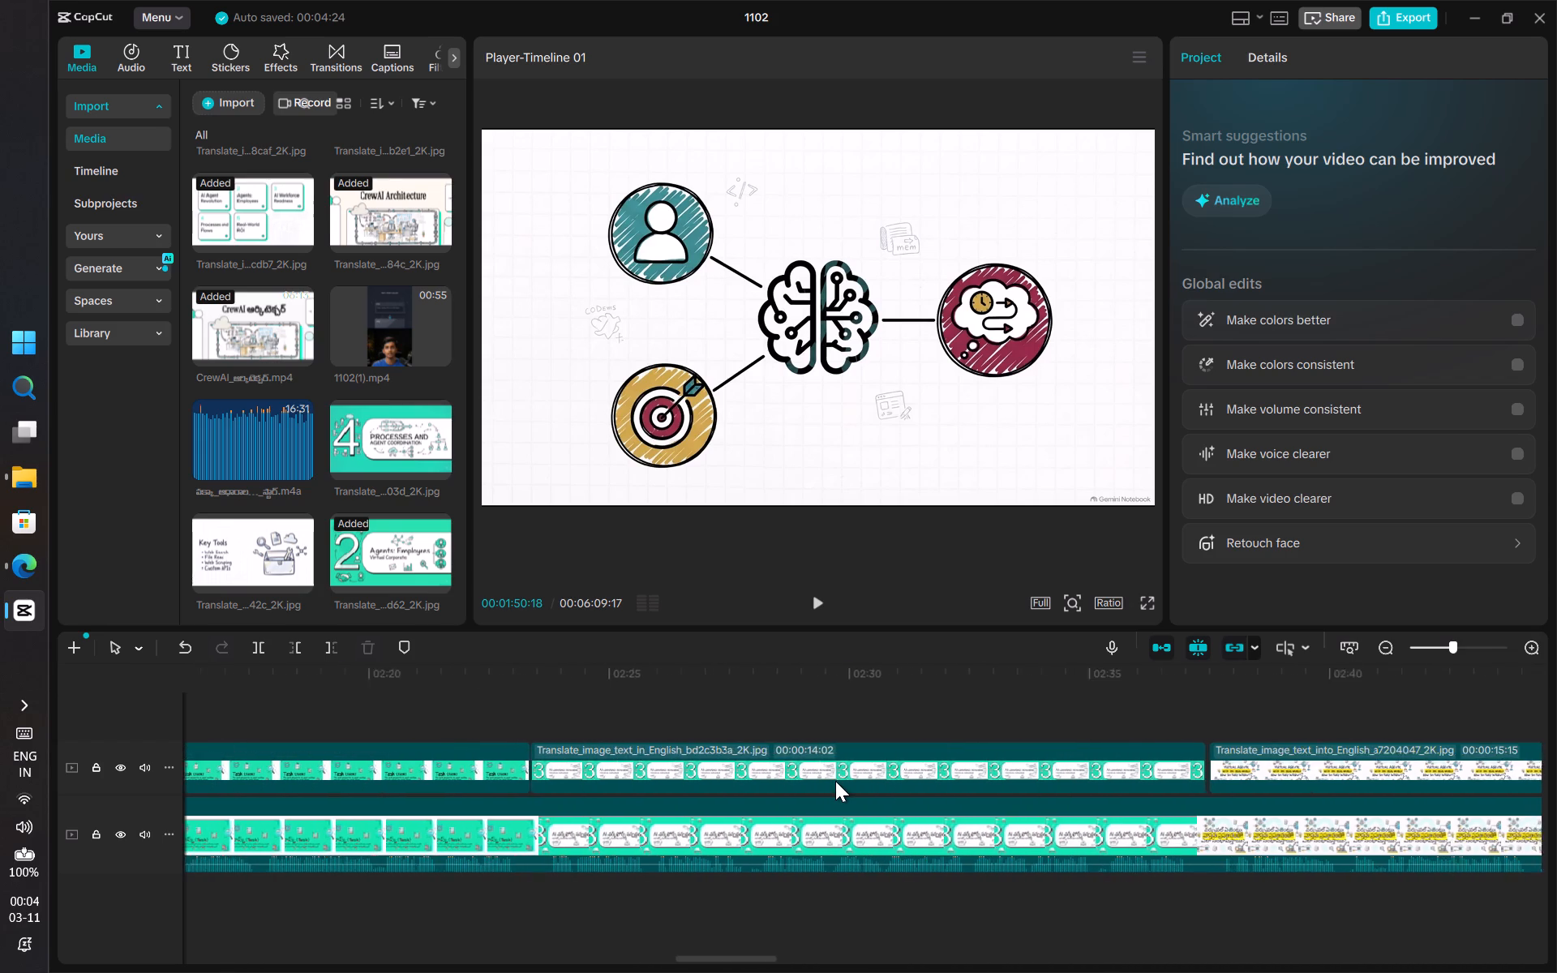
scroll(835, 781, "left", 5)
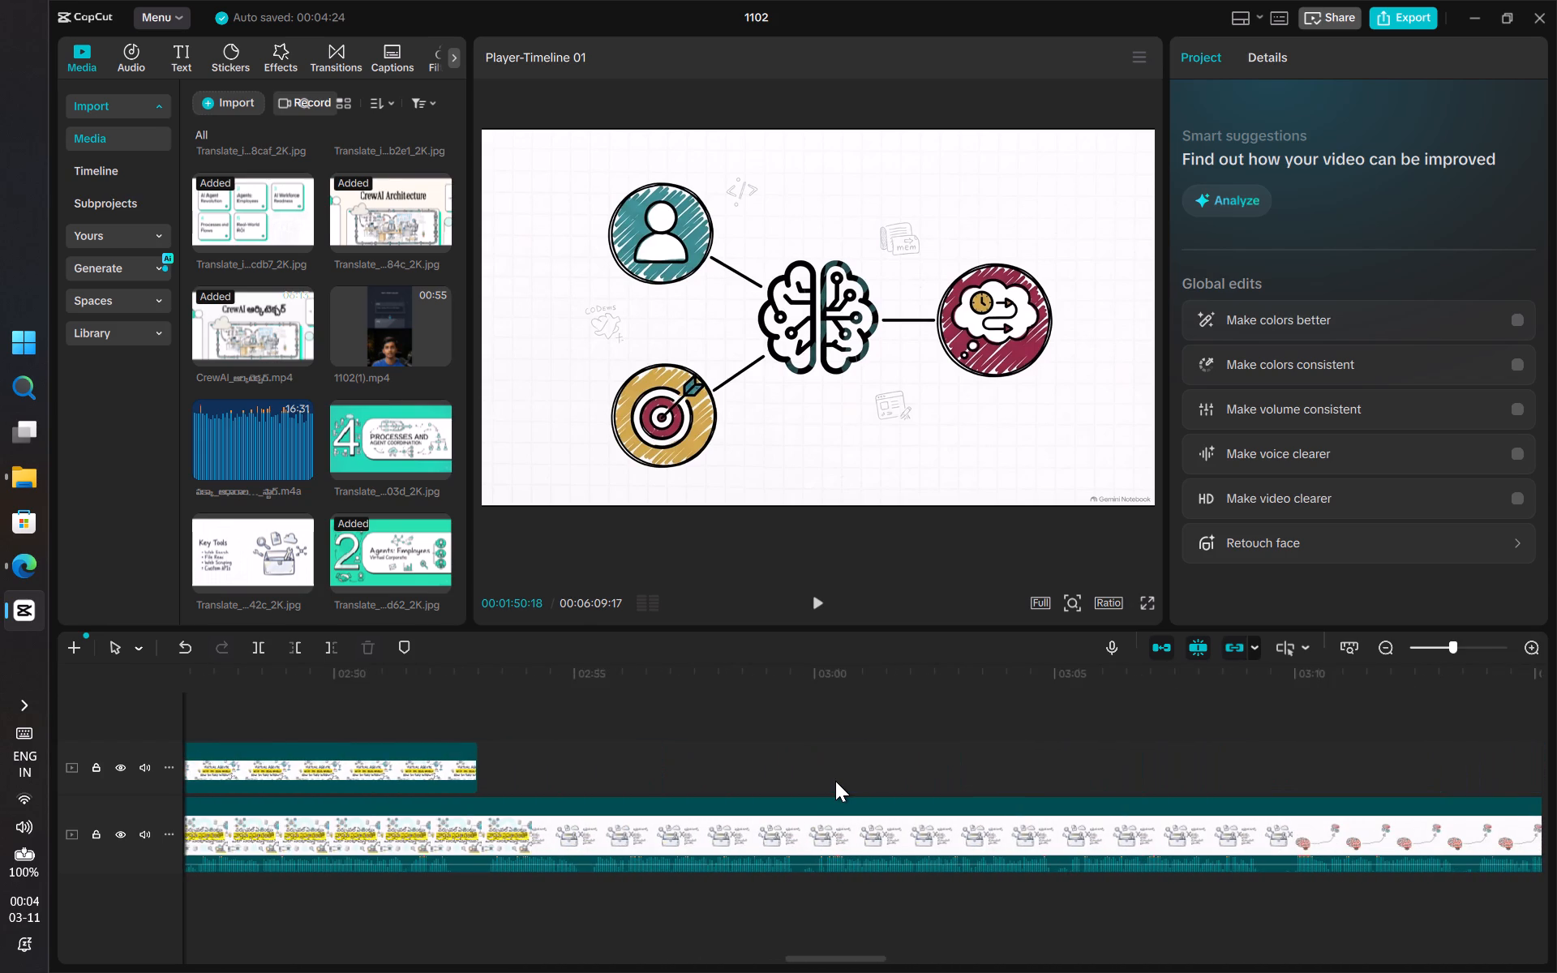
scroll(835, 781, "left", 2)
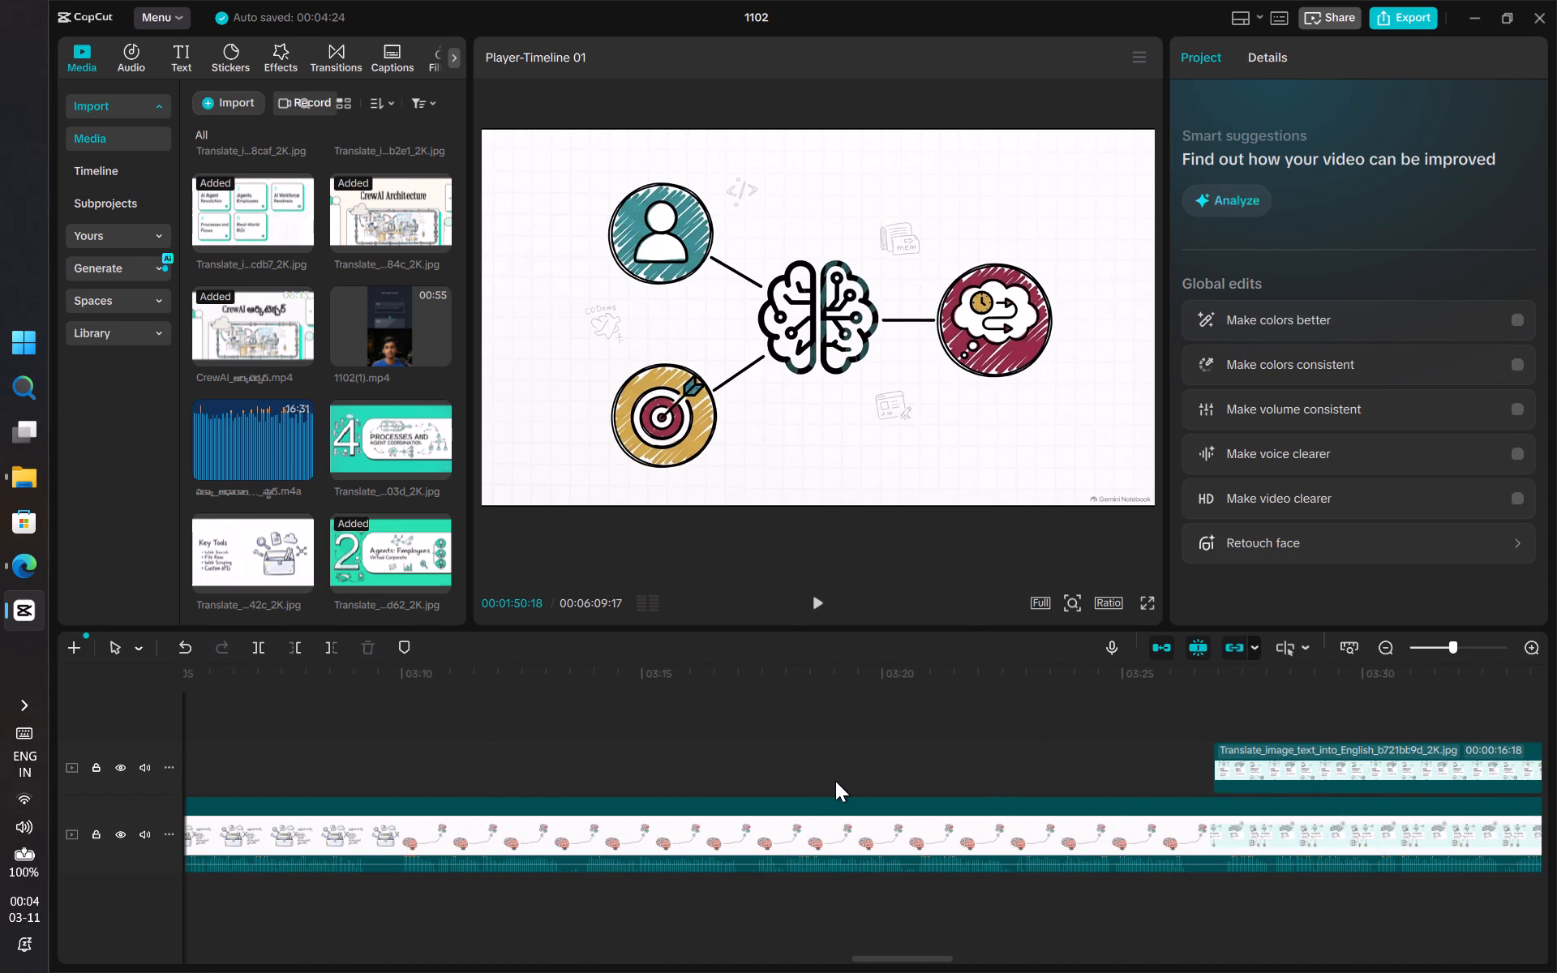
left_click(373, 777)
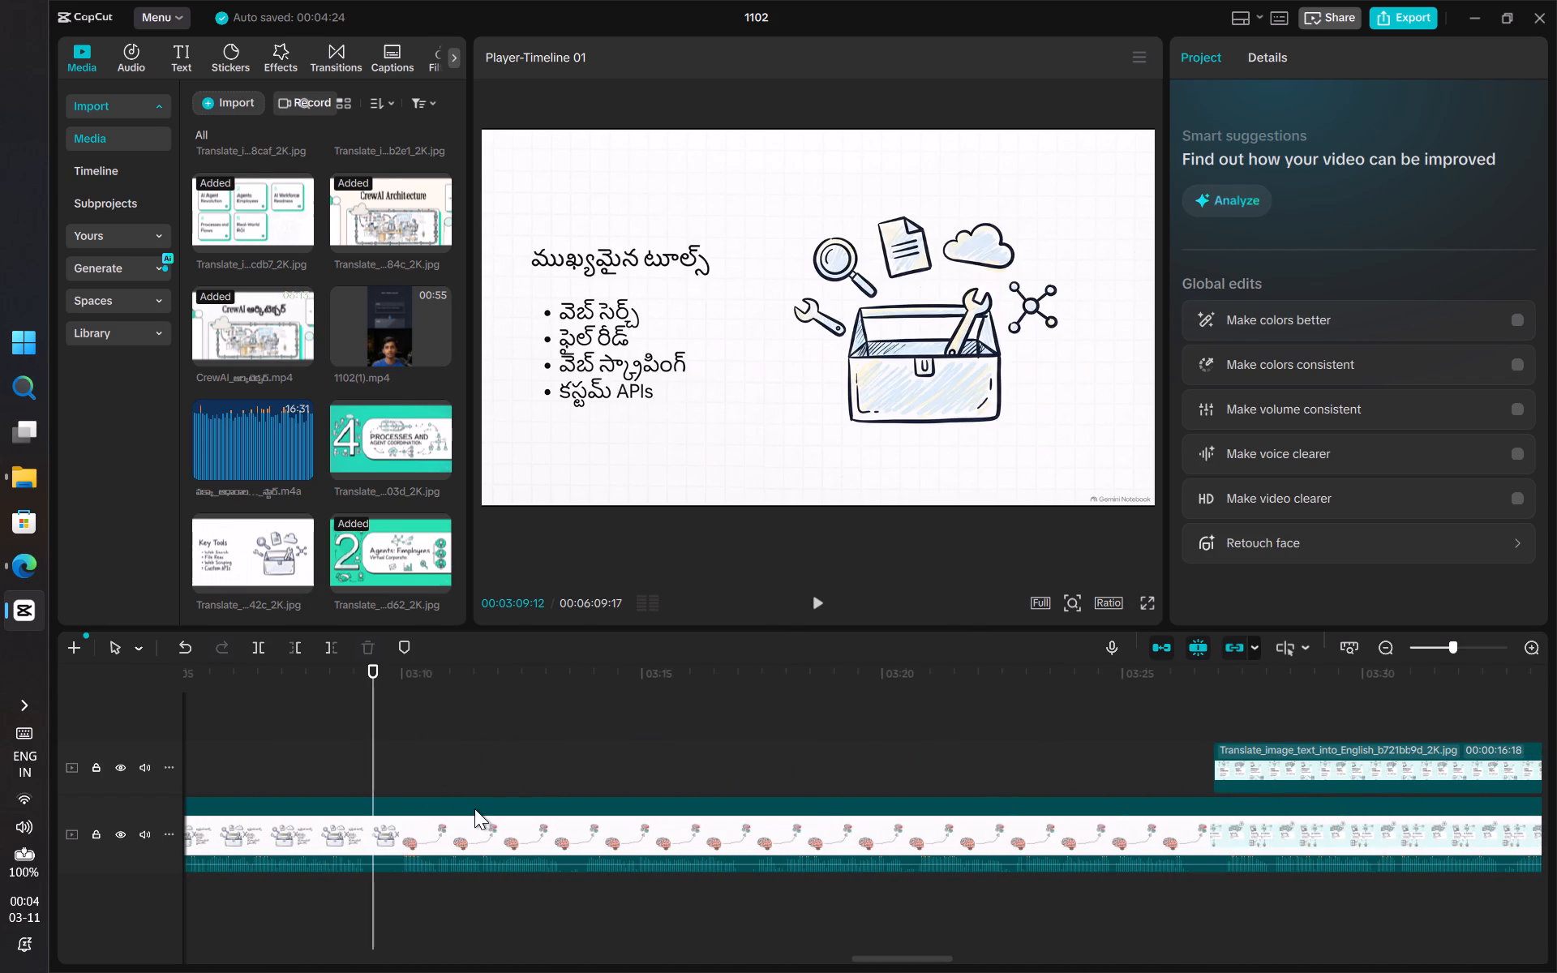
scroll(474, 808, "right", 4)
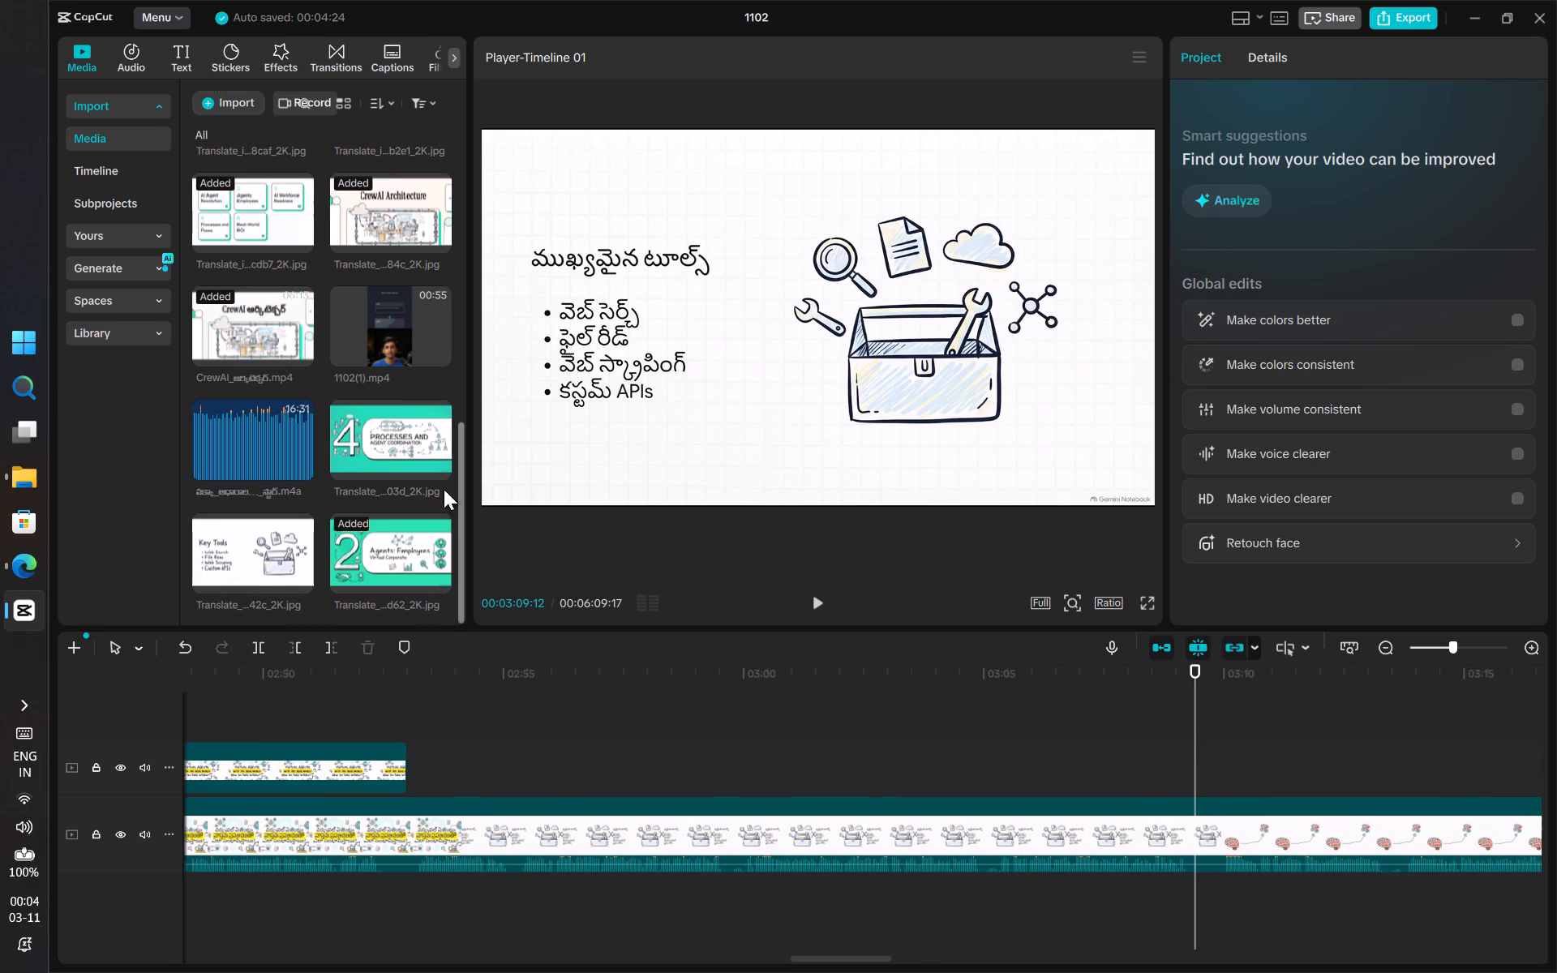
left_click_drag(245, 569, 404, 766)
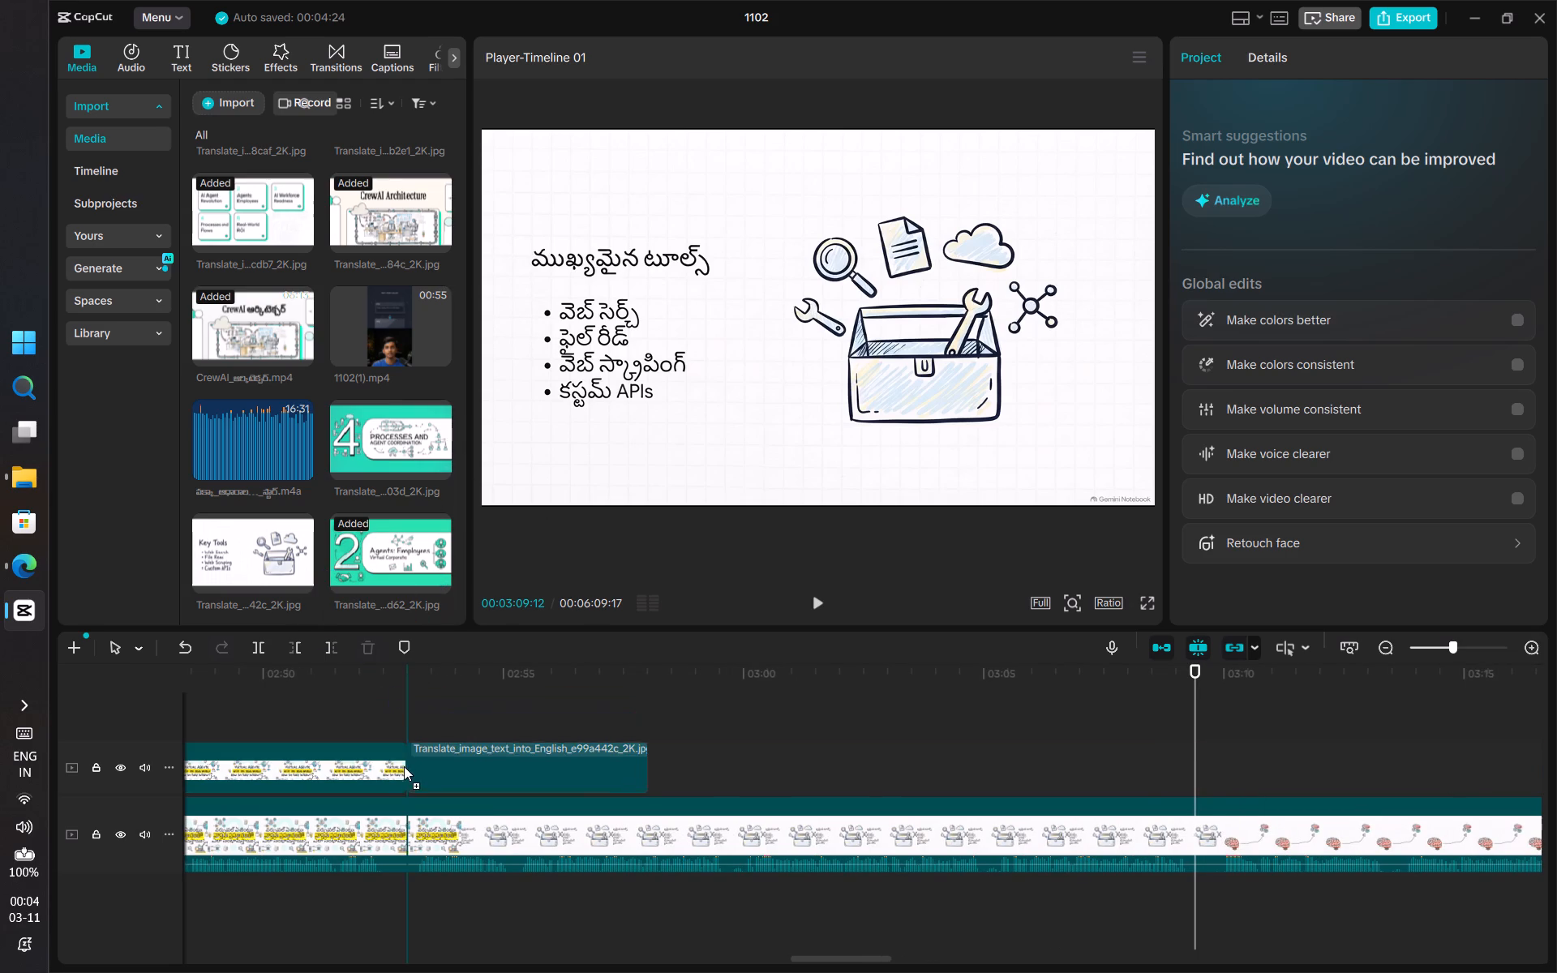
left_click_drag(404, 766, 405, 762)
left_click(653, 761)
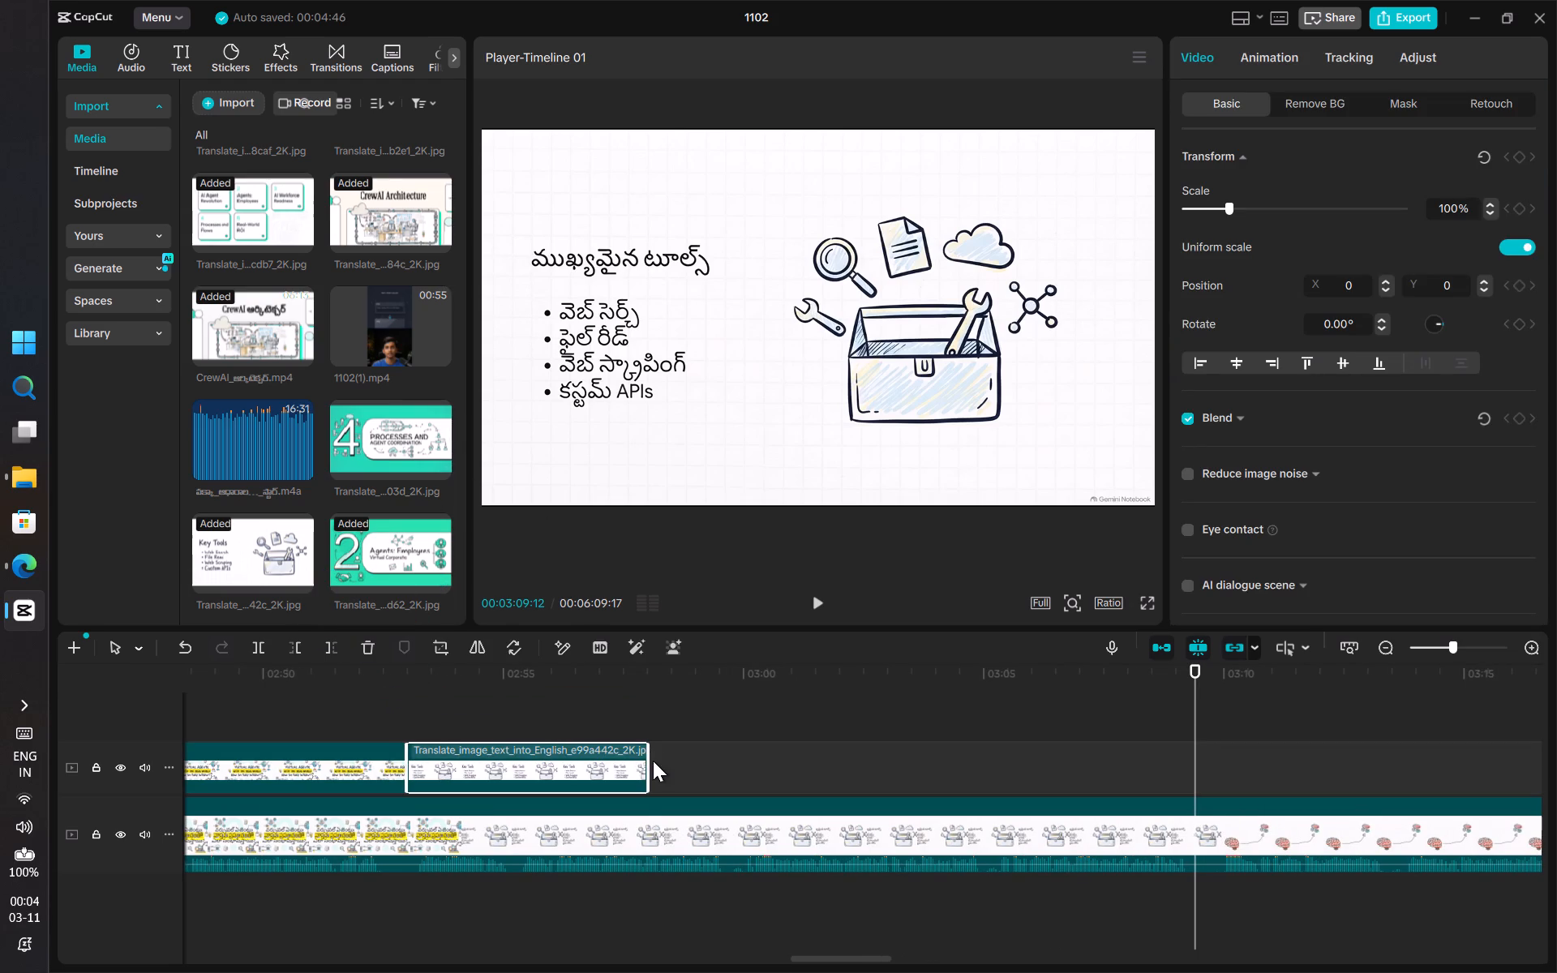
left_click(635, 757)
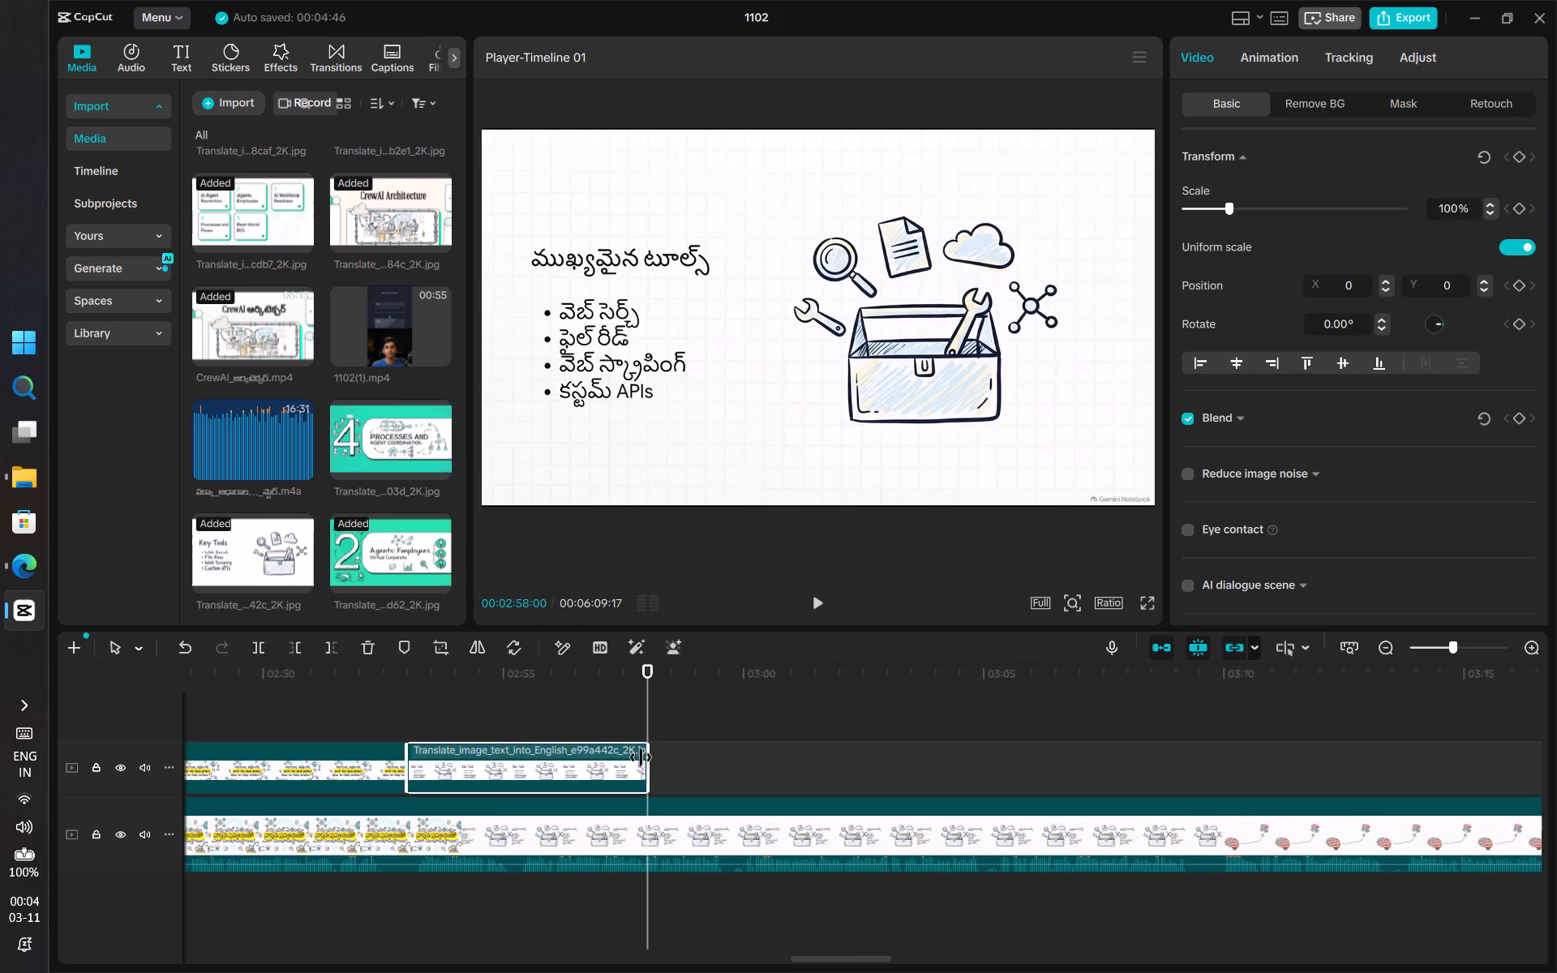
left_click_drag(647, 757, 1166, 764)
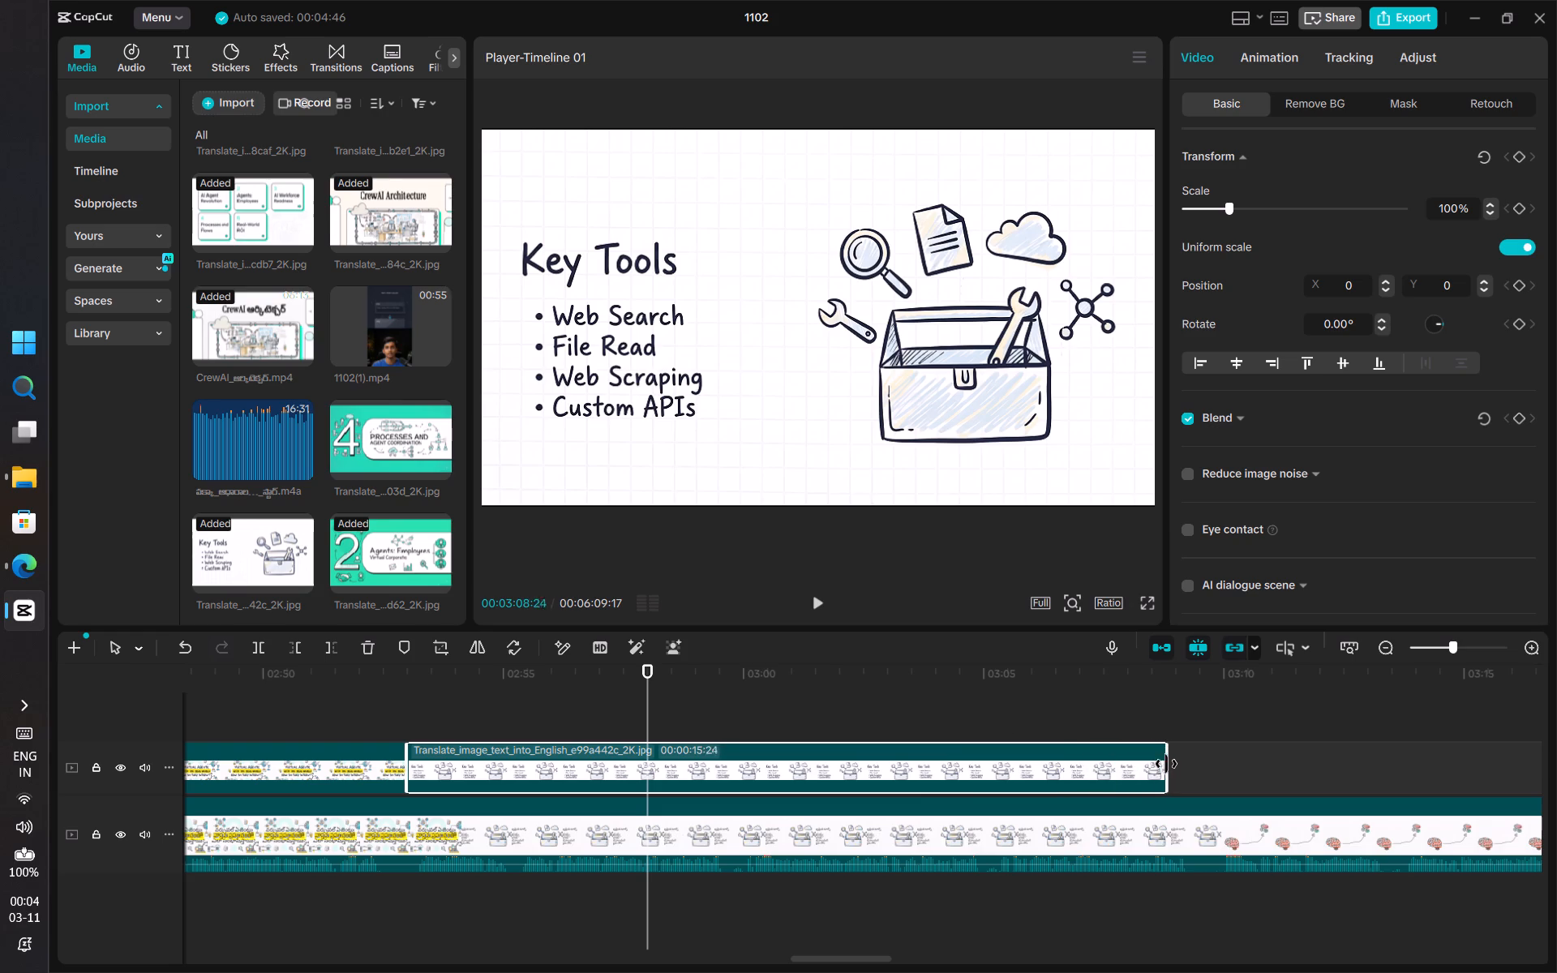
left_click_drag(1166, 764, 1183, 765)
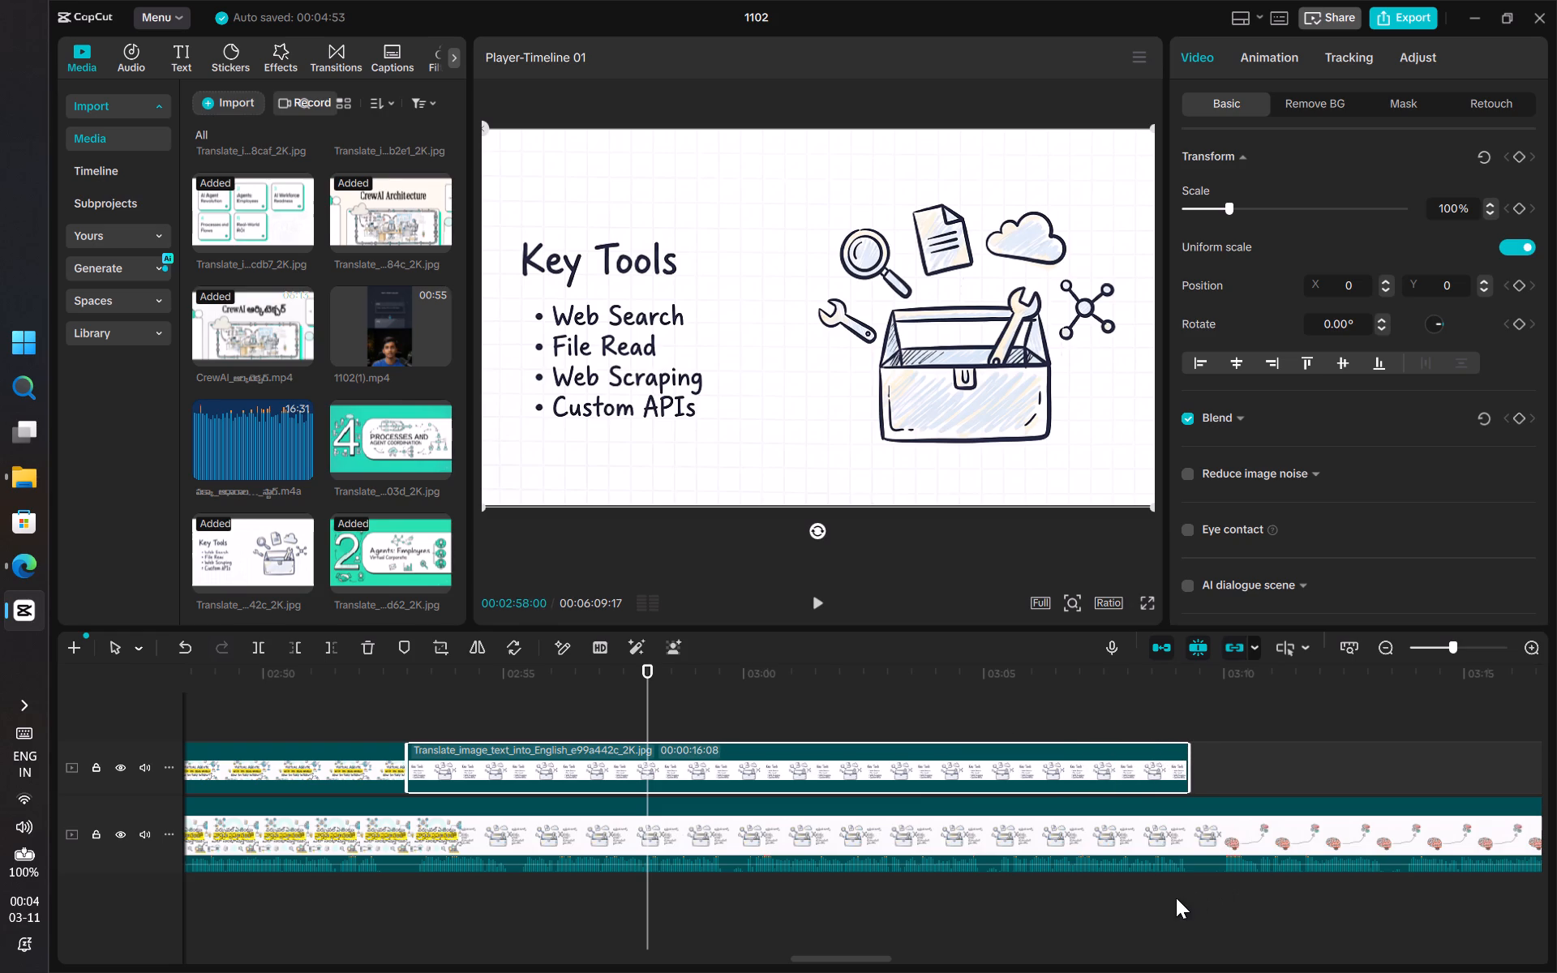
Find the frame where the Telugu tools slide gives way to the brain slide and extend the "Key Tools" overlay's end to 00:03:09:23.
left_click(1195, 741)
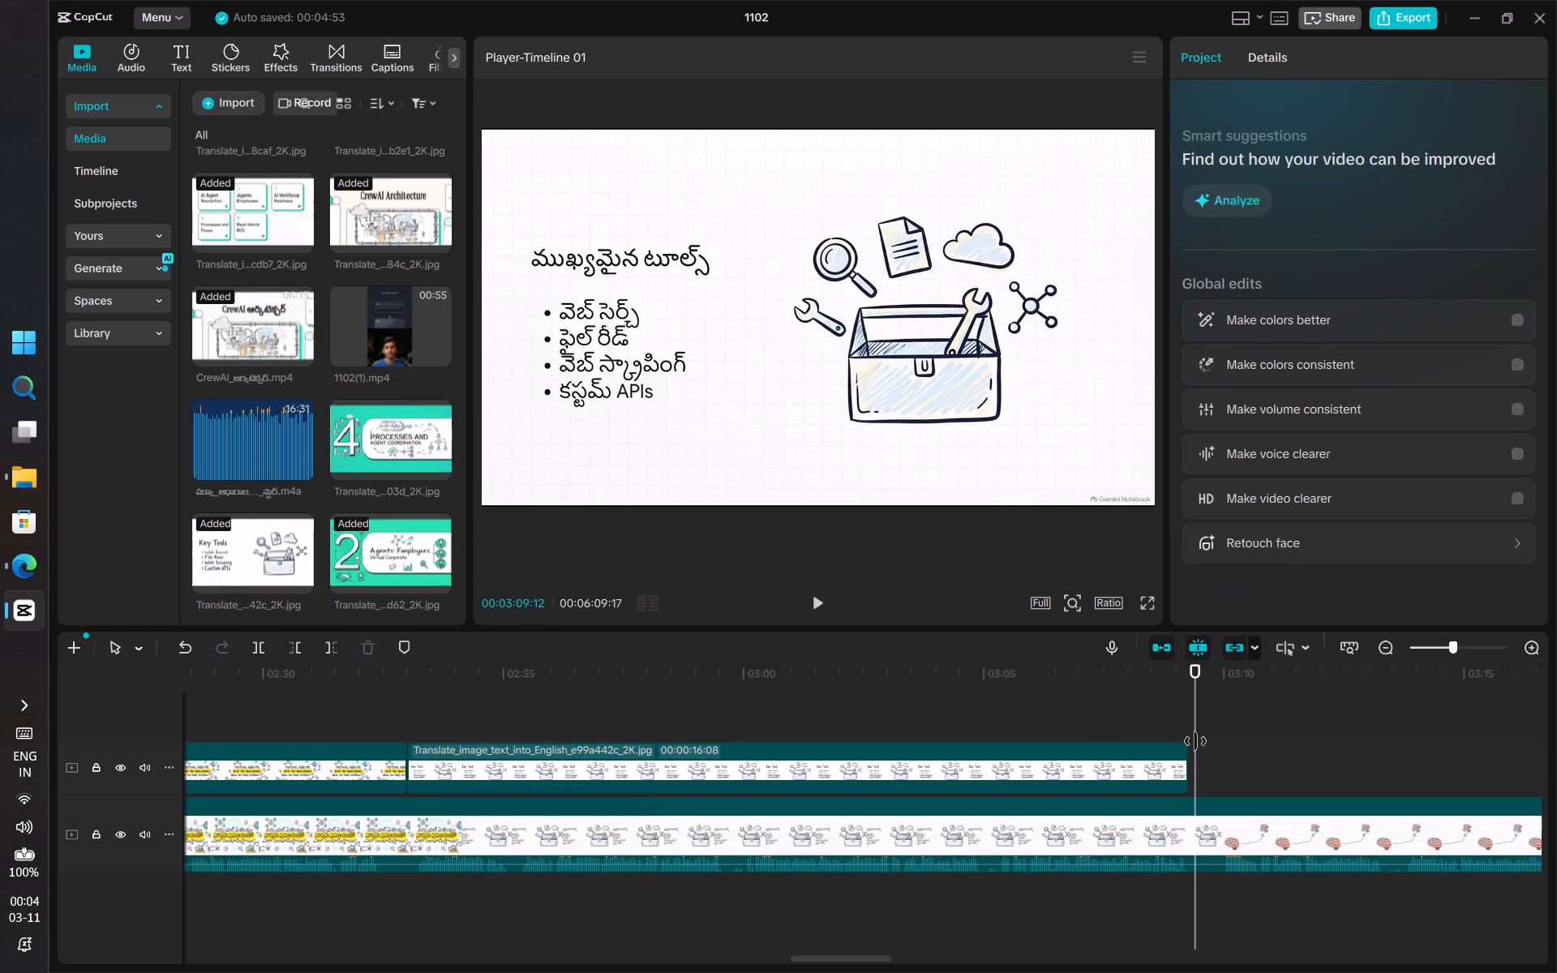
key("Right")
key("Right")
key("Right")
key("Right")
key("Right")
key("Right")
key("Right")
key("Right")
key("Right")
key("Right")
key("Right")
key("Right")
key("Right")
key("Right")
key("Right")
key("Right")
key("Right")
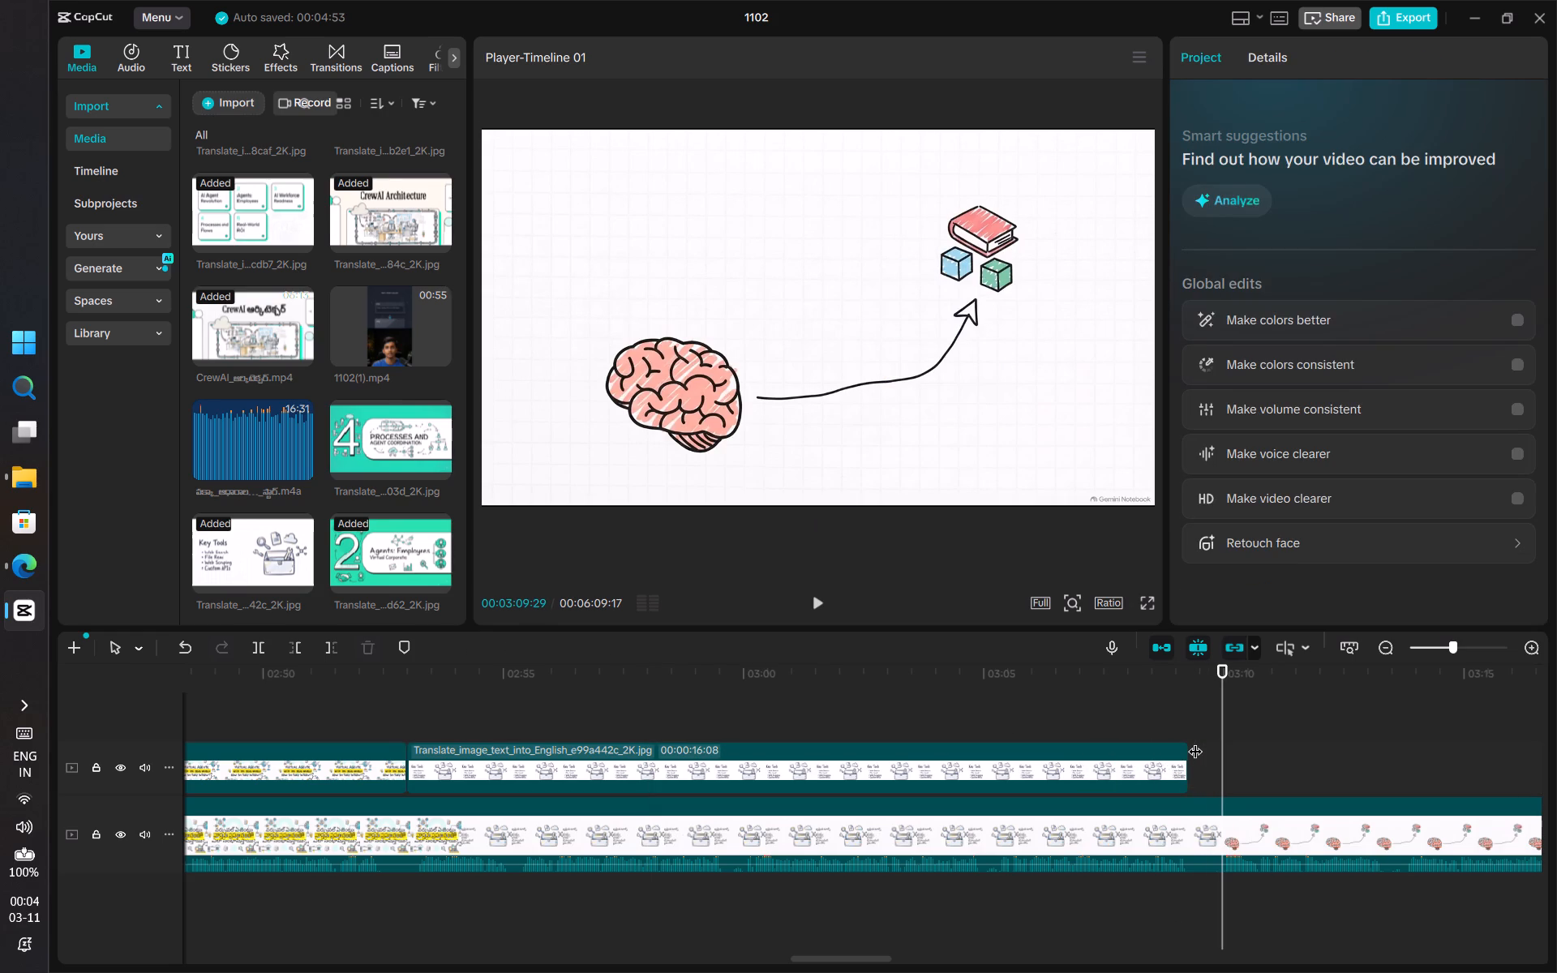
key("Left")
key("Left")
key("Left")
key("Left")
key("Left")
key("Left")
key("Left")
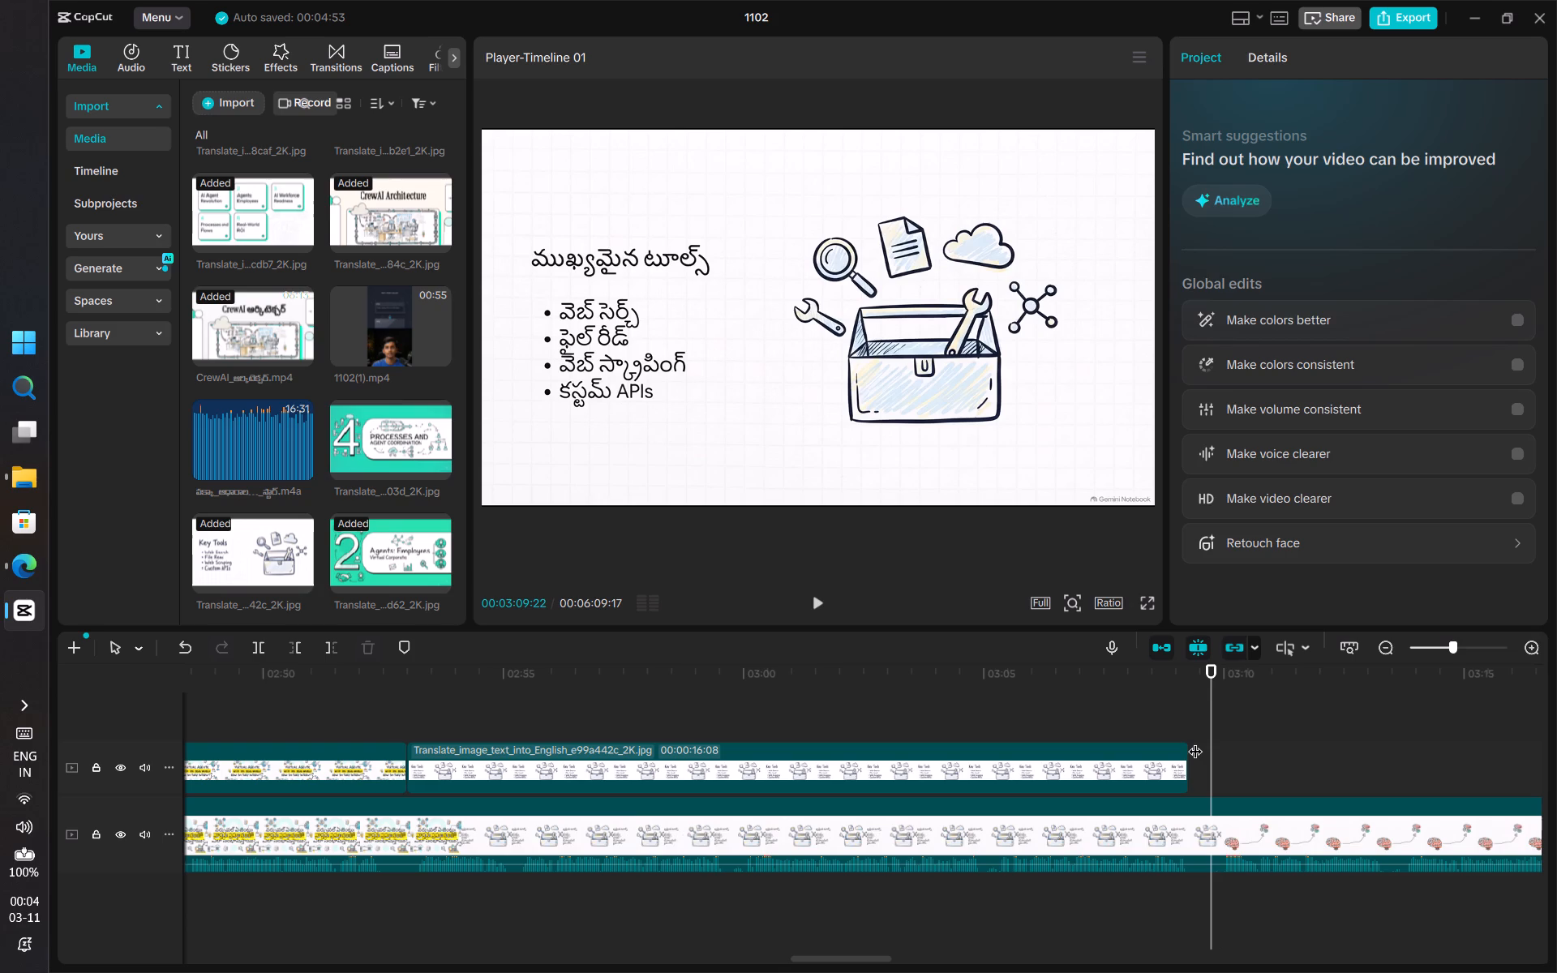
left_click(1185, 756)
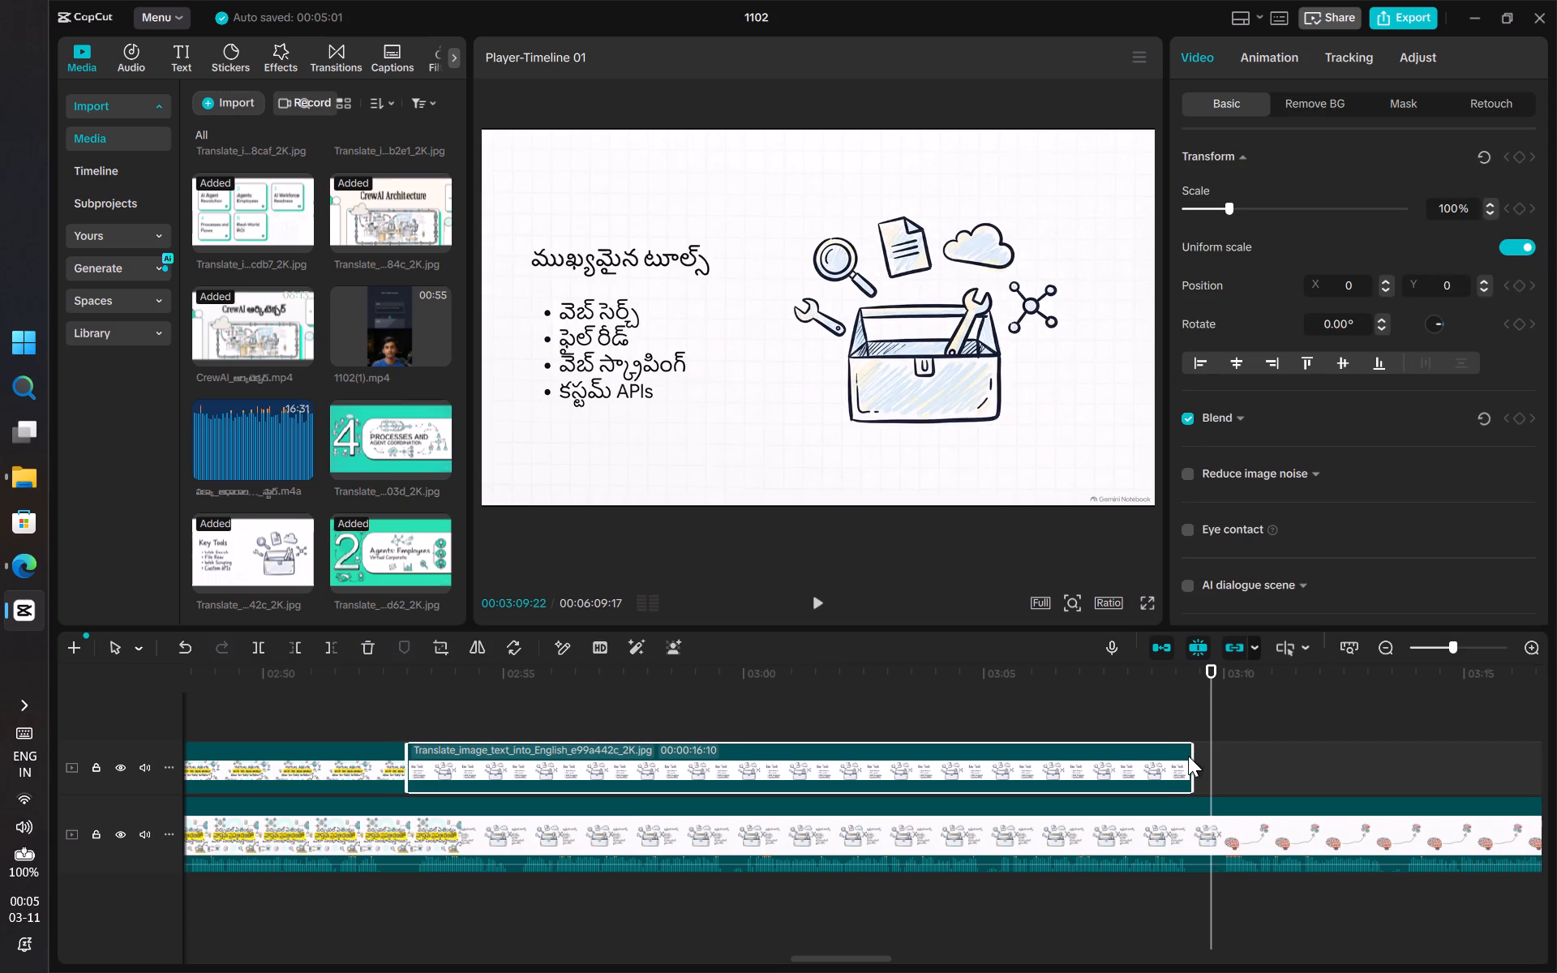
left_click_drag(1188, 756, 1206, 755)
key("Right")
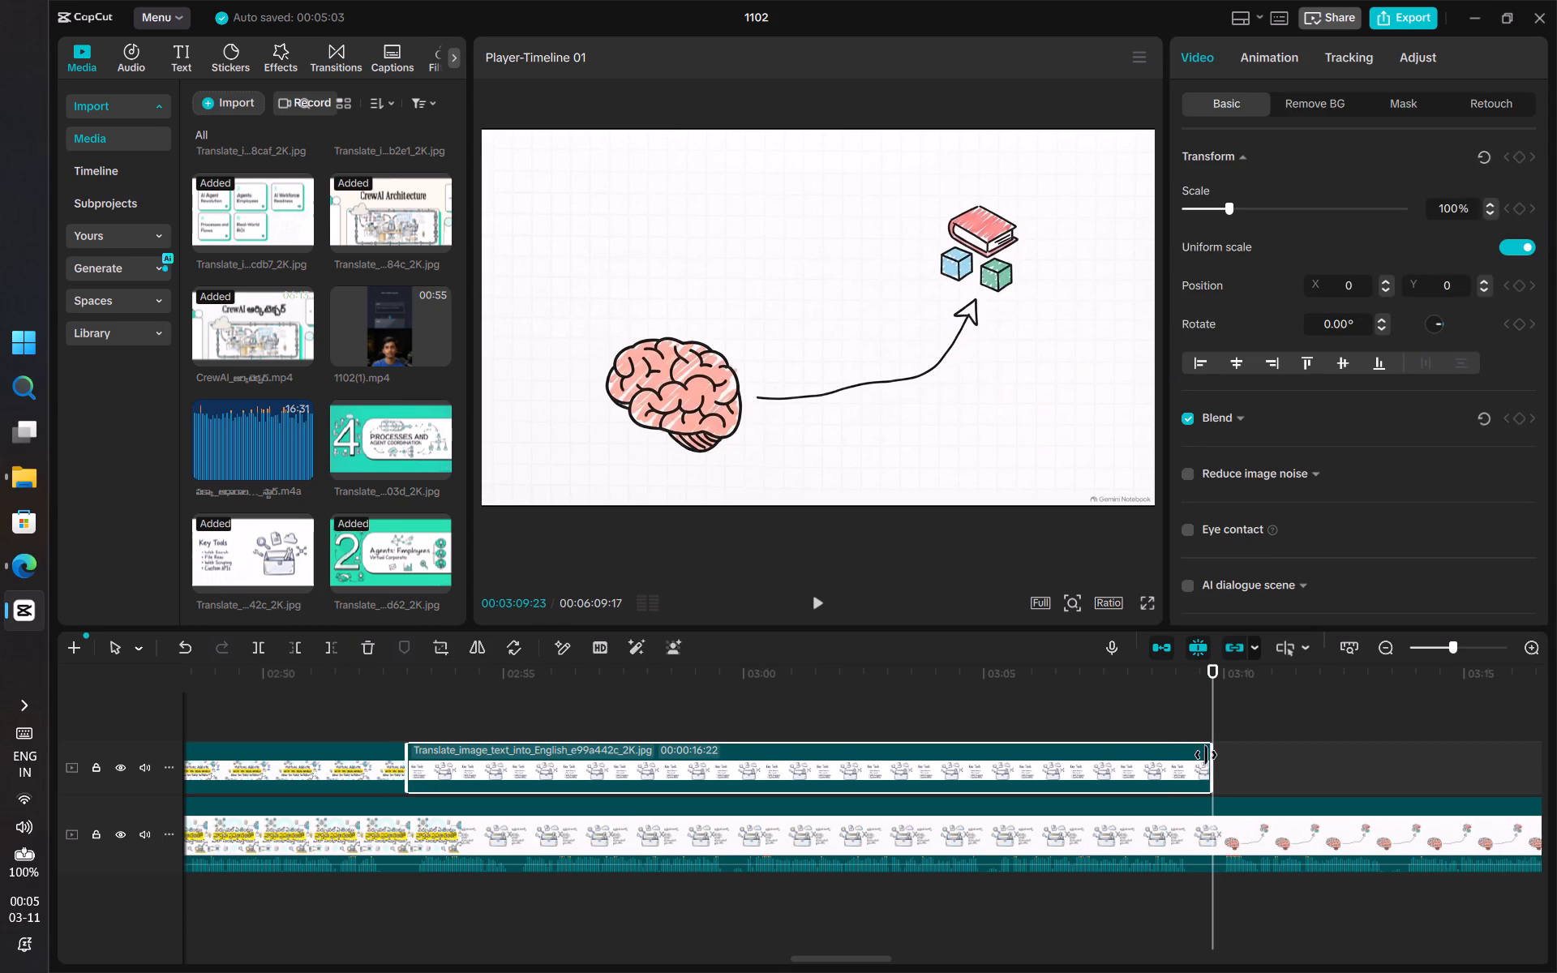
key("Left")
key("Right")
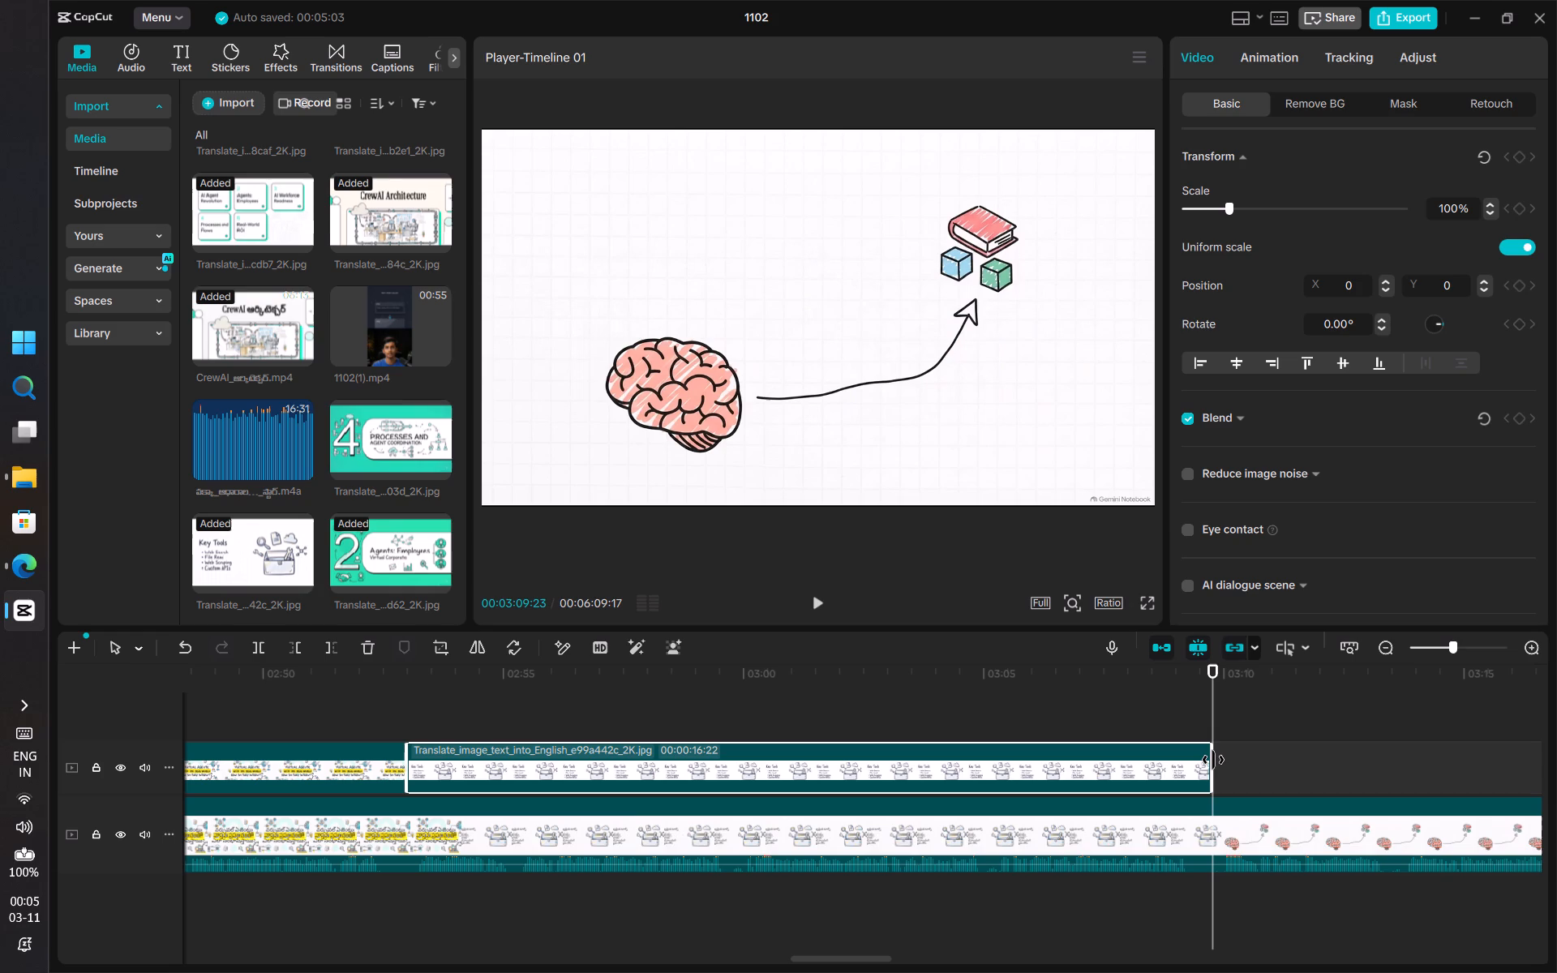
left_click(1213, 760)
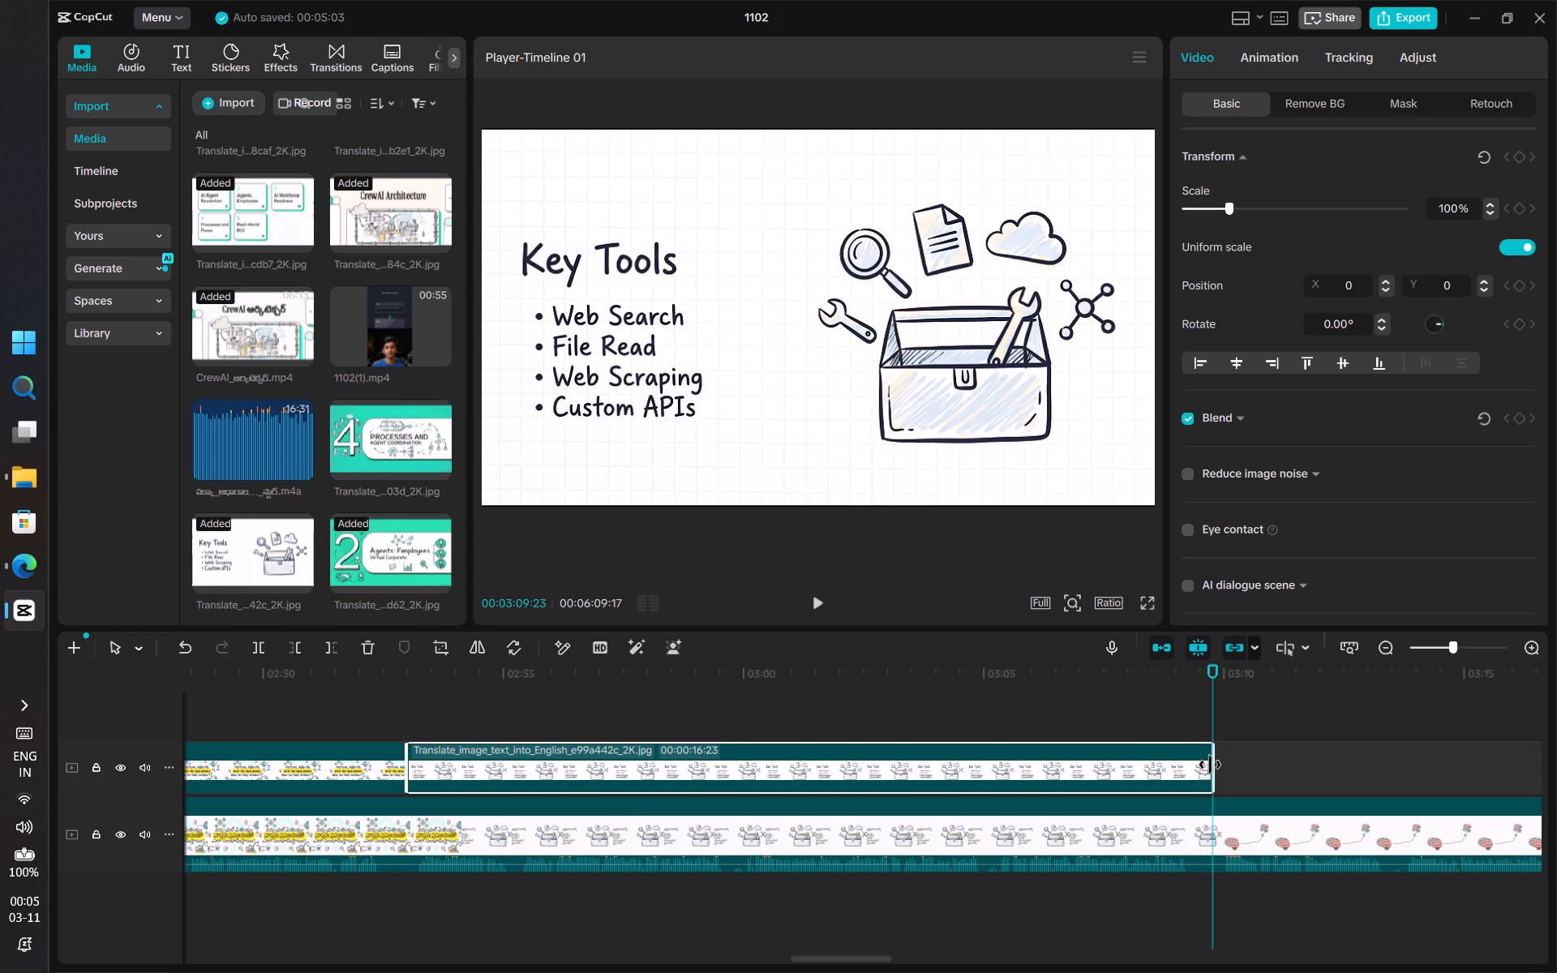
Check the cut at the end of the "Key Tools" overlay frame by frame and scrub through the following brain slide.
key("Left")
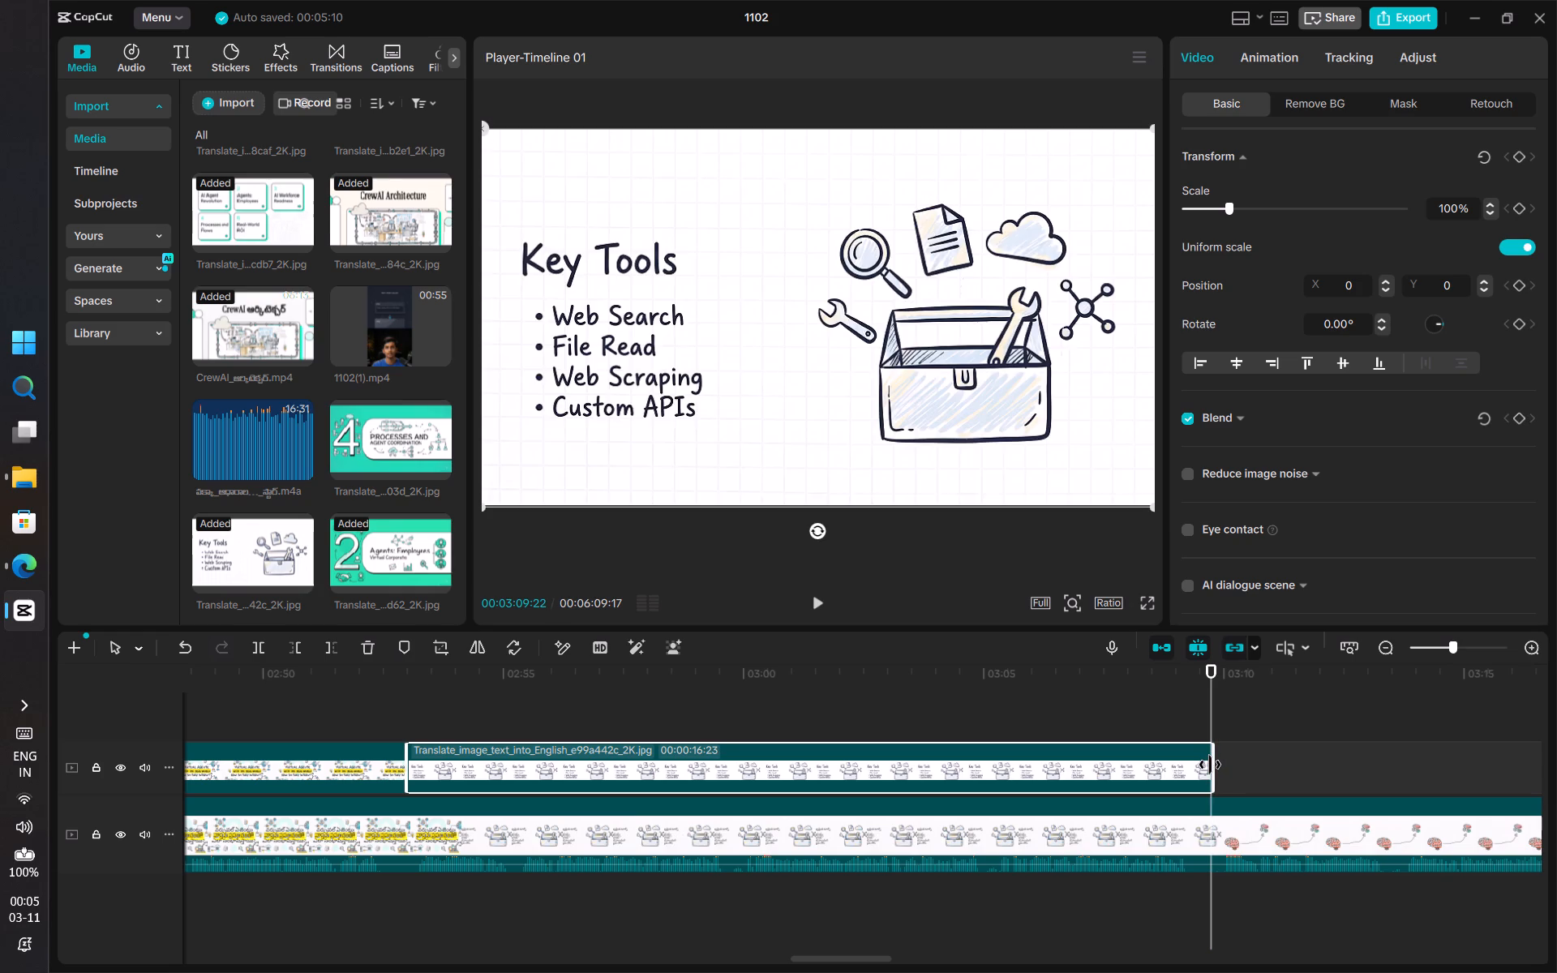
key("Right")
key("Left")
left_click(932, 547)
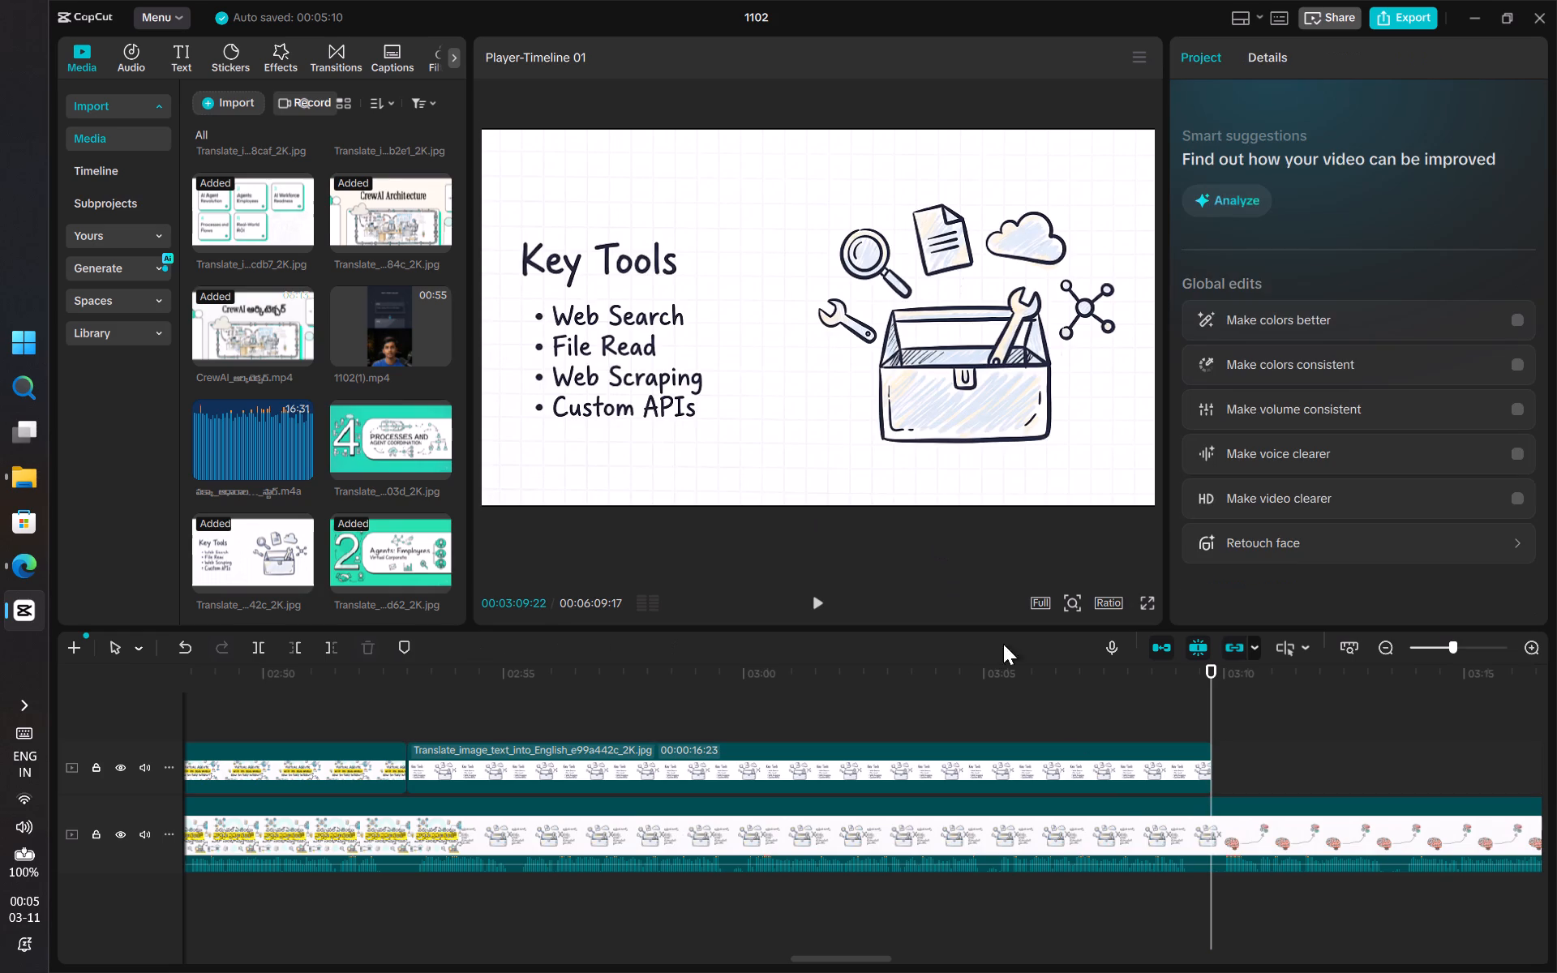
scroll(1126, 809, "left", 3)
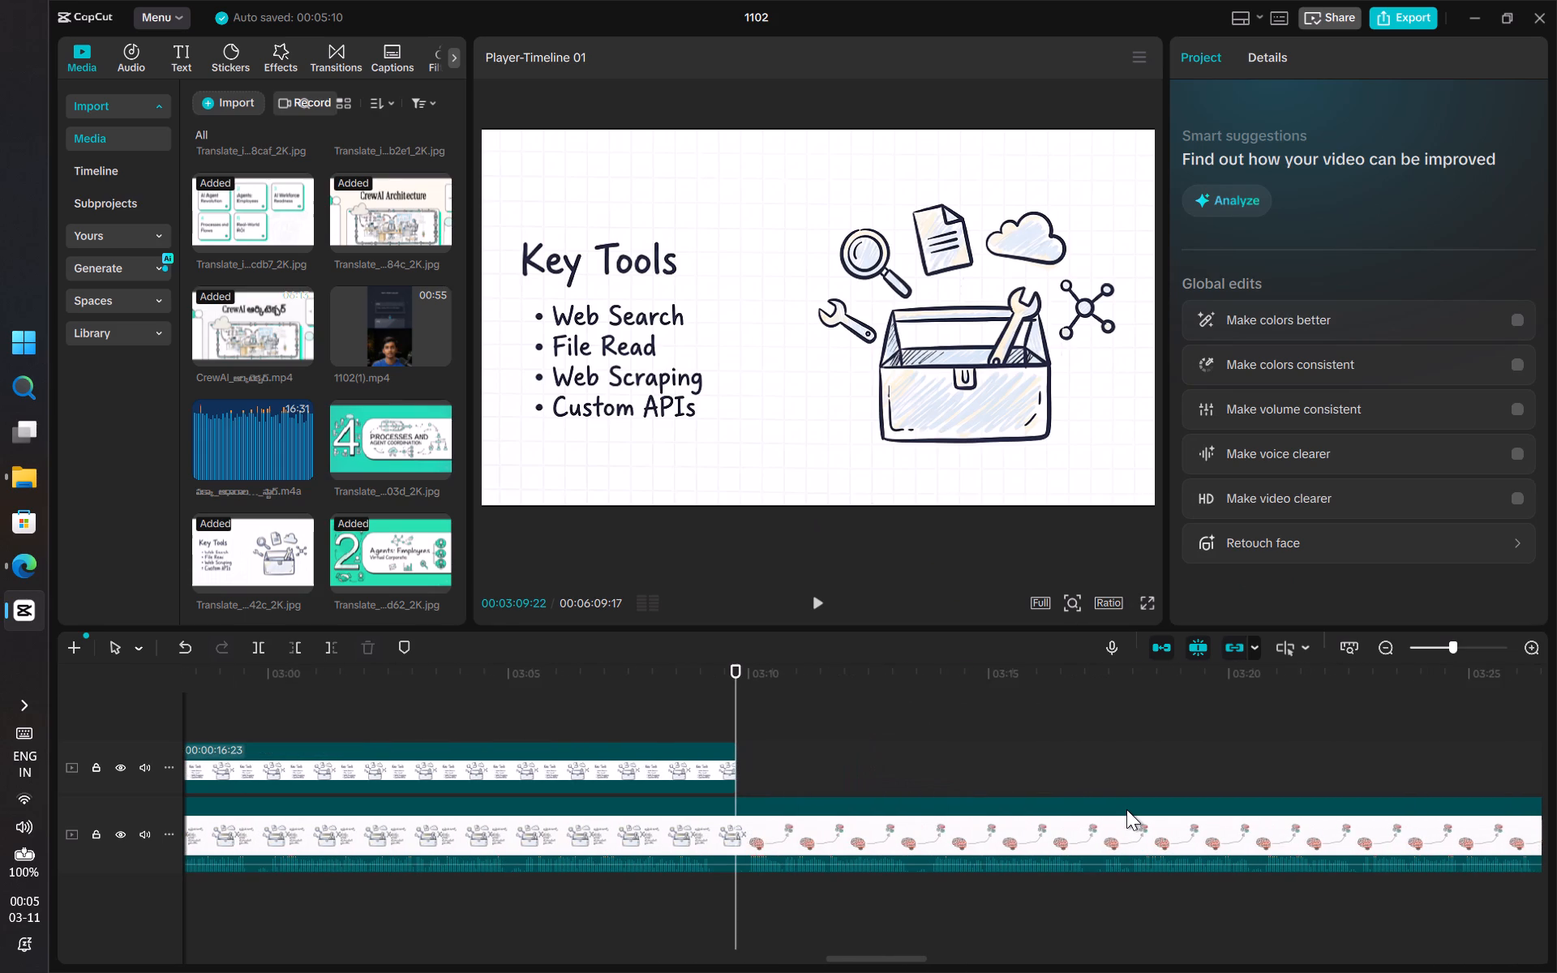
left_click_drag(738, 708, 767, 708)
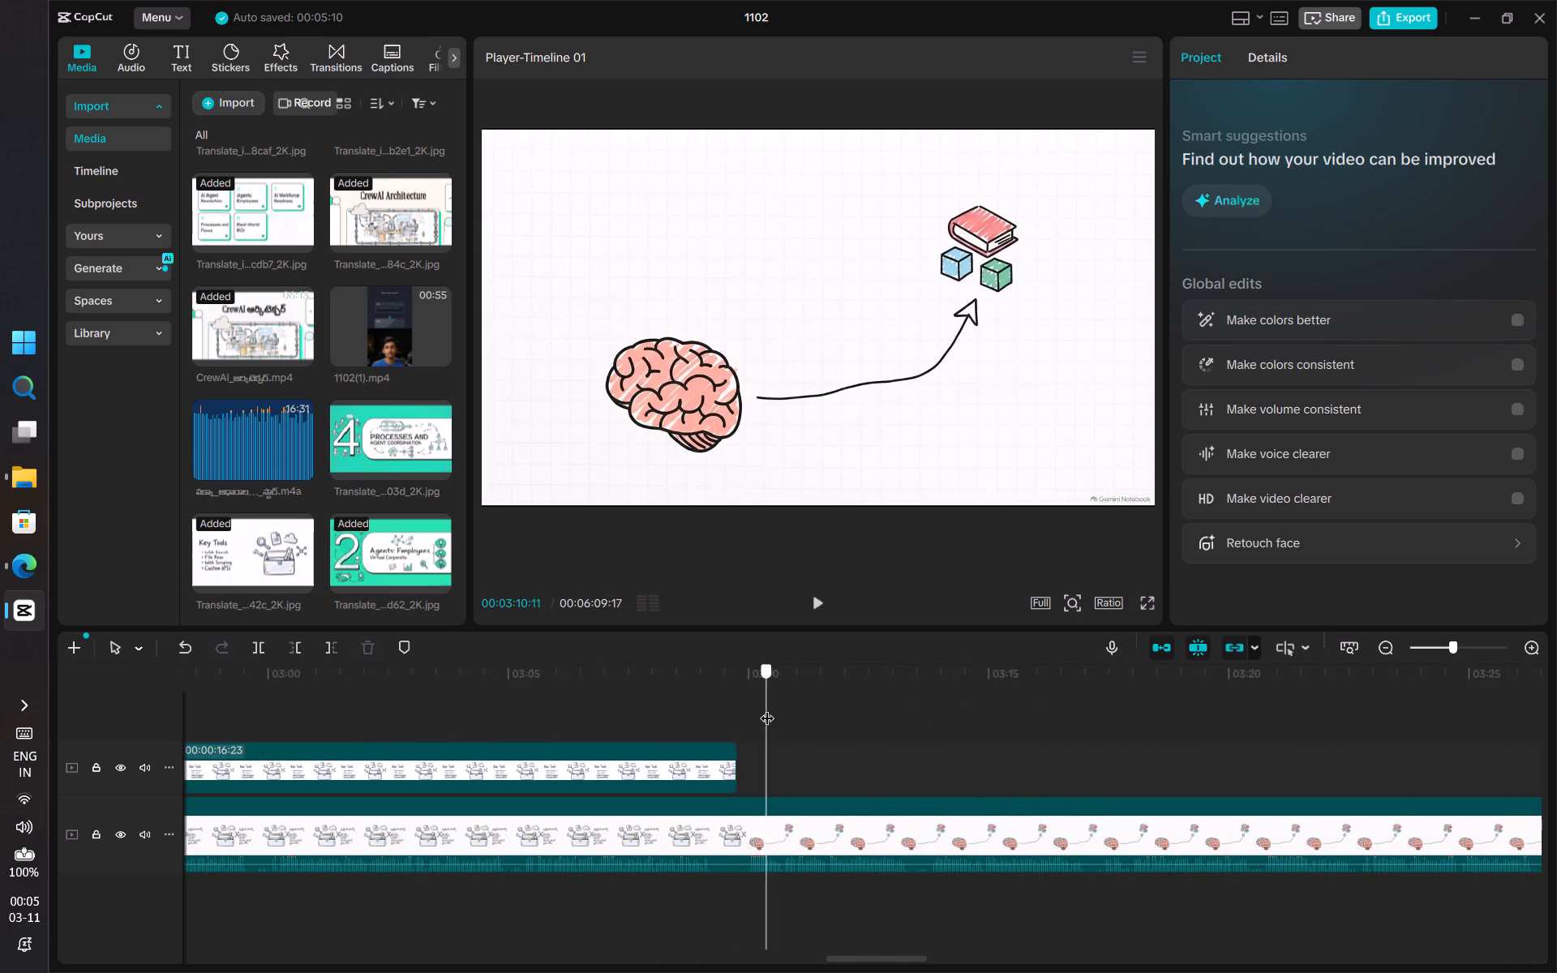
left_click_drag(767, 708, 1036, 716)
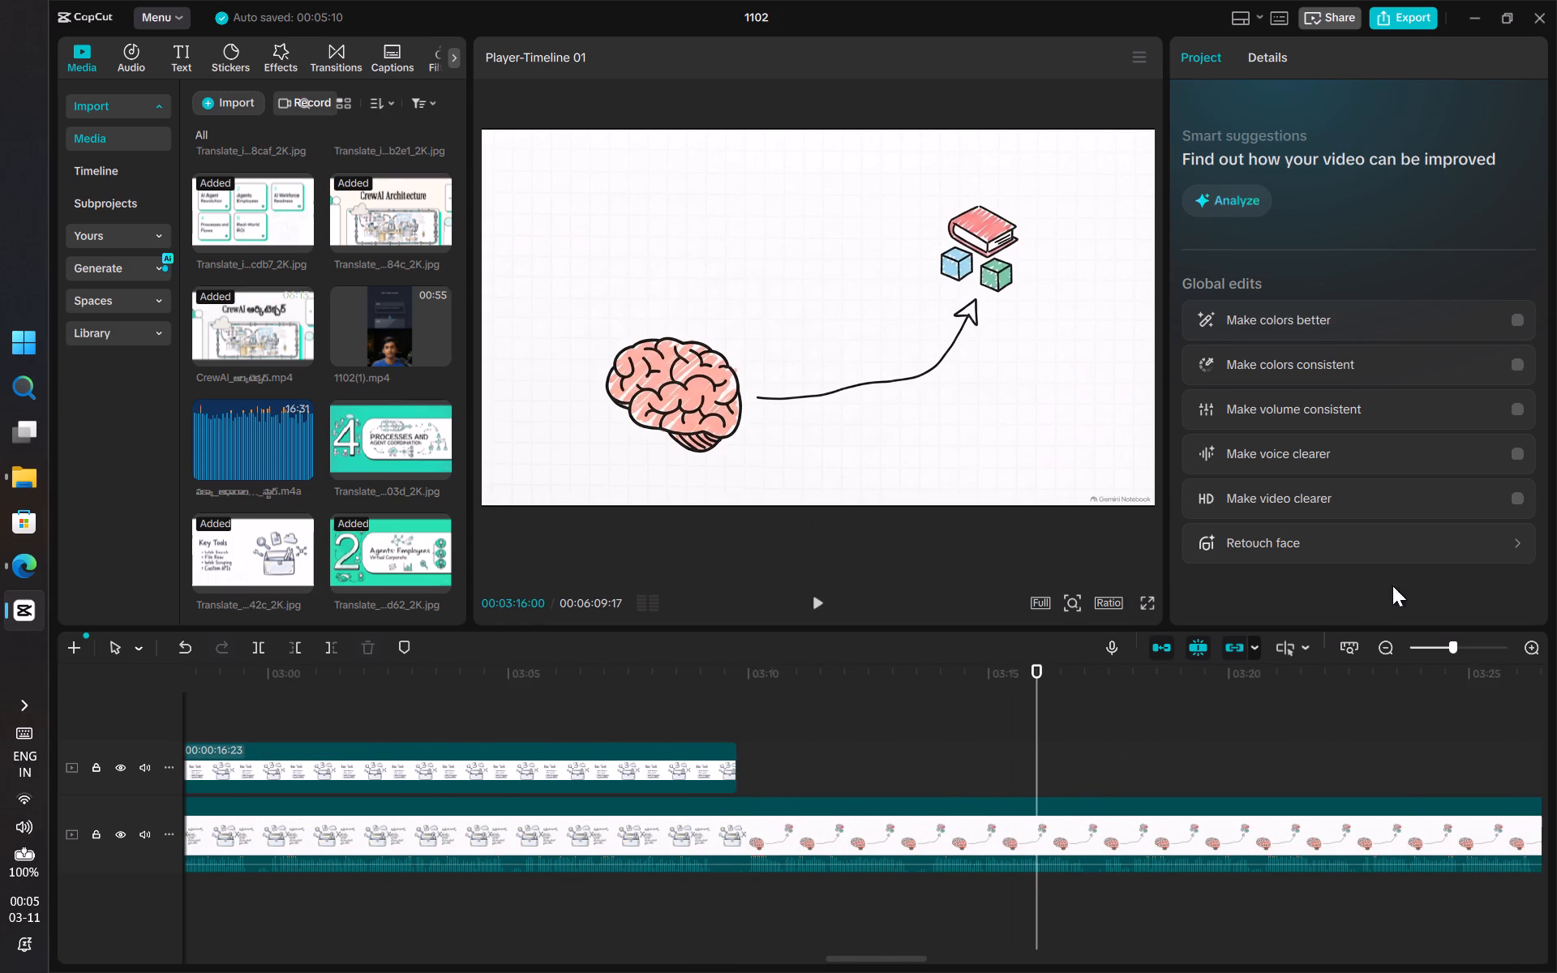
Overlay the English "4 Processes and Agent Coordination" image above the Telugu "4" slide and stretch it to the "Task Reception" overlay, 00:00:22:28 long.
left_click(1430, 643)
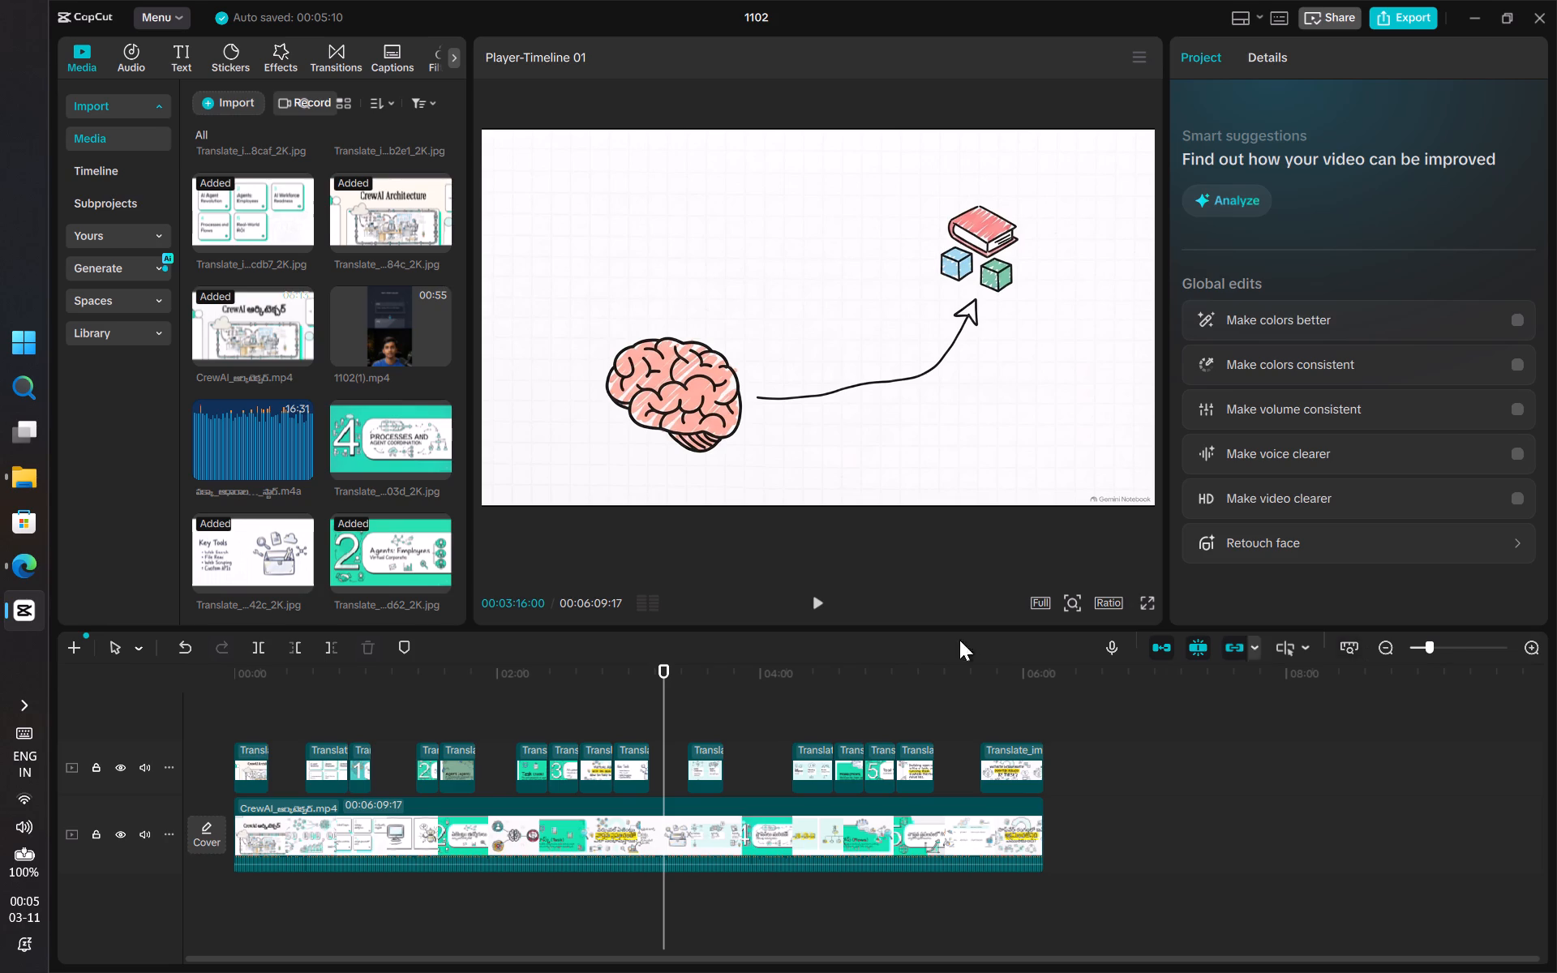
left_click_drag(388, 437, 687, 778)
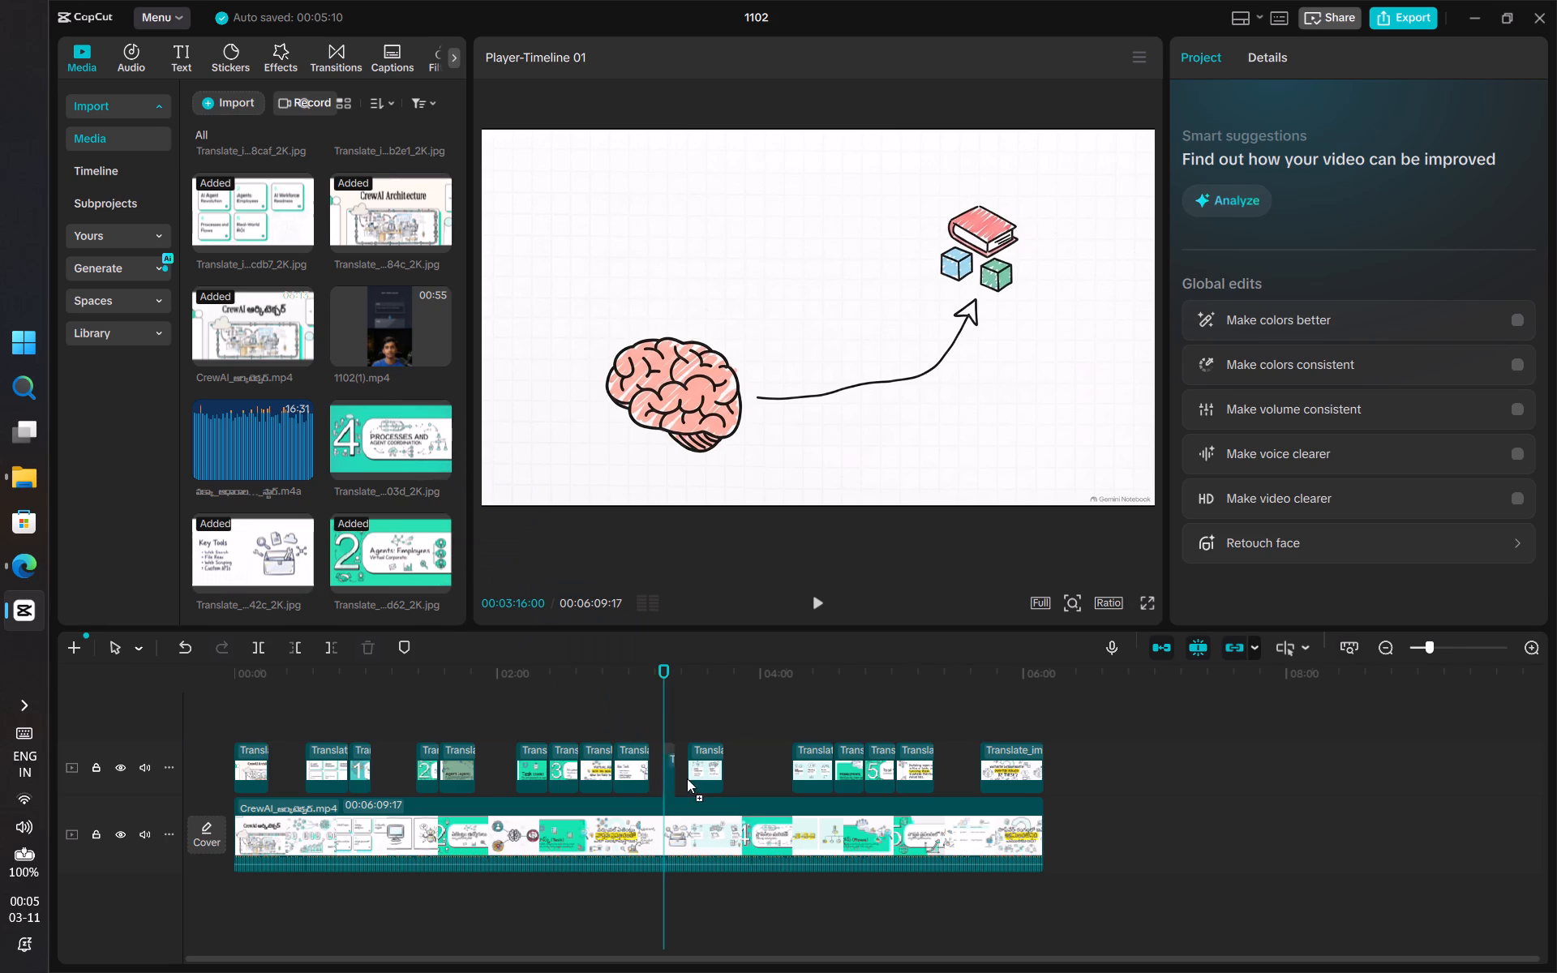
left_click_drag(687, 778, 757, 772)
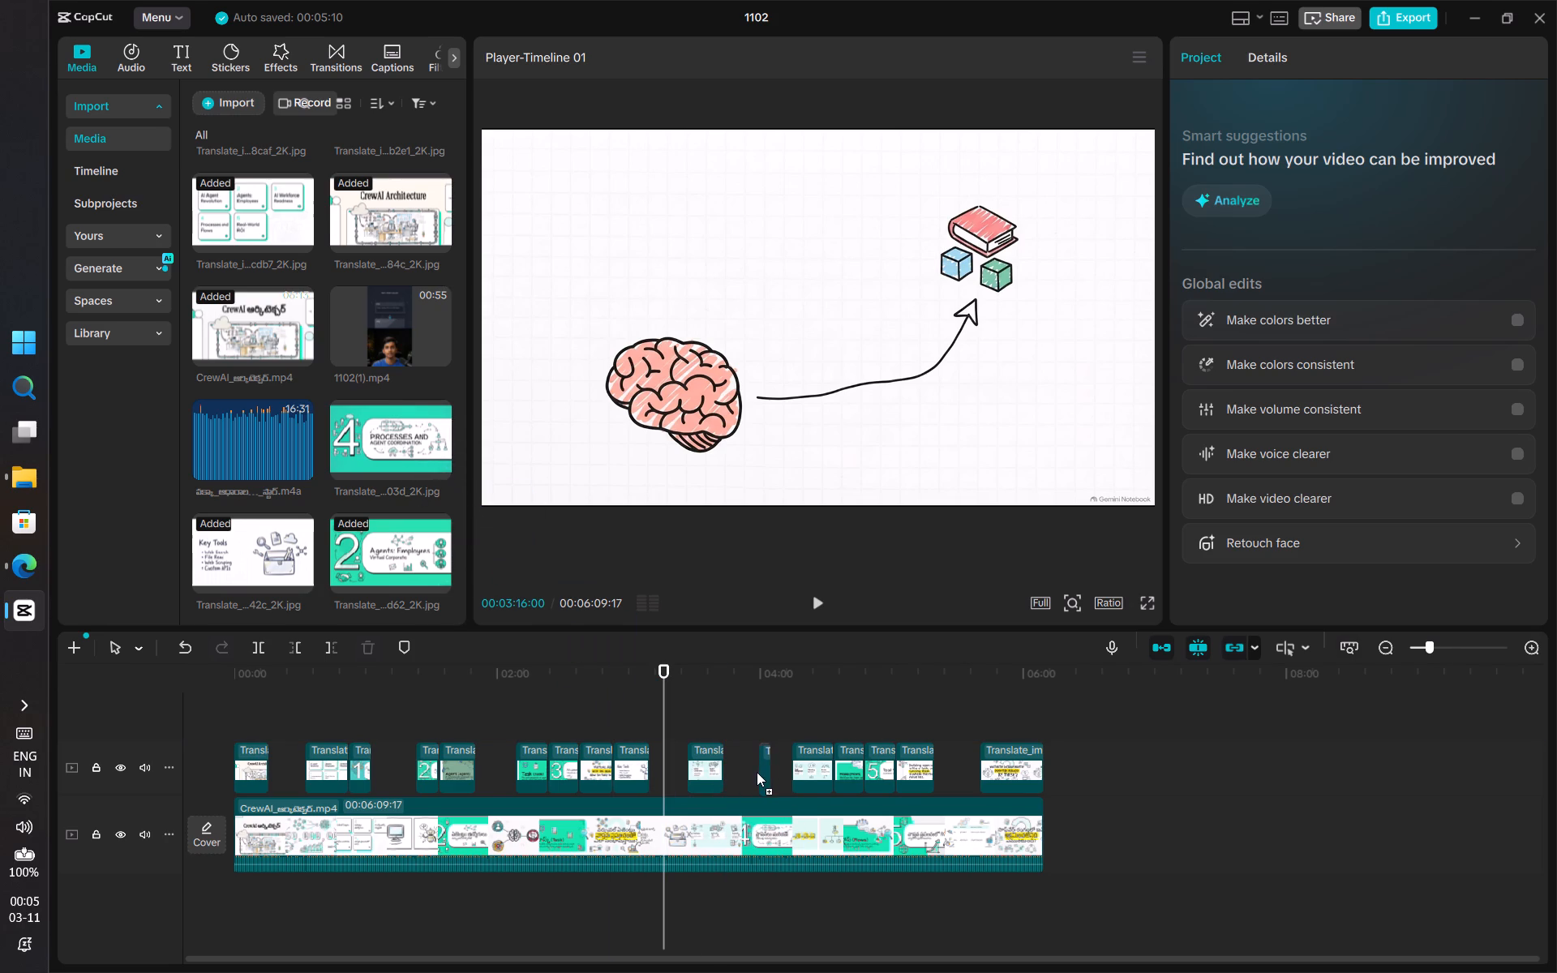
left_click_drag(757, 772, 742, 773)
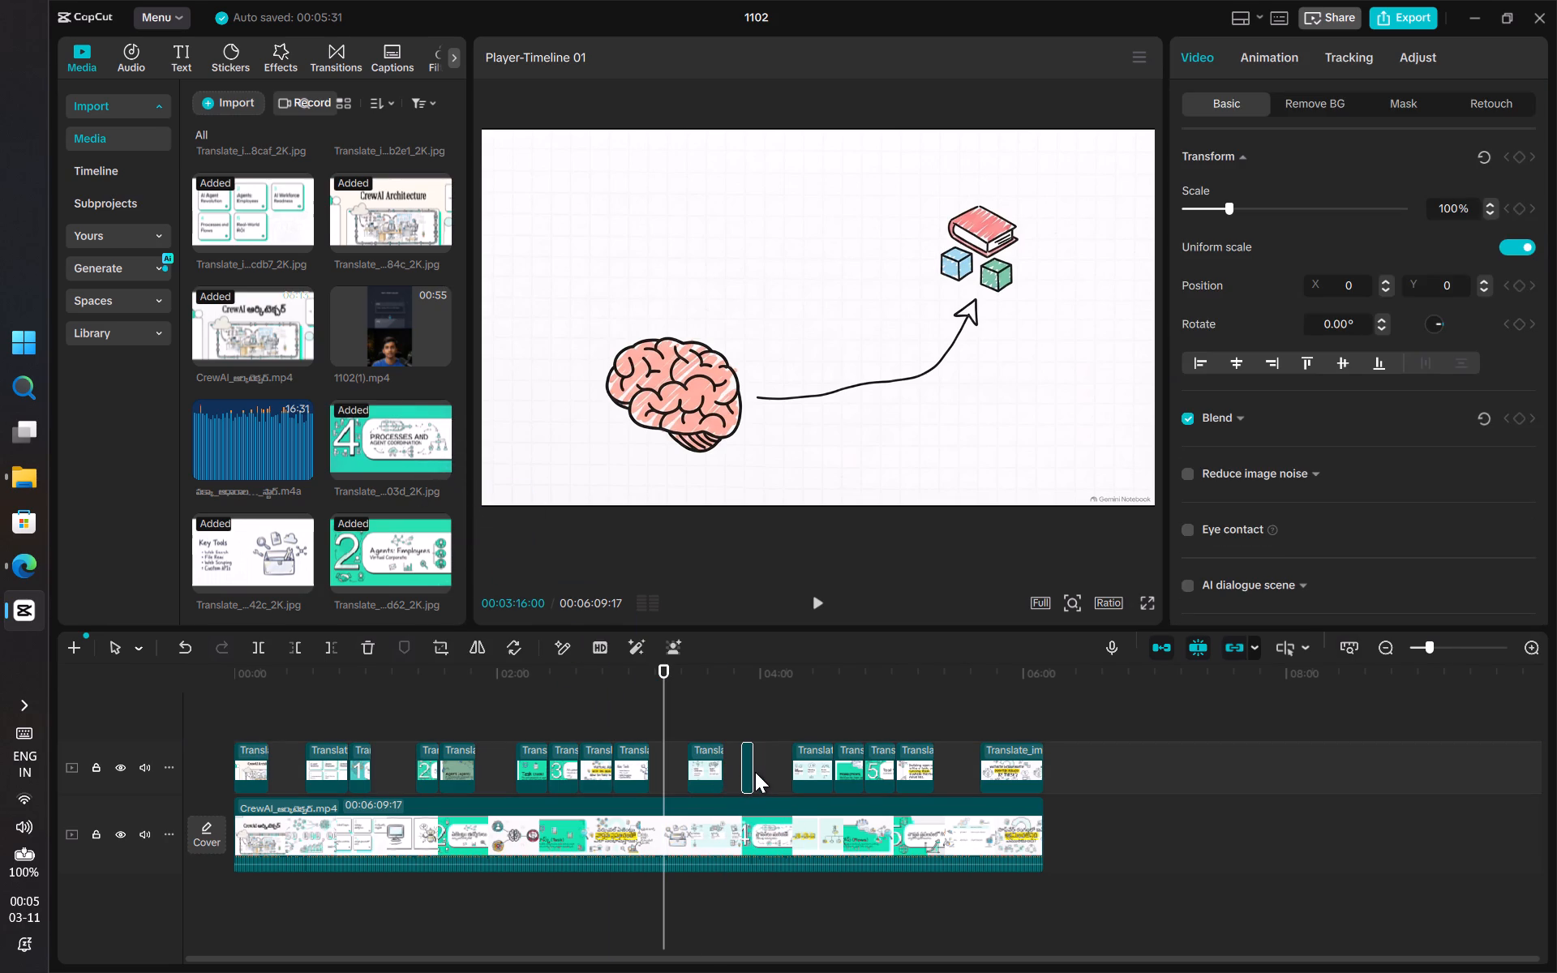
left_click_drag(752, 772, 783, 772)
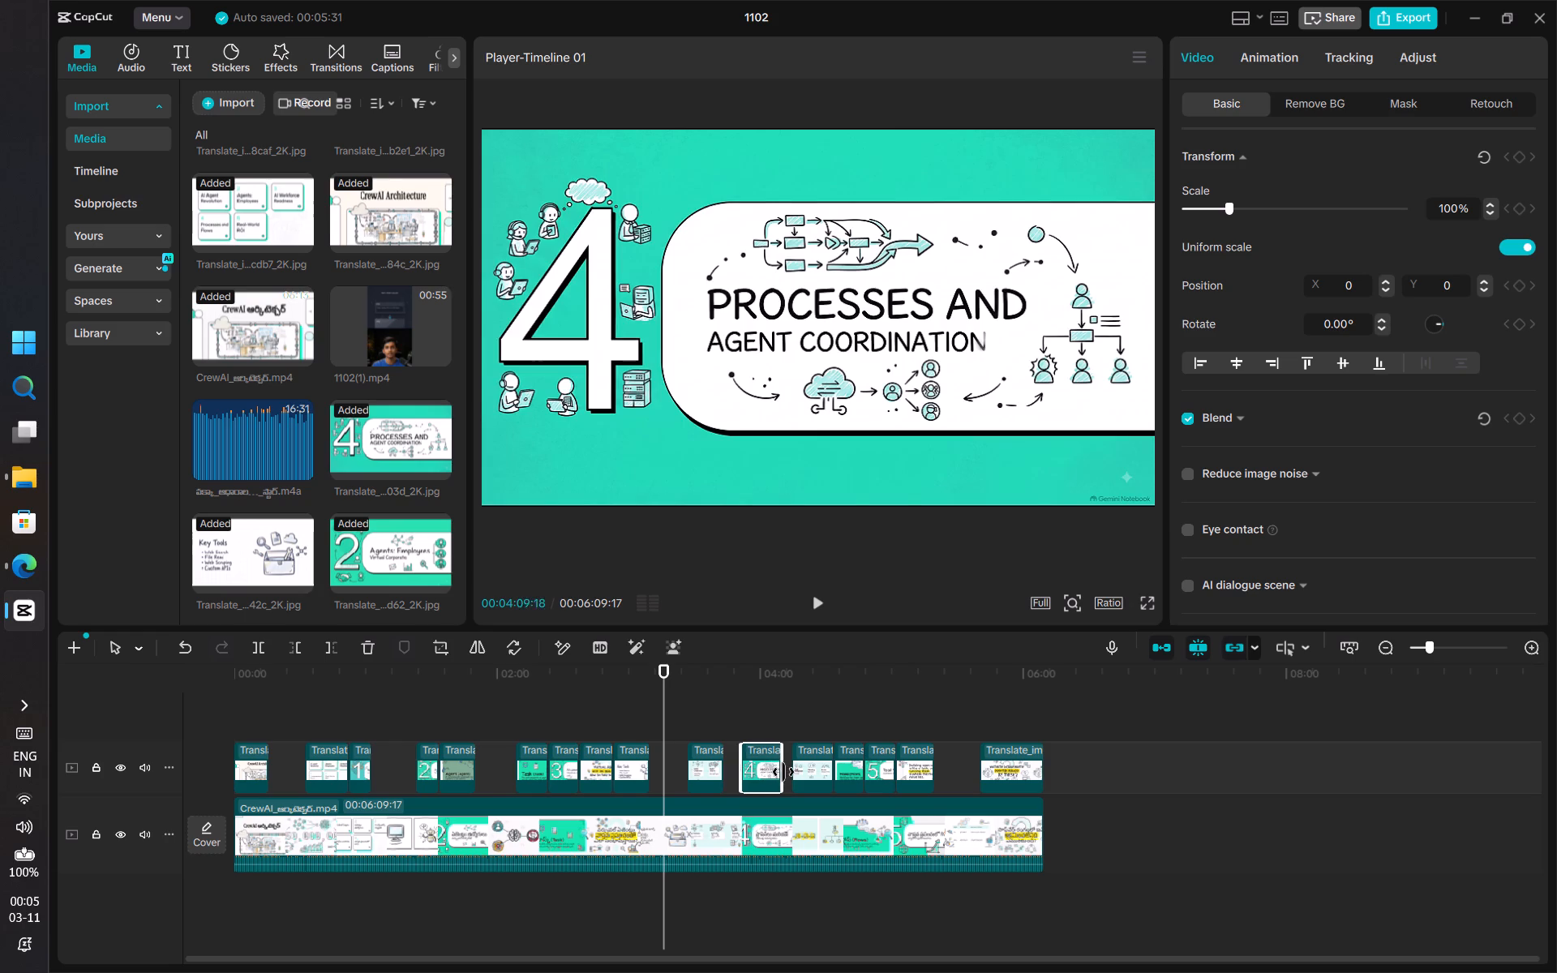
left_click_drag(783, 772, 794, 772)
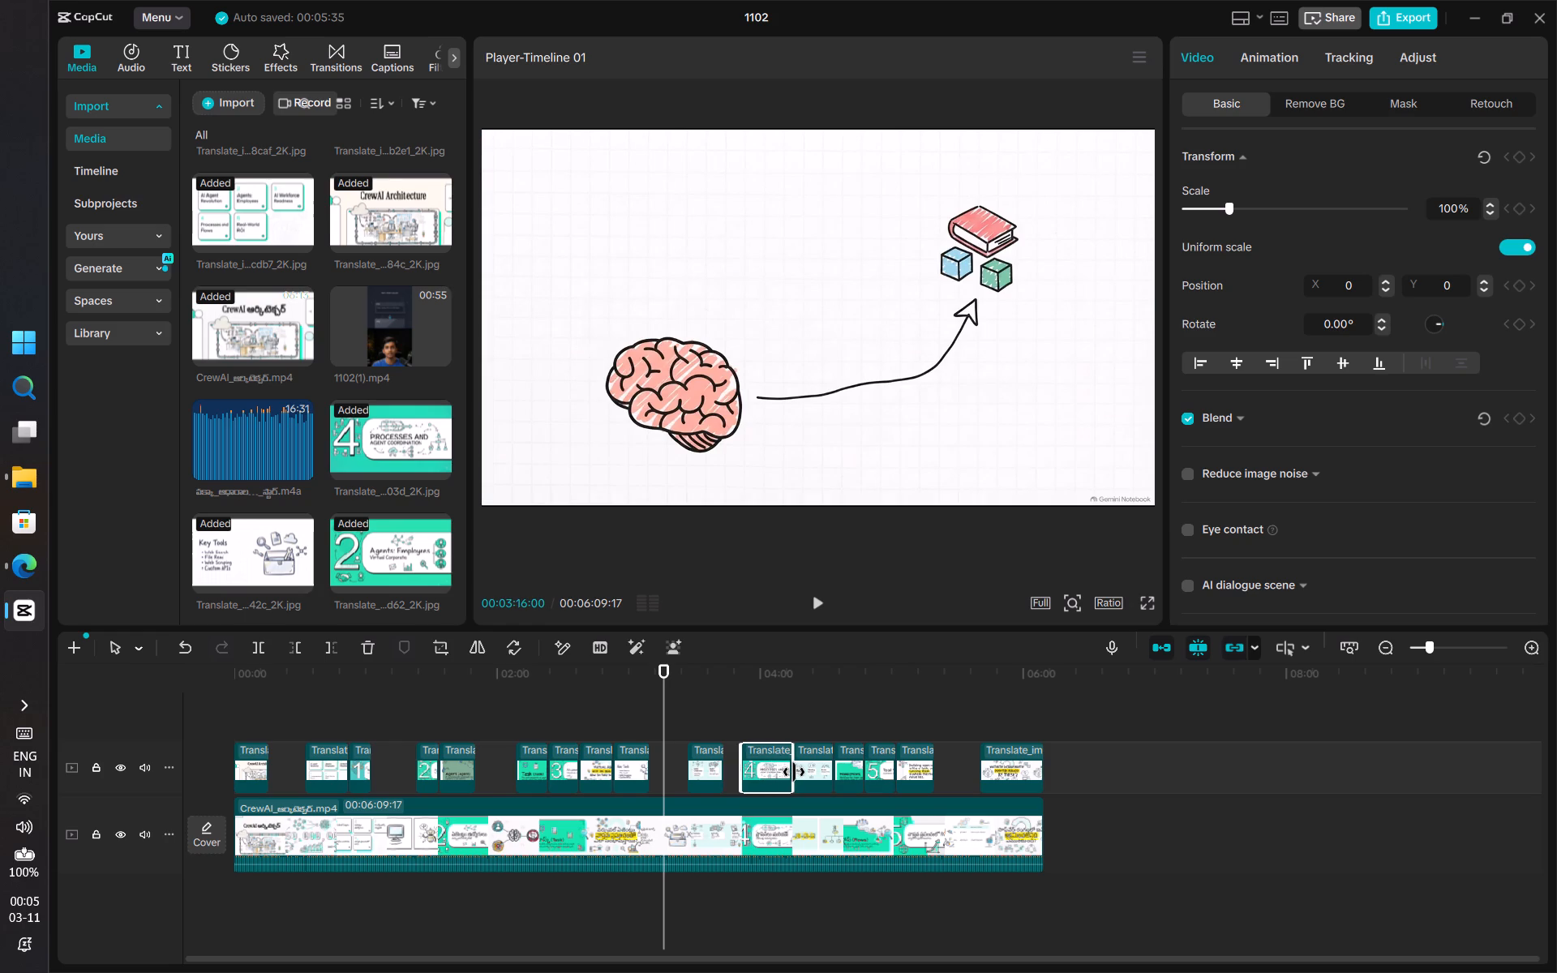
Trim the end of the "4 Processes and Agent Coordination" overlay to make the clip 00:00:09:19 long.
left_click(791, 765)
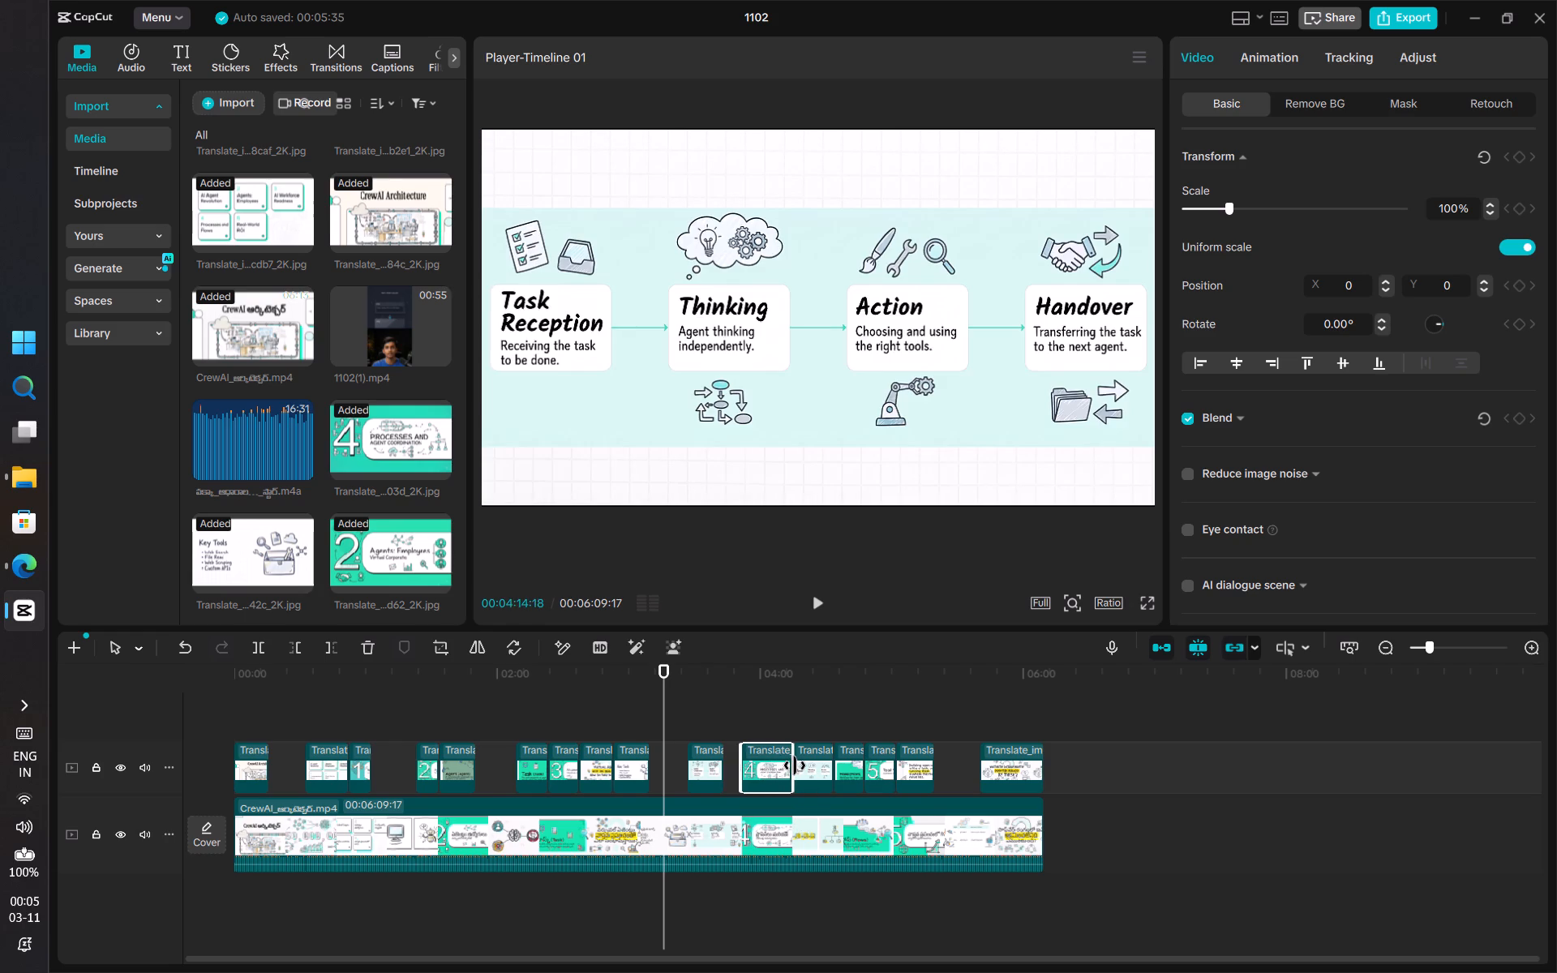
scroll(758, 834, "up", 8, "ctrl")
scroll(758, 834, "up", 5)
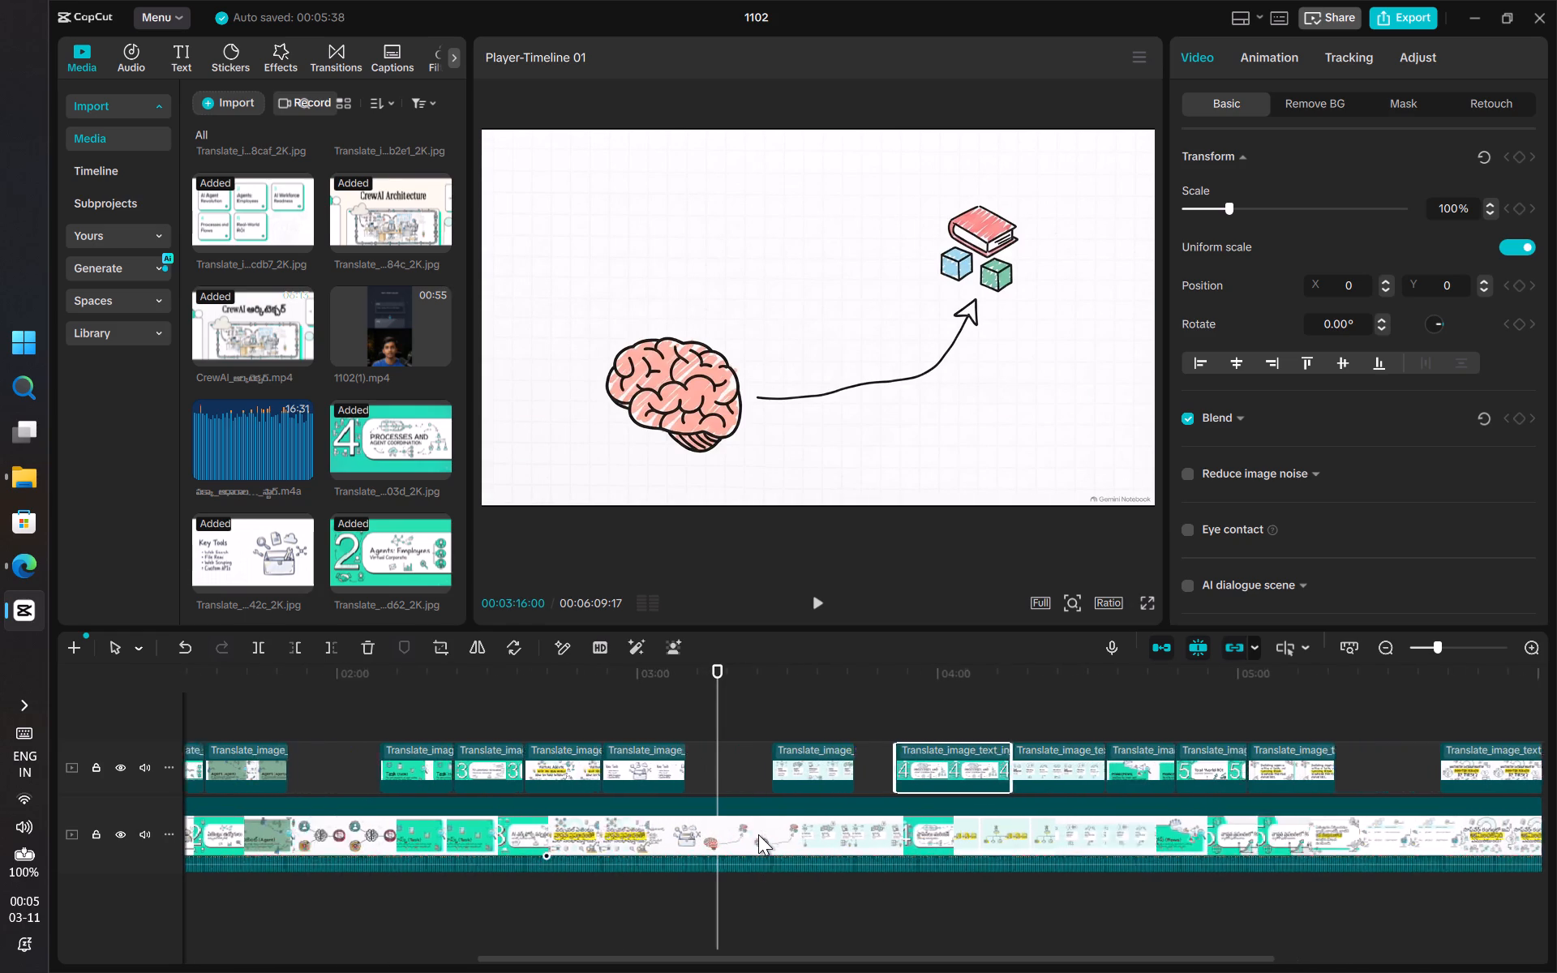
scroll(758, 834, "up", 10)
scroll(1049, 829, "left", 4)
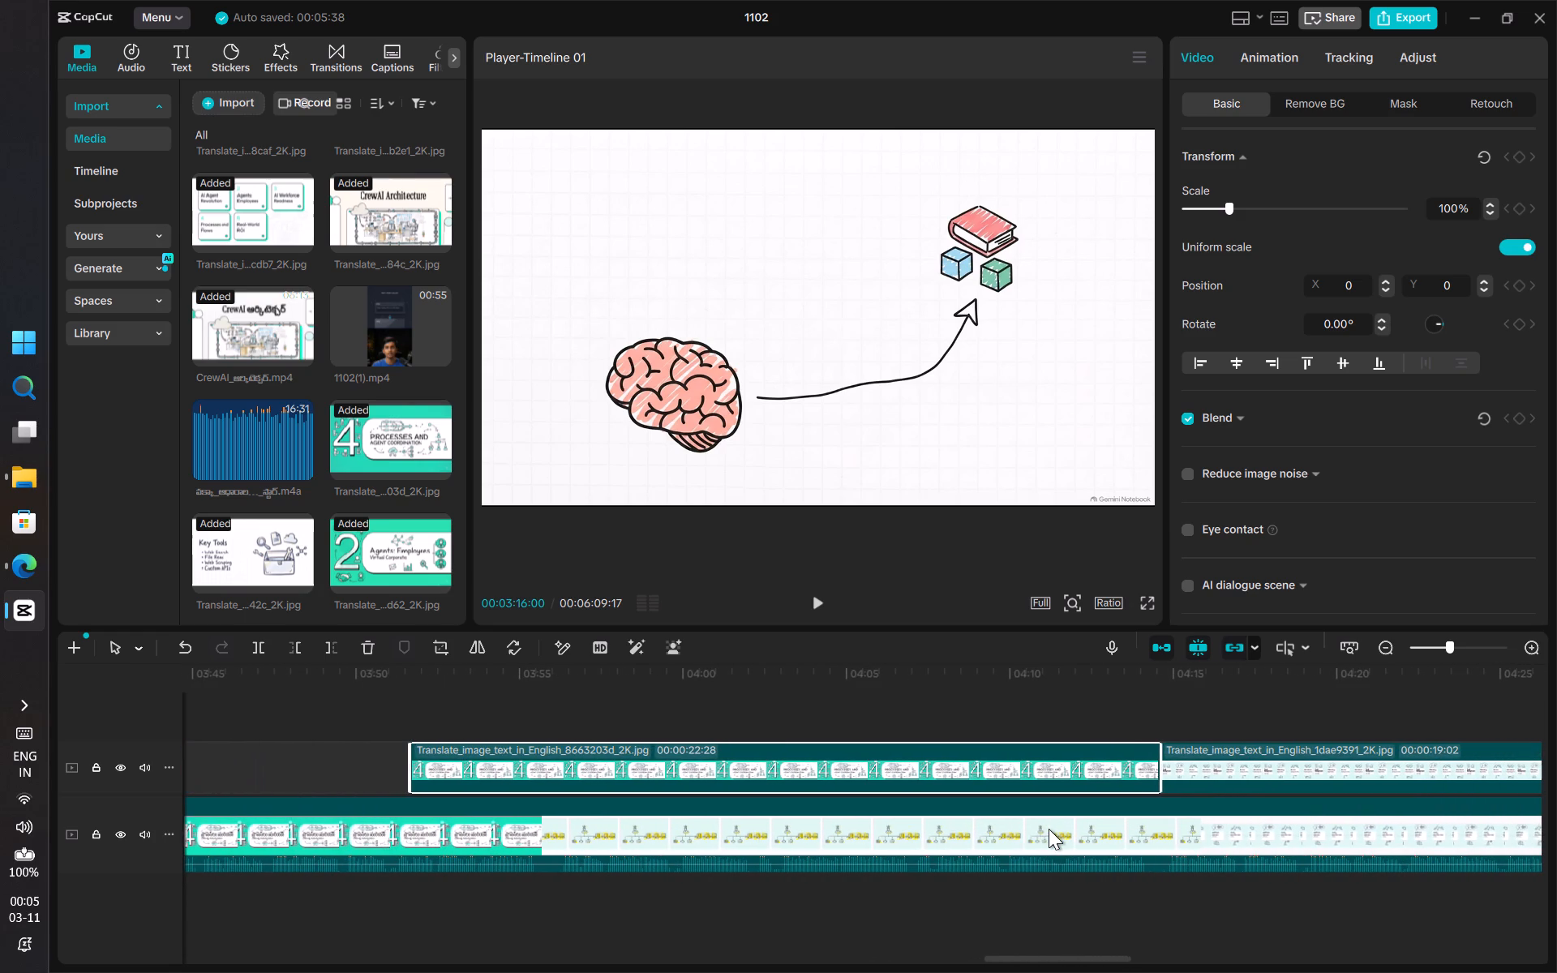
left_click(1005, 758)
left_click_drag(1160, 765, 866, 817)
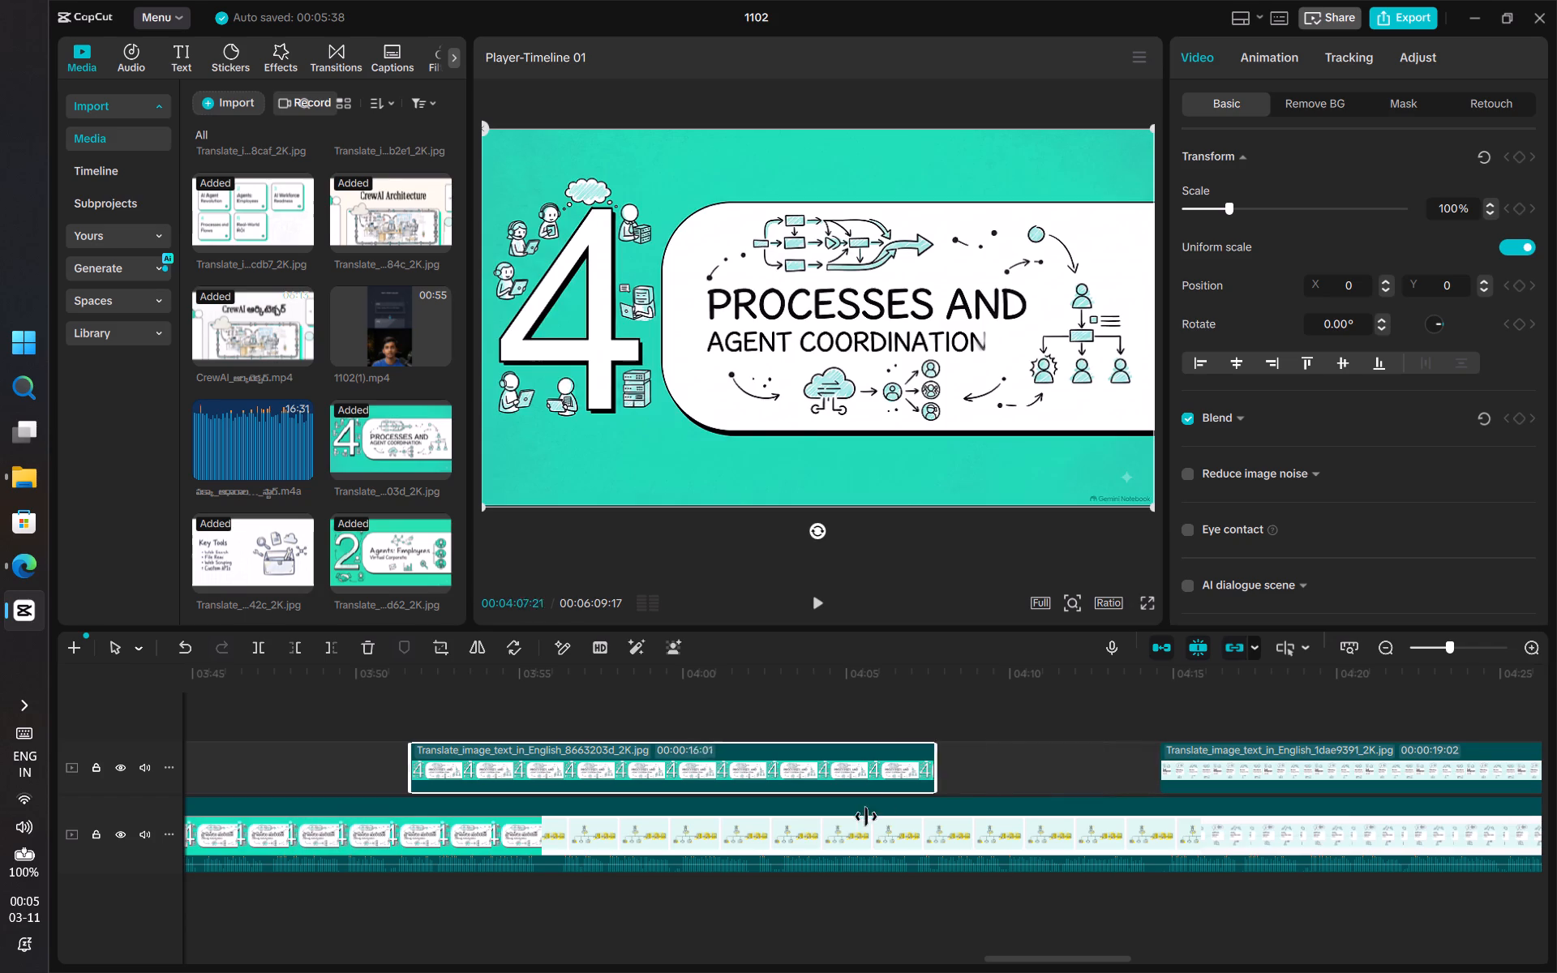
left_click_drag(866, 817, 719, 850)
Move the "4 Processes and Agent Coordination" overlay directly after the preceding overlay and stretch its end to a length of 00:00:11:28.
left_click(759, 781)
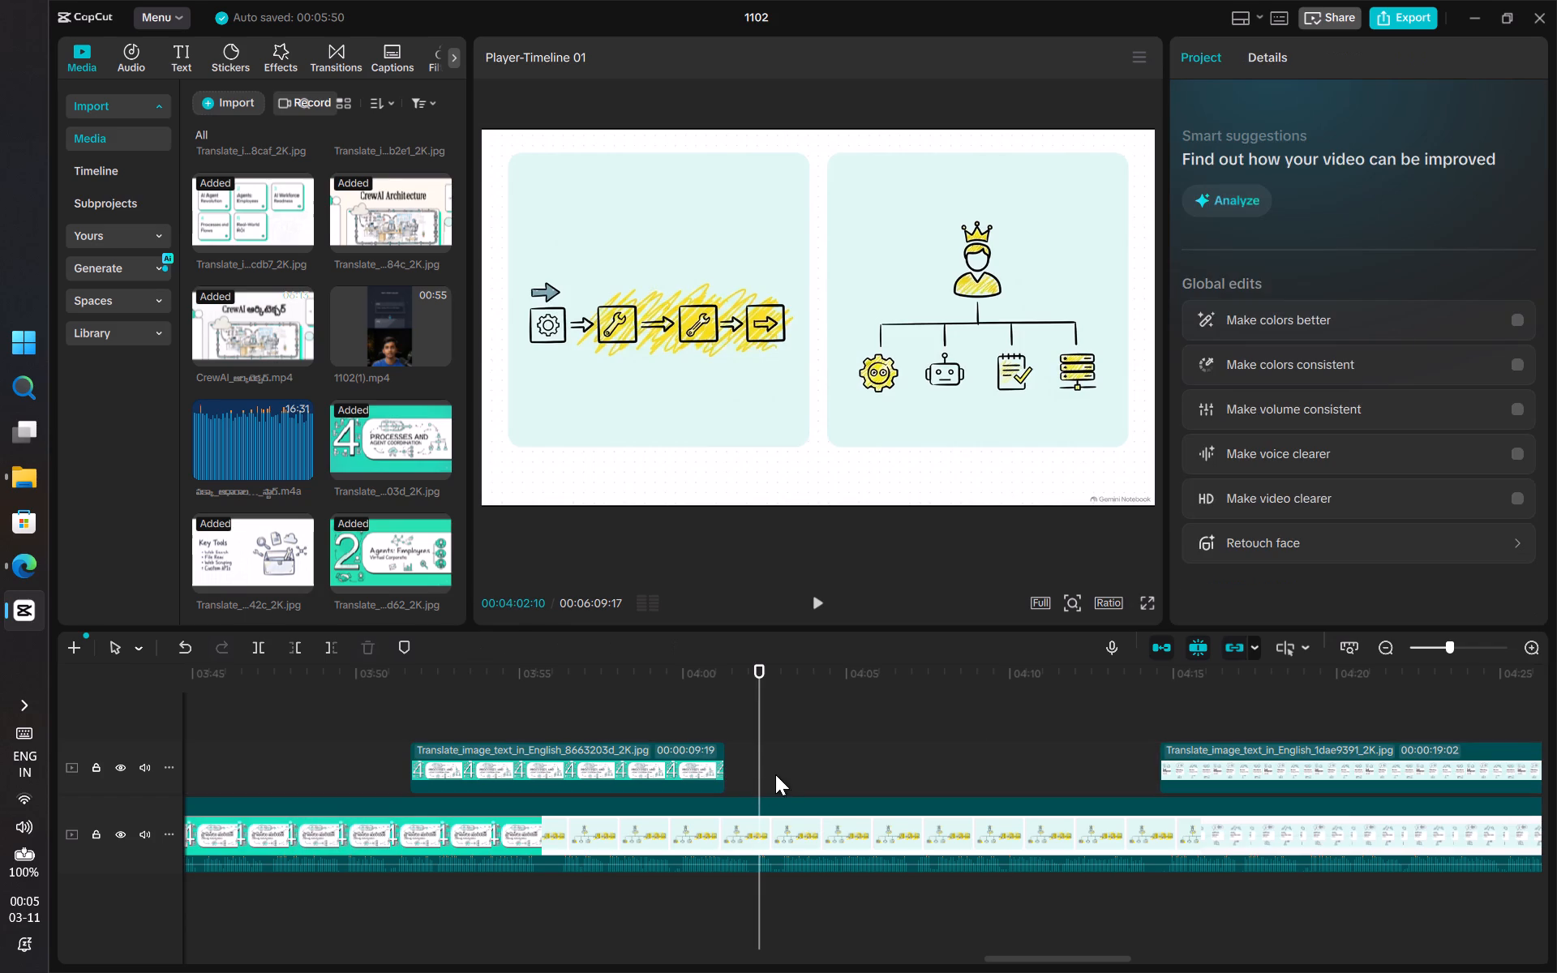
left_click(761, 737)
left_click_drag(761, 737, 590, 759)
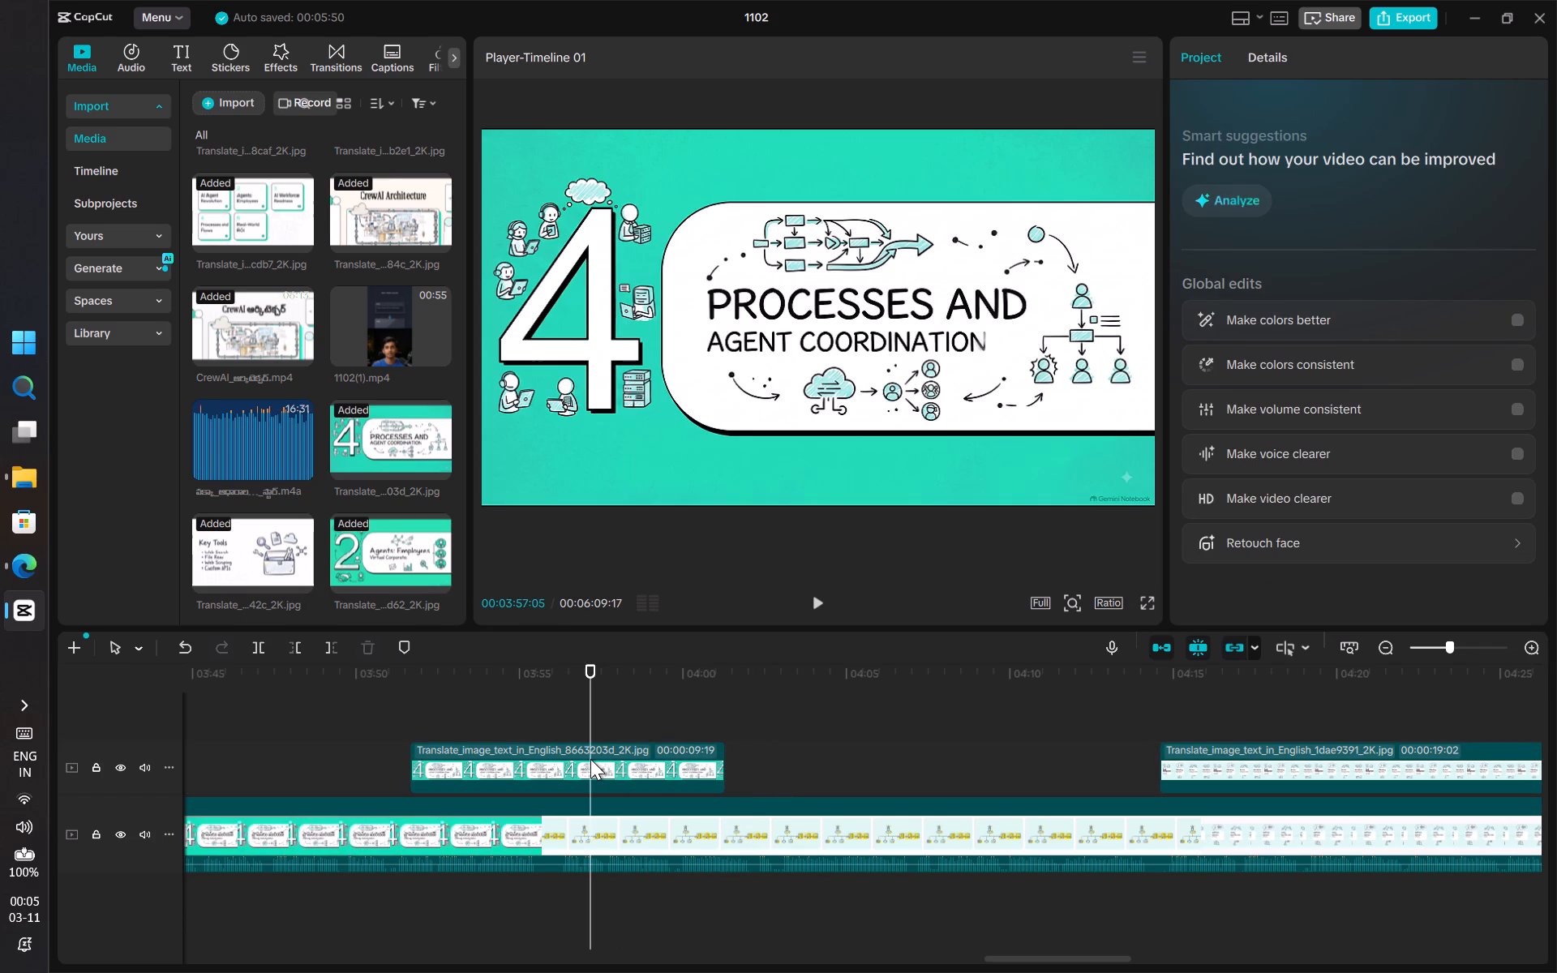
left_click(547, 759)
scroll(548, 847, "right", 1)
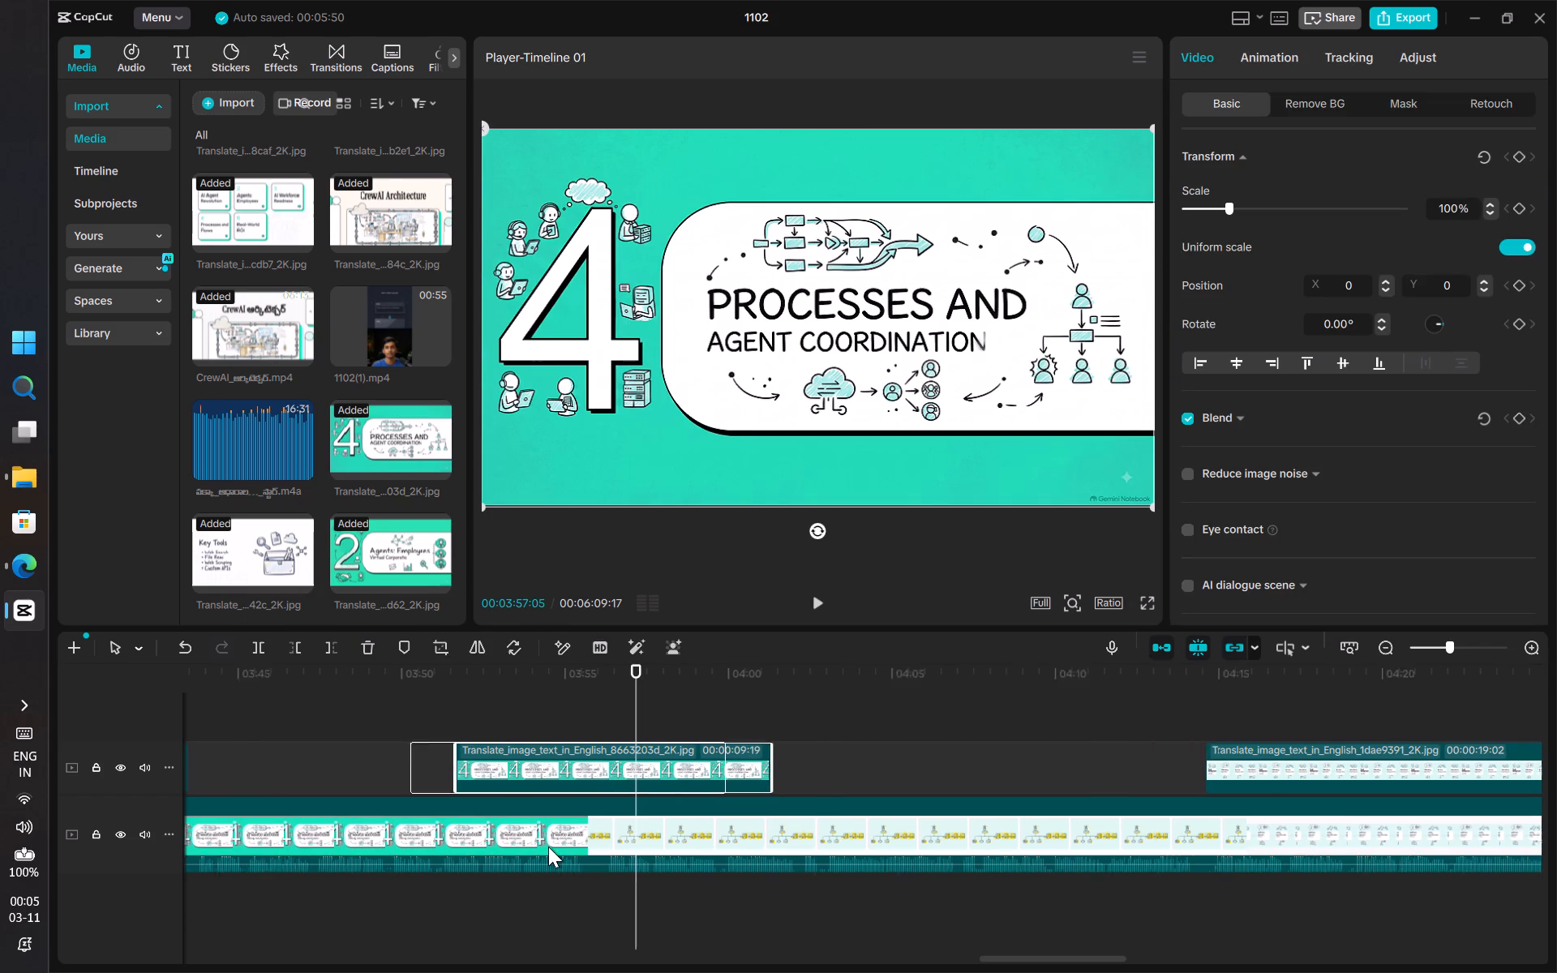
scroll(548, 847, "right", 1)
left_click_drag(769, 768, 647, 778)
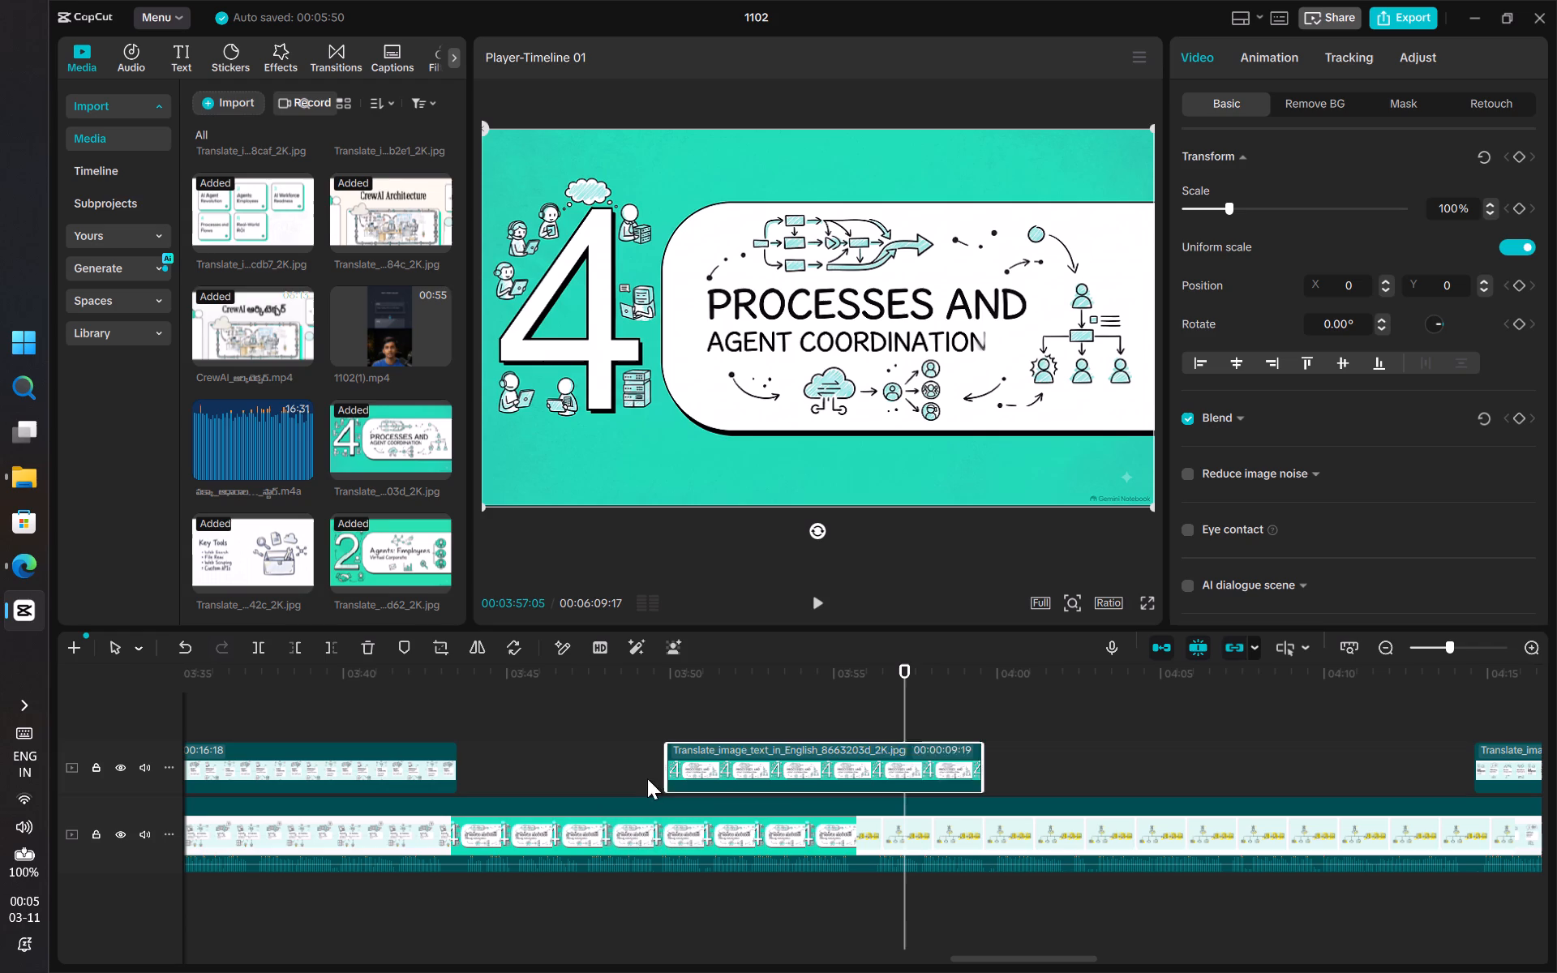
left_click_drag(647, 778, 504, 773)
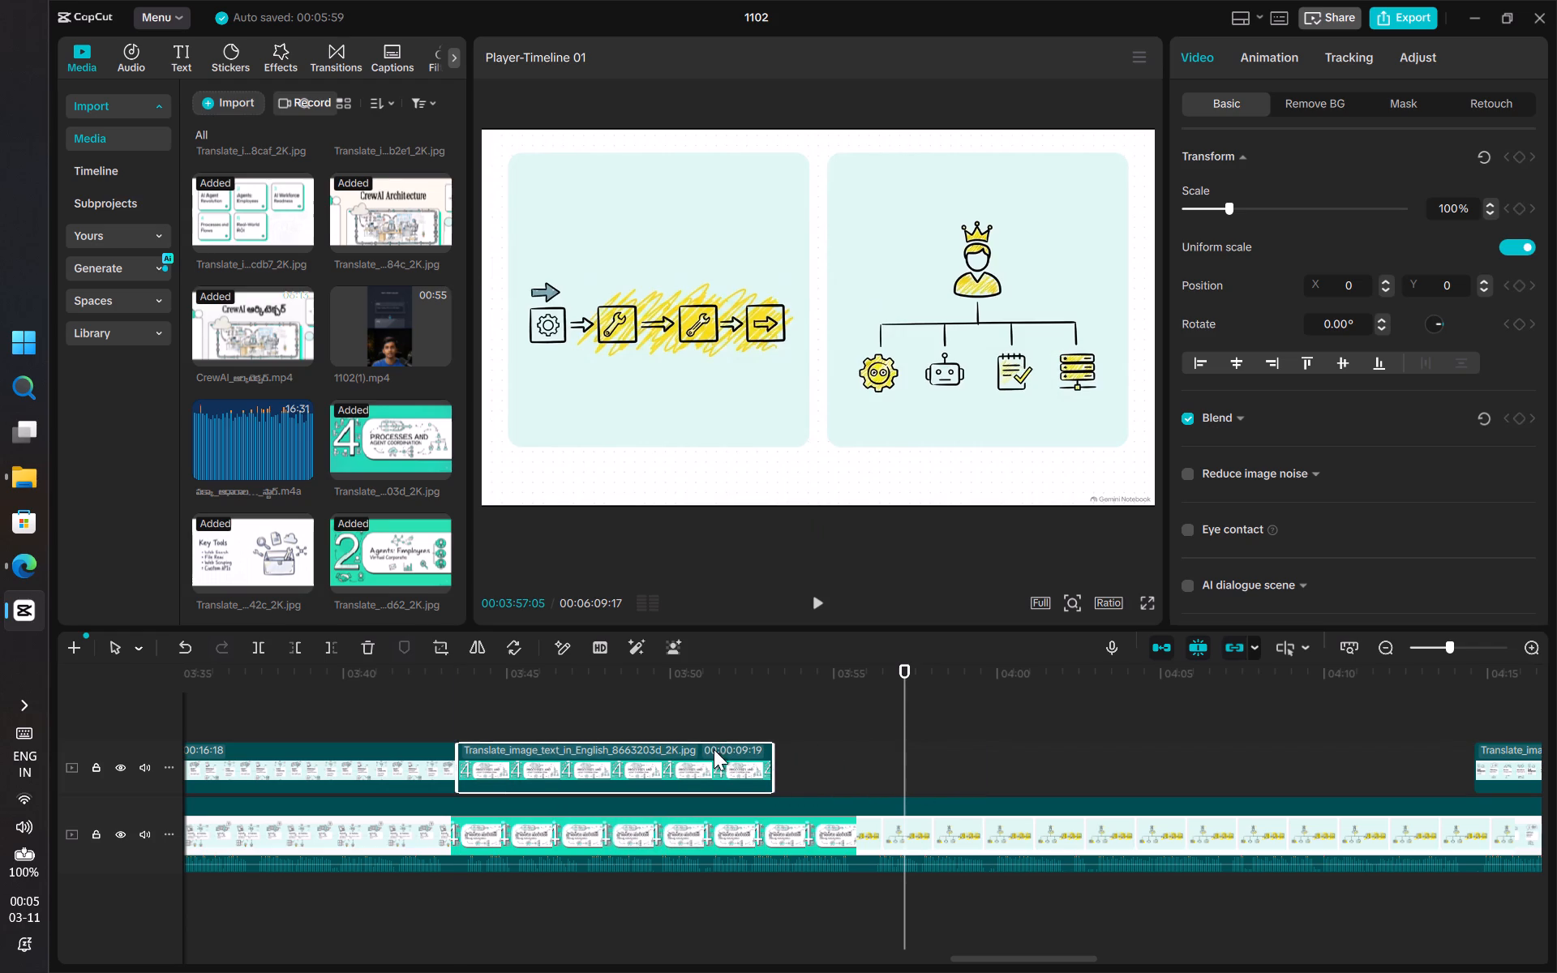
left_click_drag(776, 755, 847, 770)
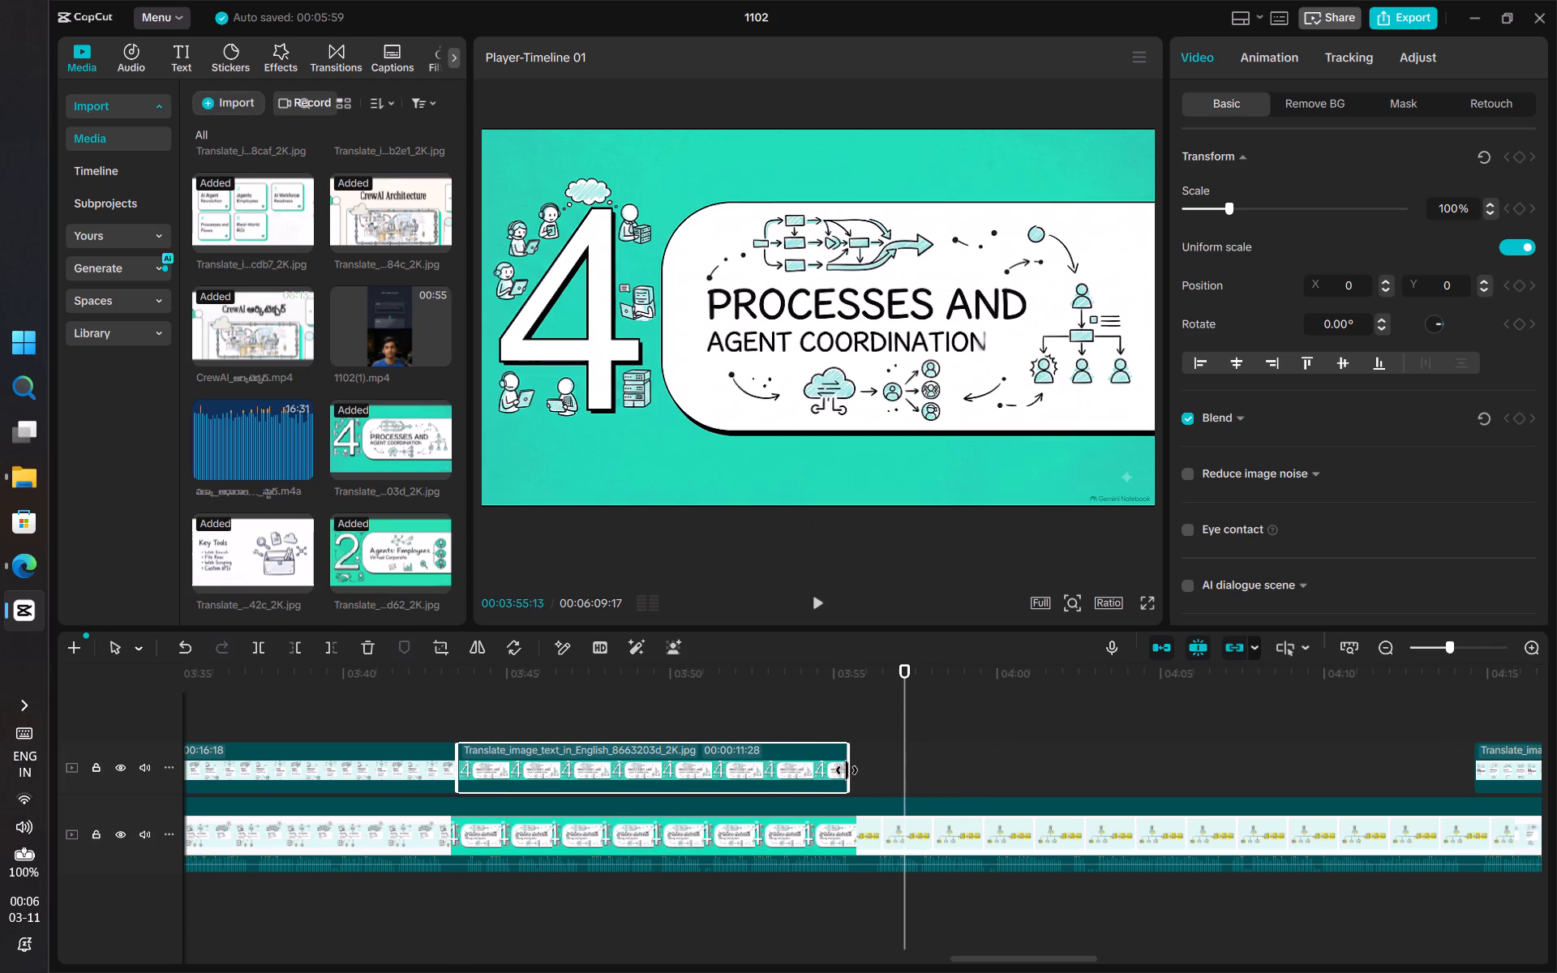
left_click_drag(847, 770, 847, 771)
Find where the Telugu "4" slide gives way to the workflow diagrams and extend the English overlay's end there, making it 00:00:12:15 long.
left_click(854, 710)
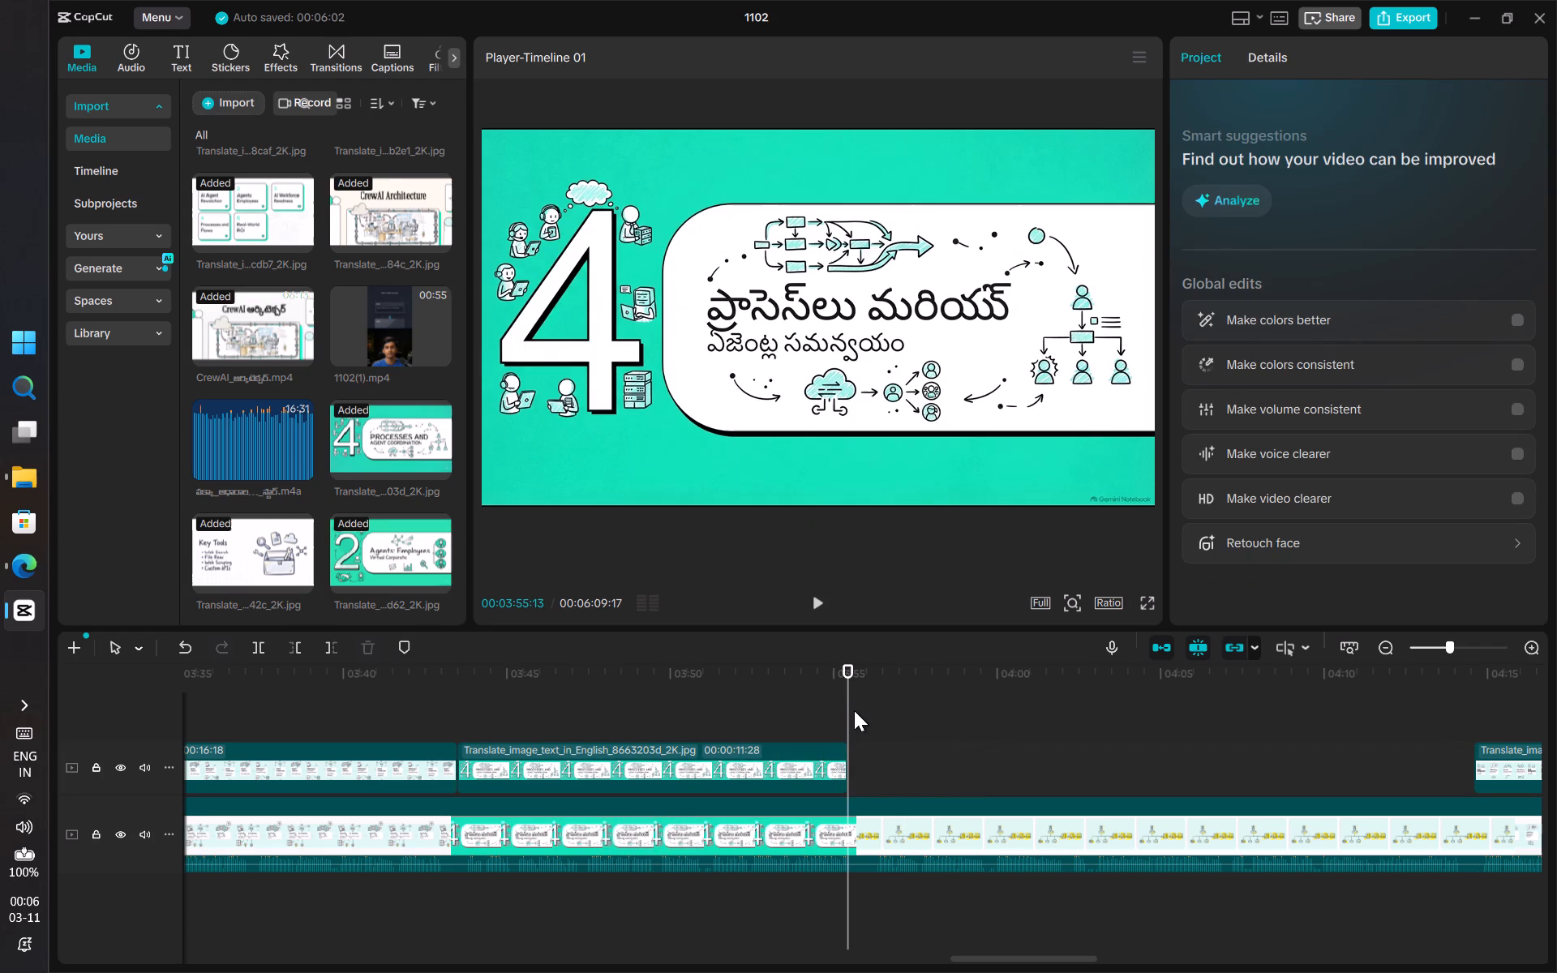
left_click(860, 718)
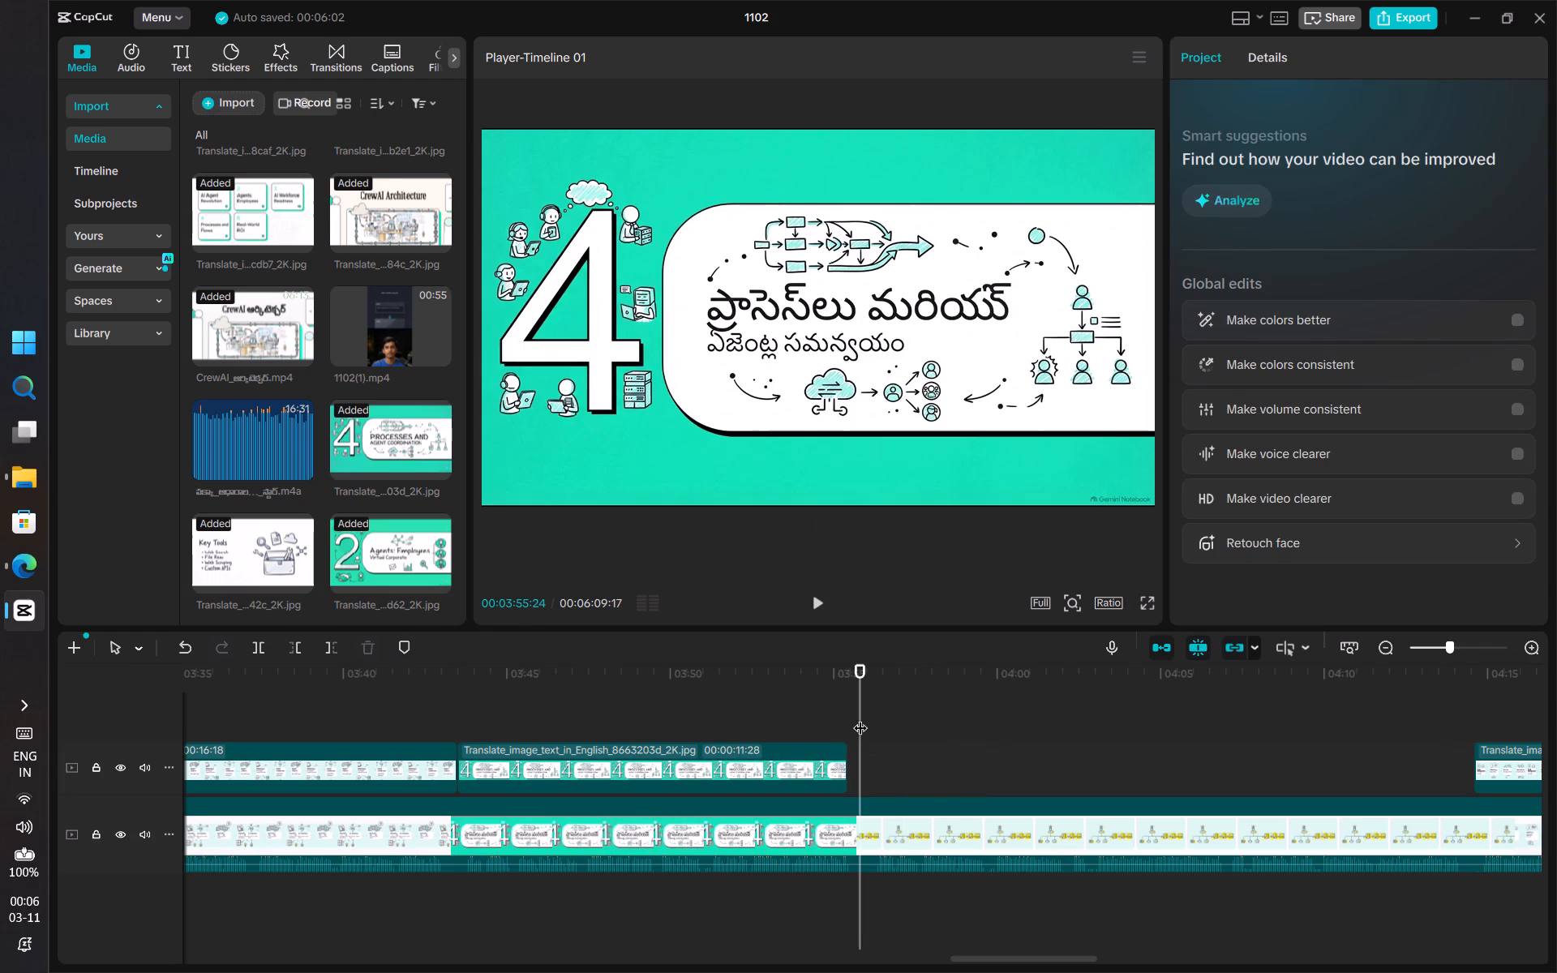
key("Right")
key("Right")
key("Right")
key("Right")
key("Right")
key("Right")
key("Right")
key("Right")
key("Right")
key("Right")
key("Right")
key("Right")
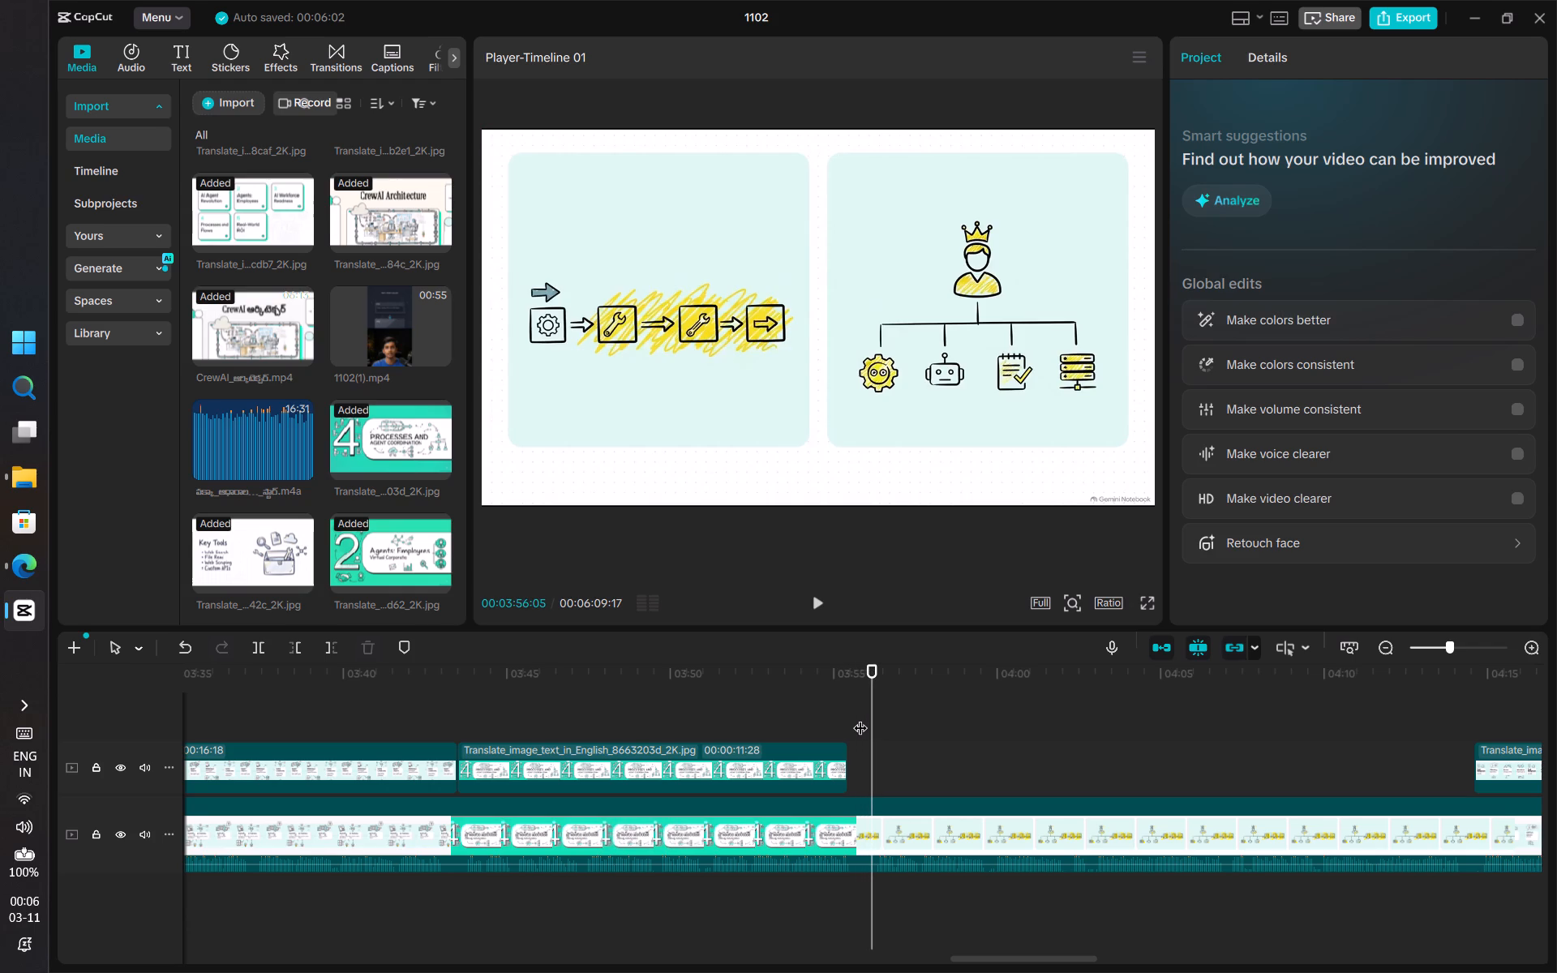
key("Left")
key("Left")
key("Left")
key("Left")
key("Left")
key("Left")
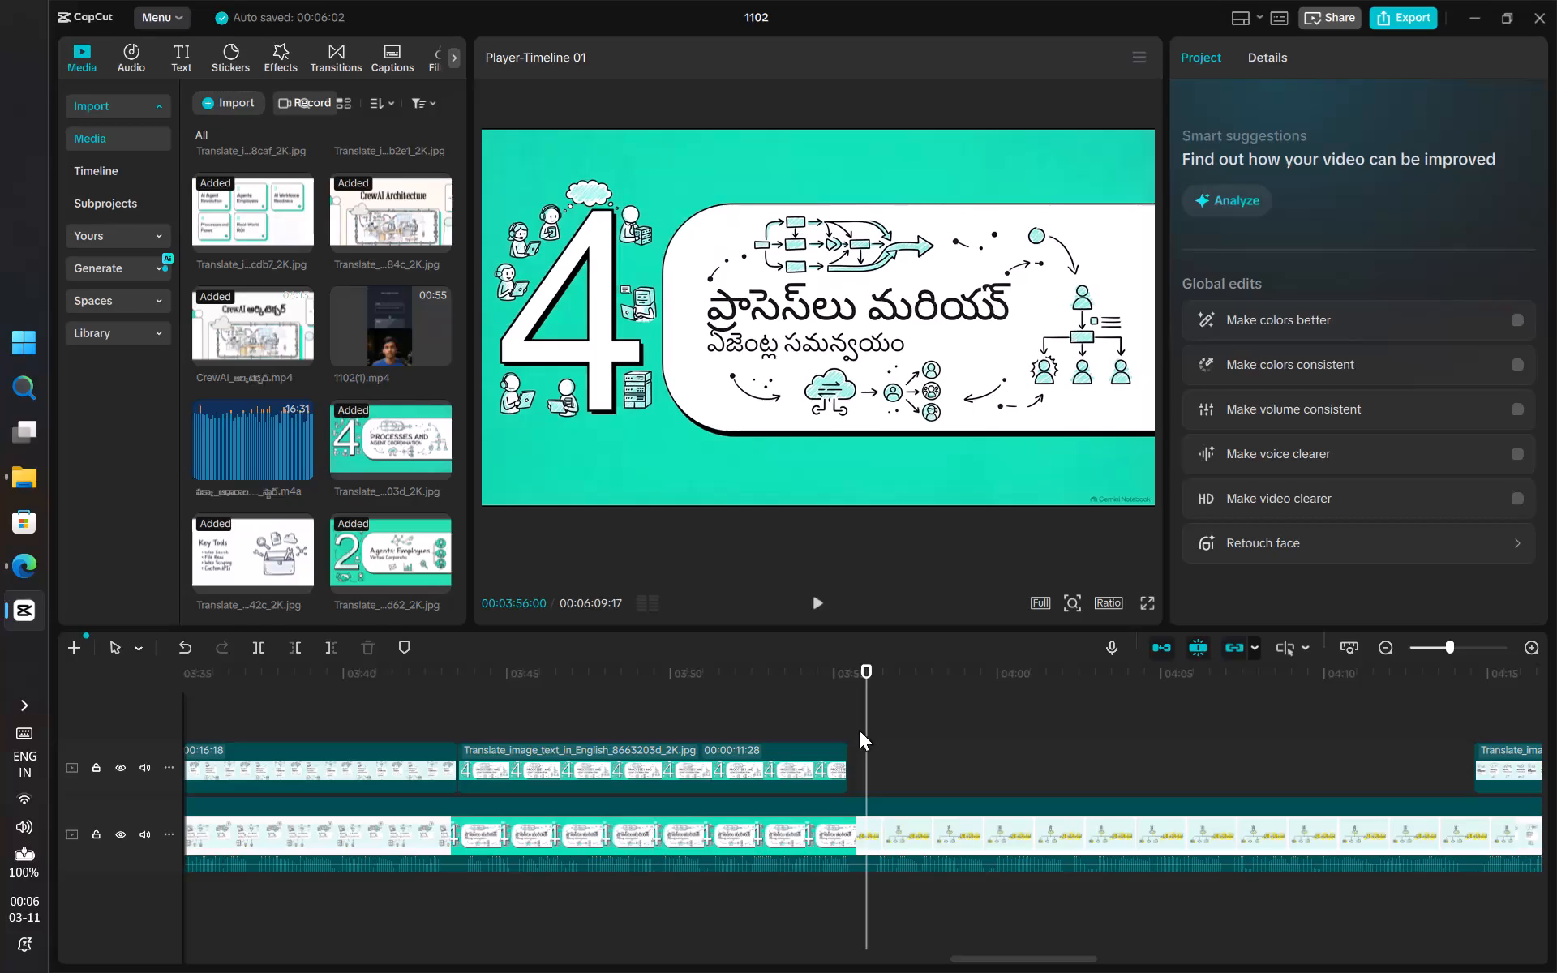
left_click_drag(846, 754, 868, 753)
Fine-tune the end of the "4 Processes and Agent Coordination" overlay to 00:03:56:03, making the clip 00:00:12:17 long.
key("Right")
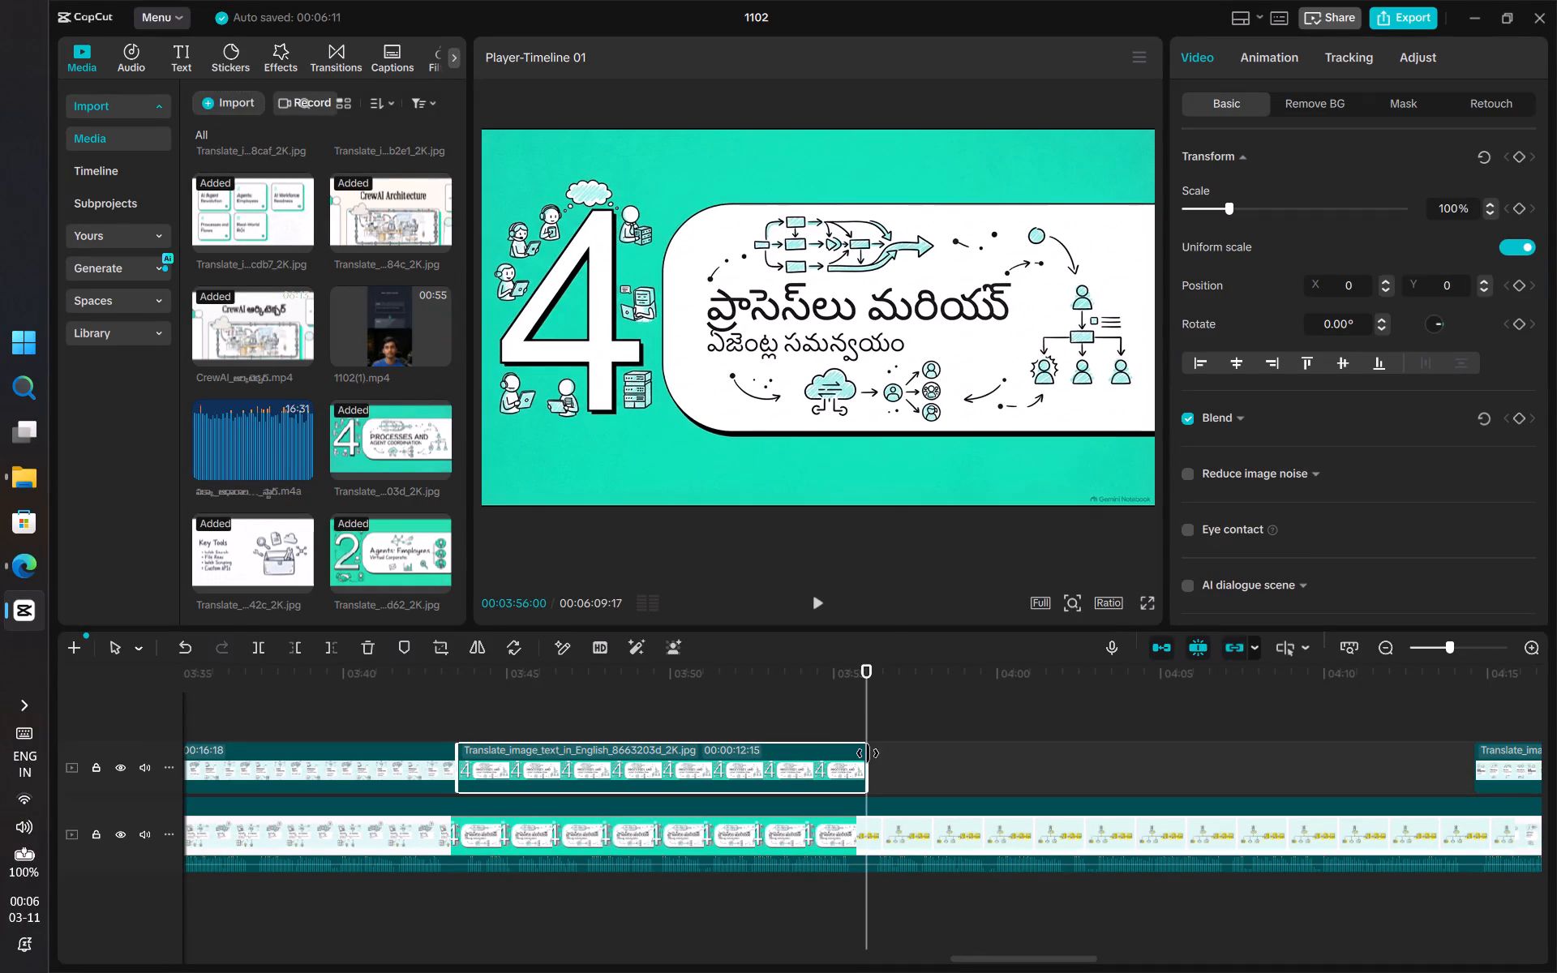
key("Right")
left_click(869, 761)
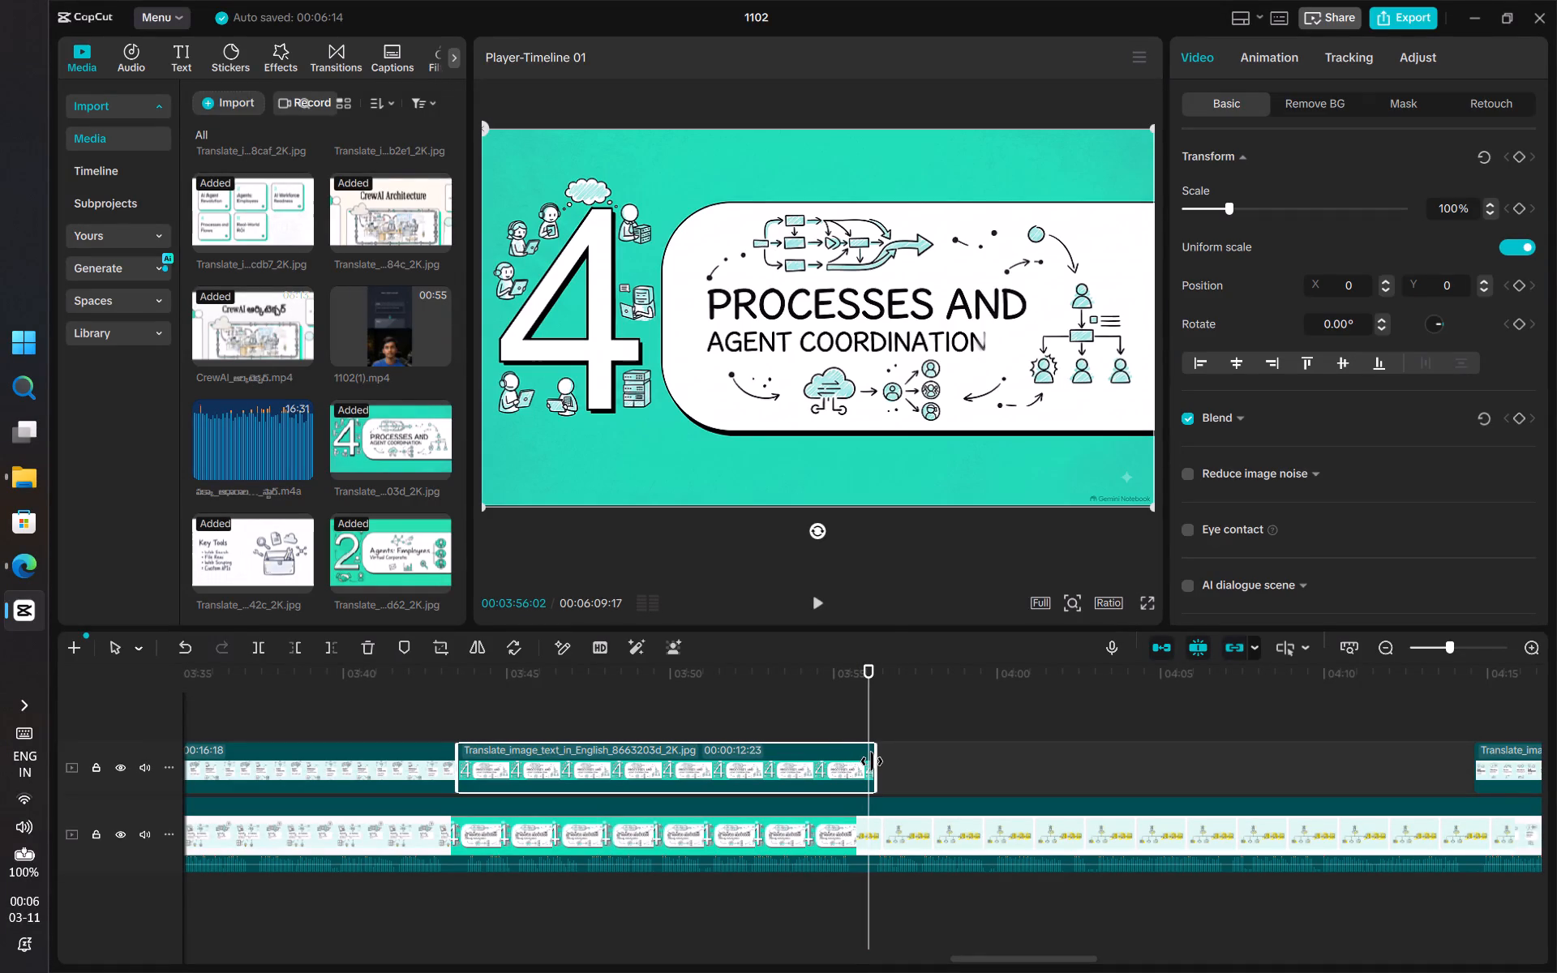
left_click(872, 761)
key("Right")
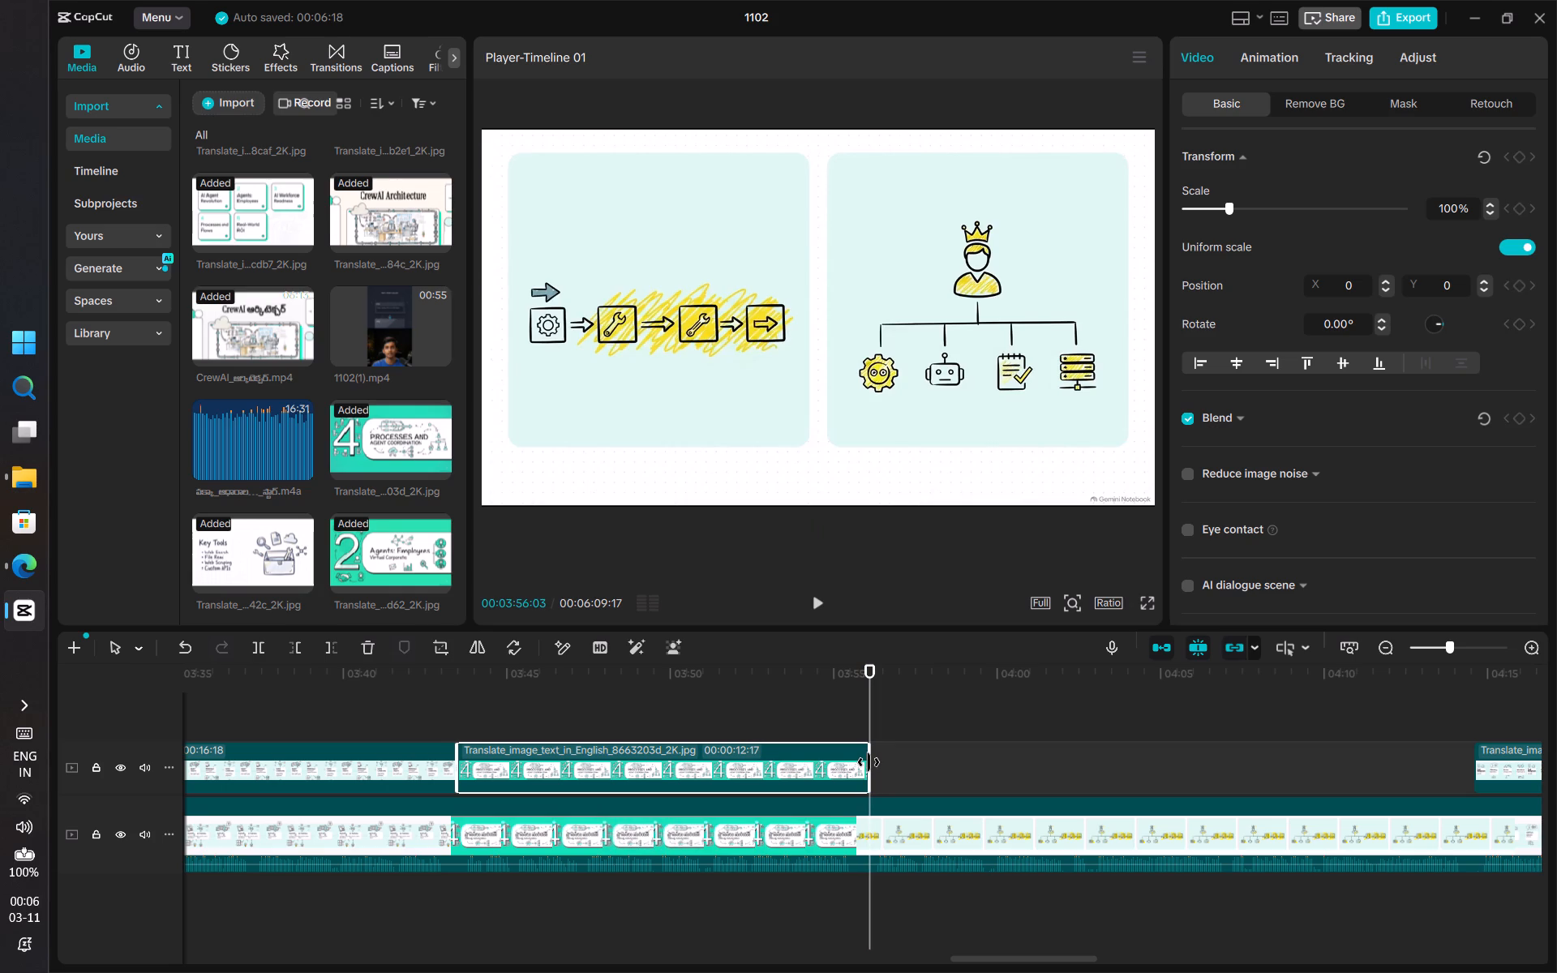
Check frame by frame around the end of the "4 Processes and Agent Coordination" overlay, and look over the slides that follow.
key("Right")
key("Right")
key("Right")
key("Right")
key("Right")
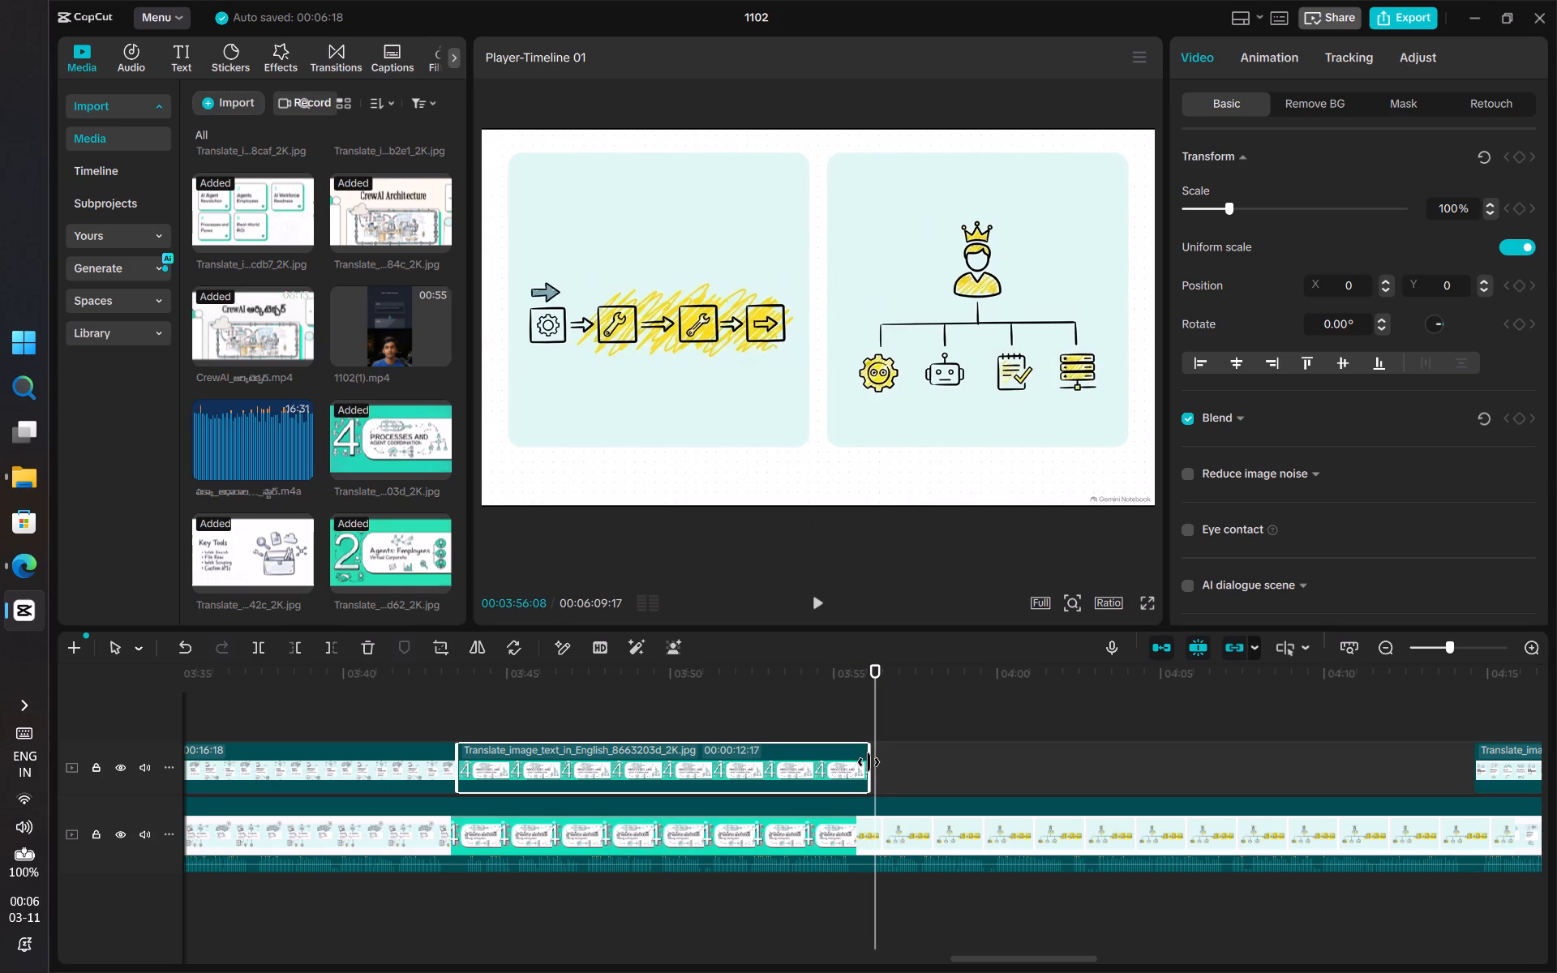
key("Left")
key("Left")
key("Left")
key("Left")
key("Left")
key("Left")
key("Left")
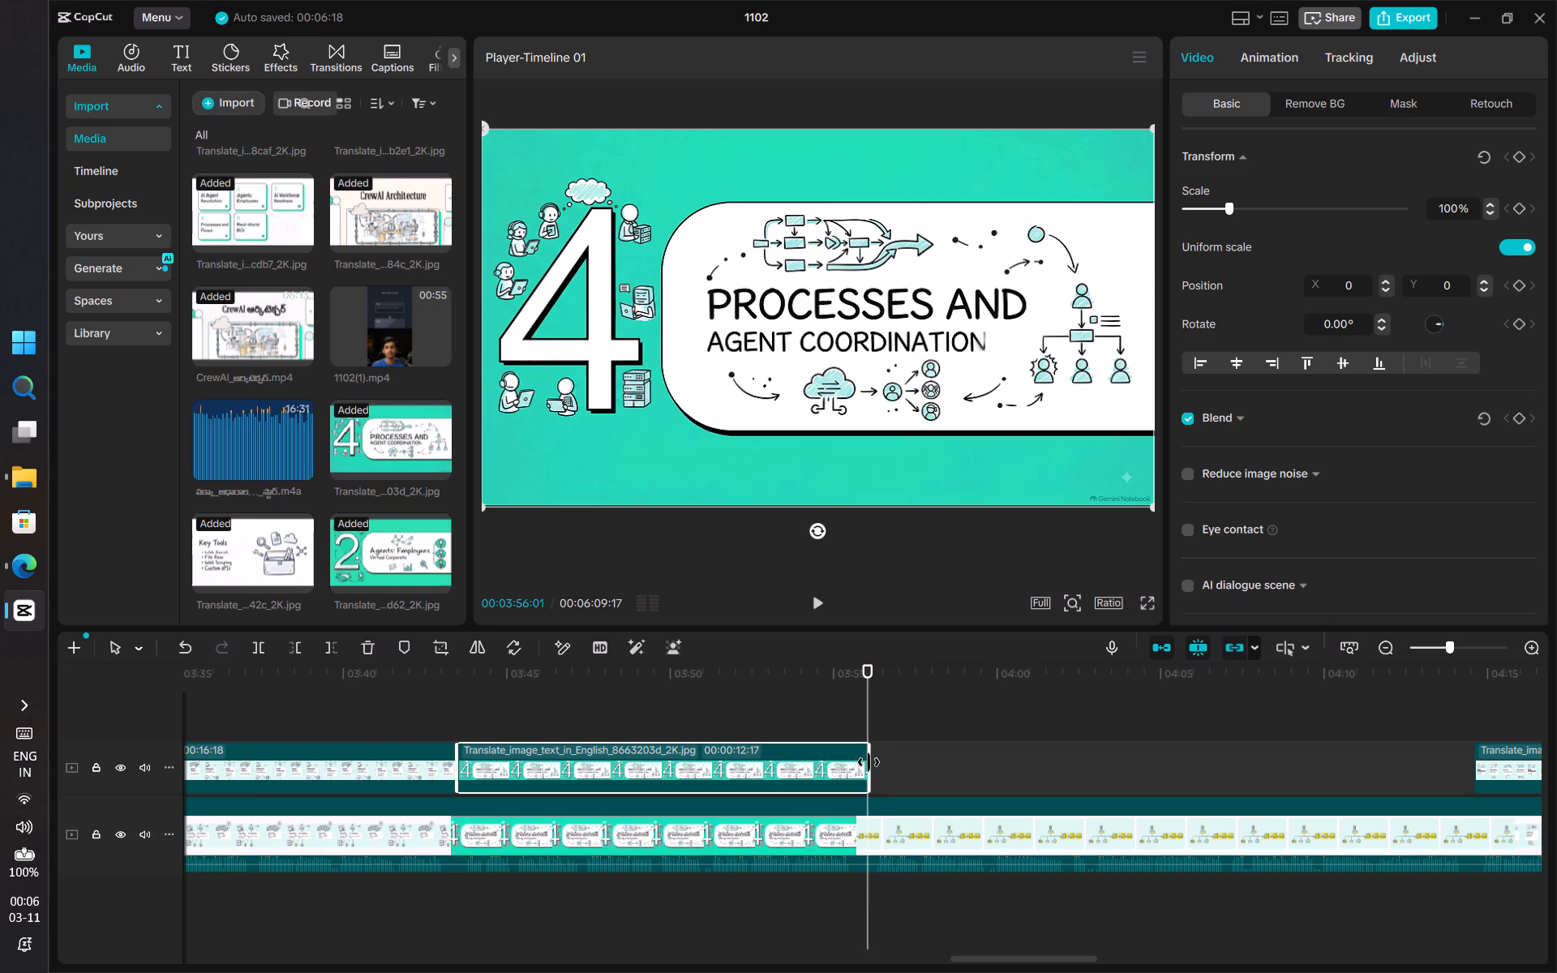
scroll(834, 791, "left", 1)
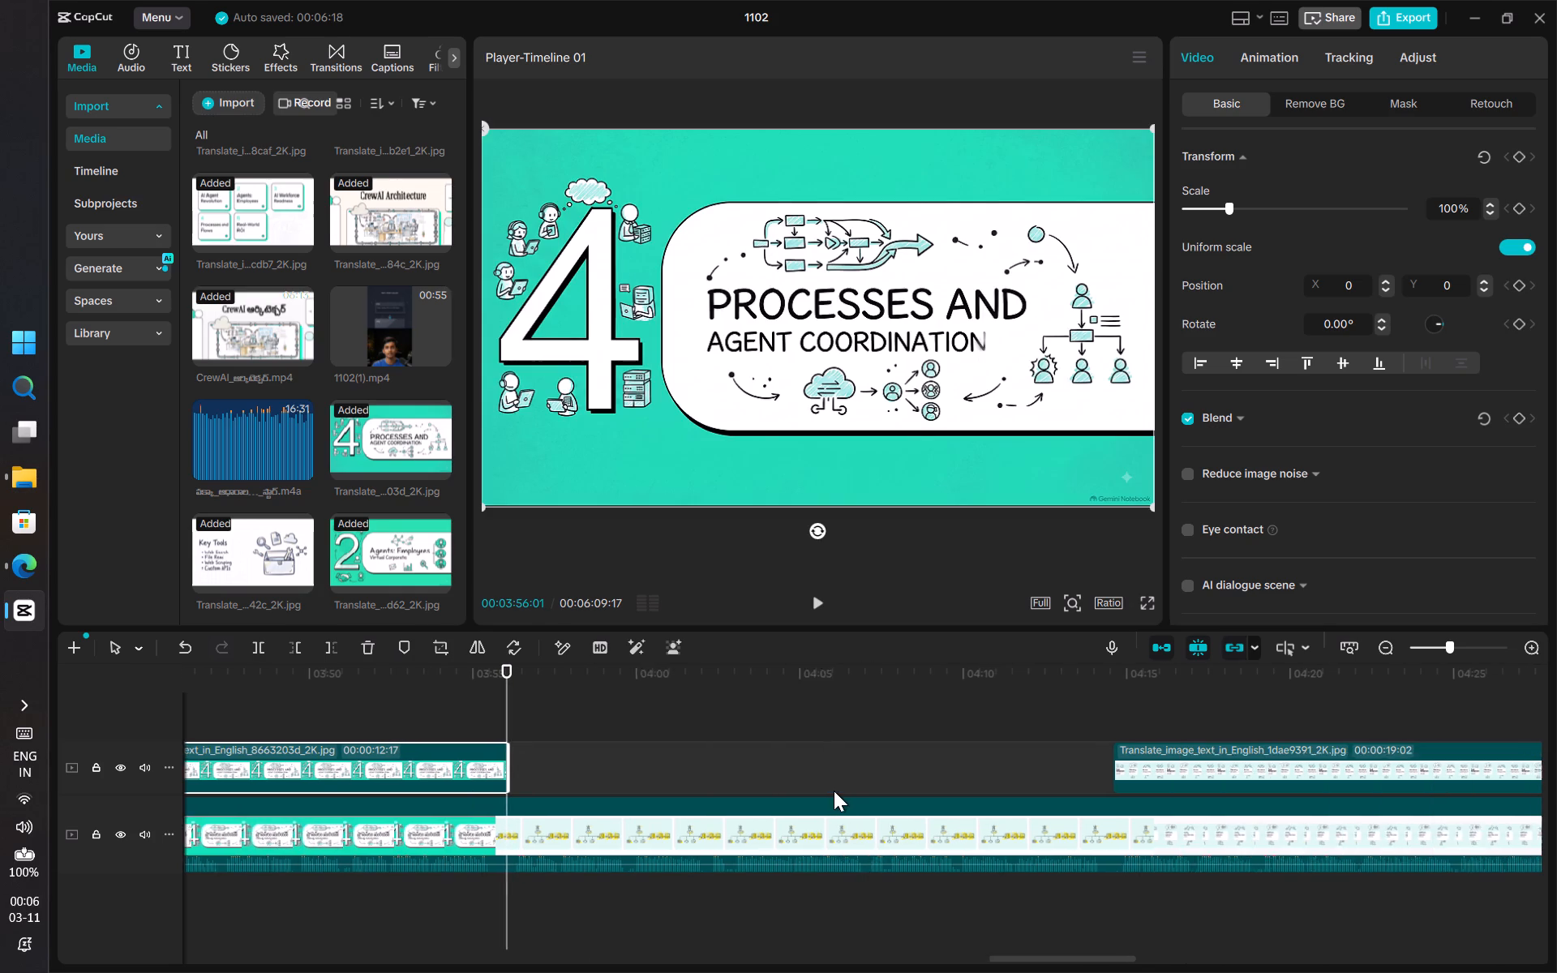
scroll(834, 791, "left", 3)
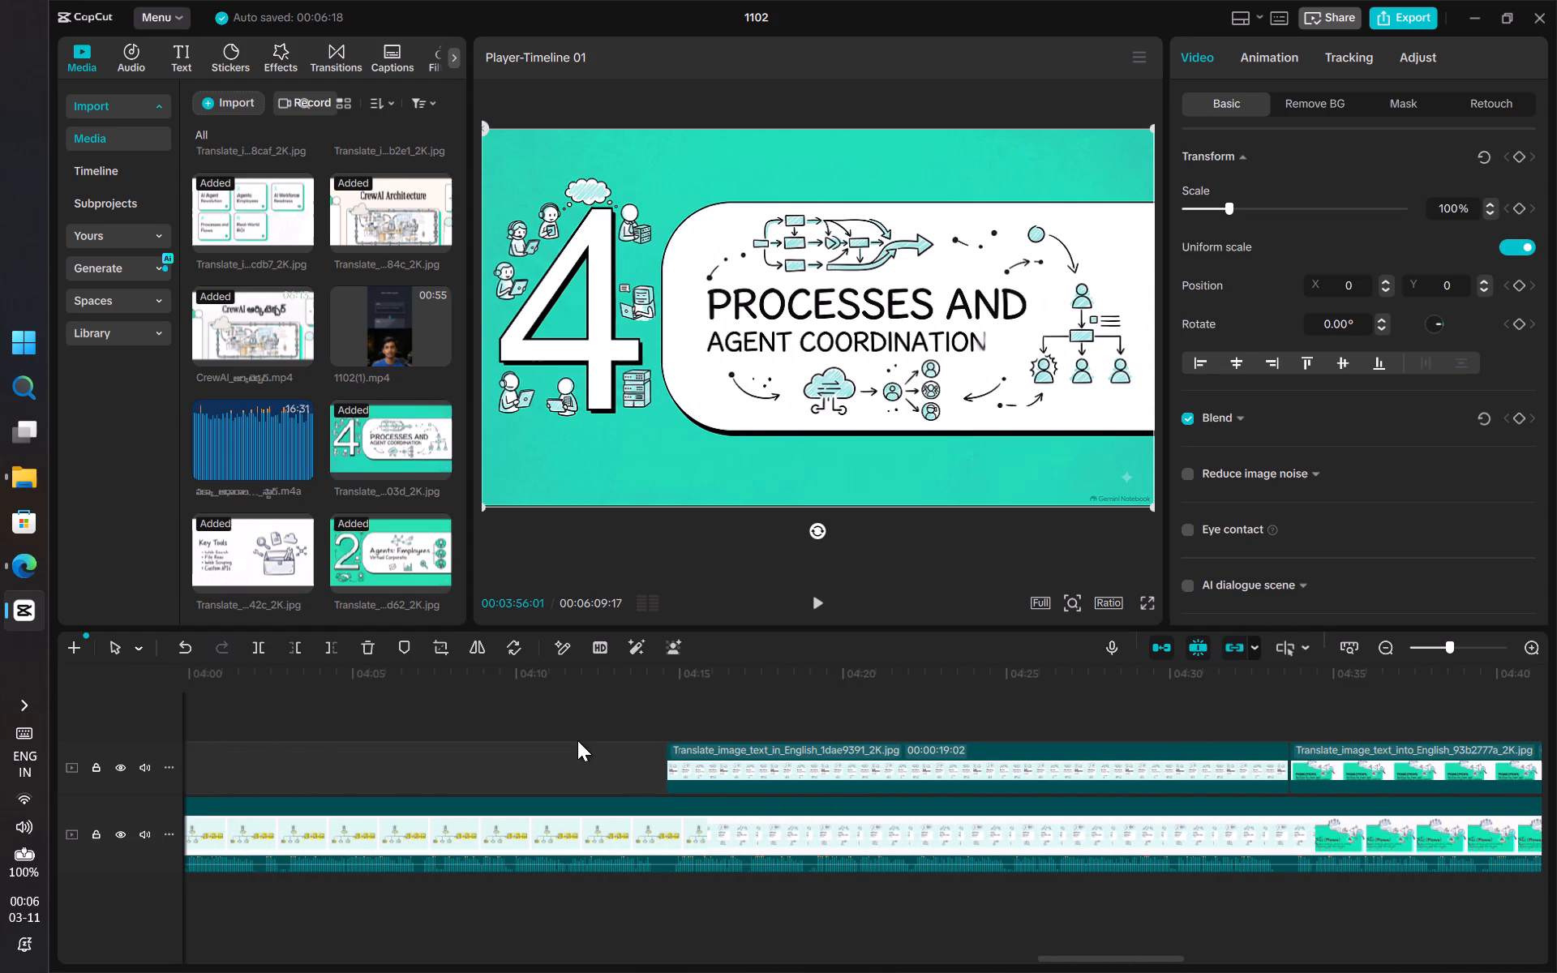
left_click(577, 740)
scroll(577, 740, "left", 2)
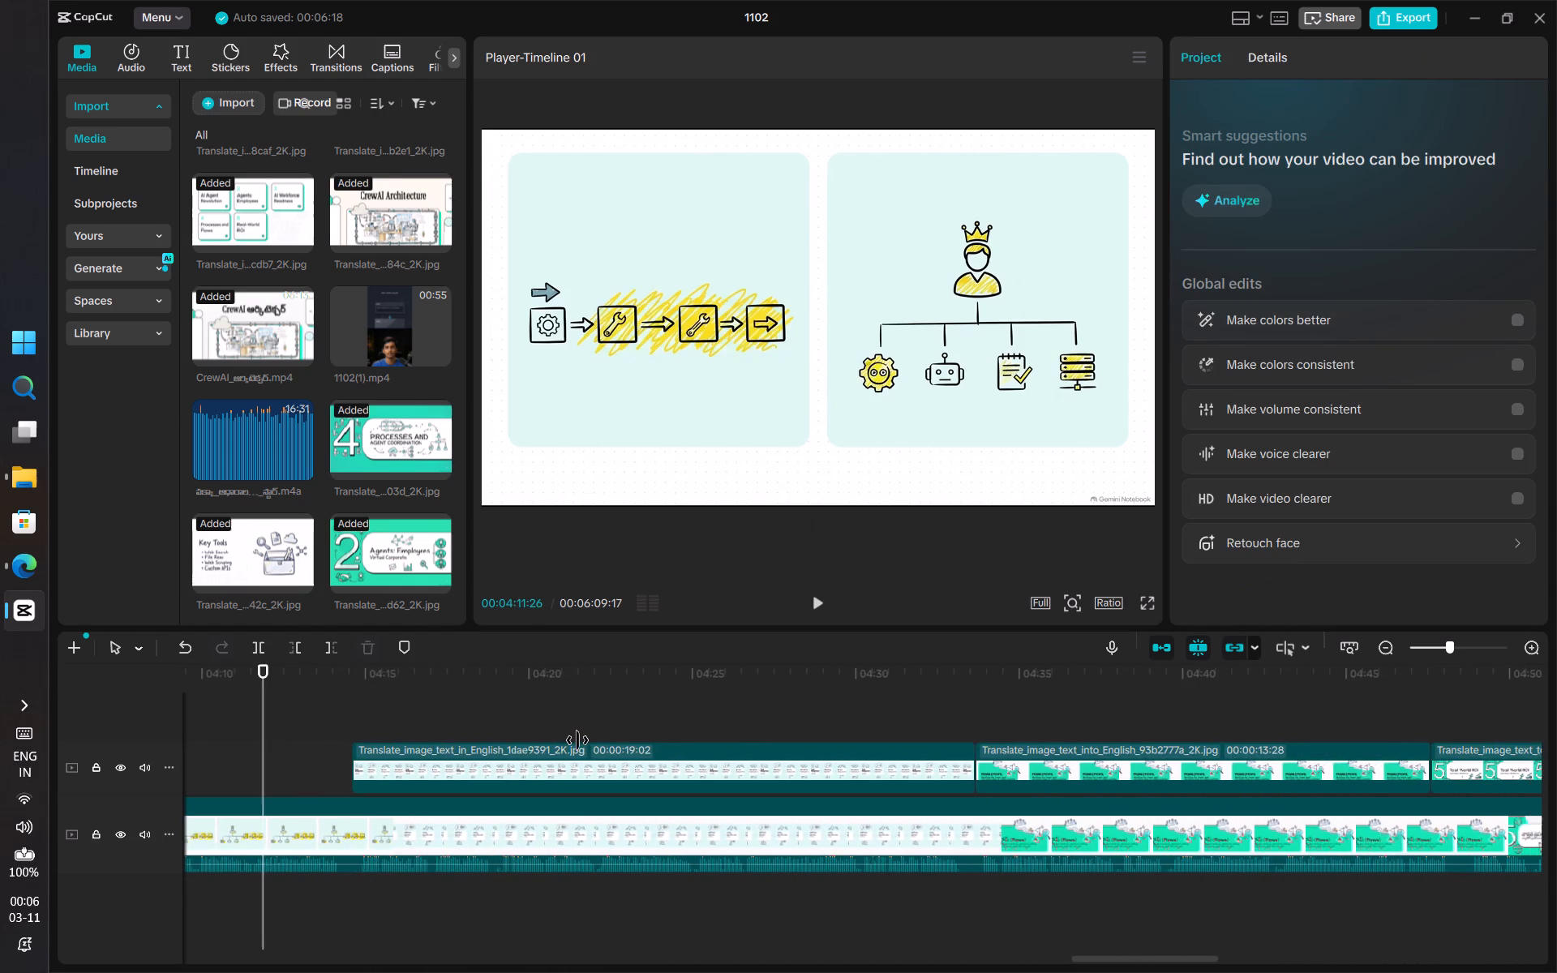
scroll(577, 740, "left", 8)
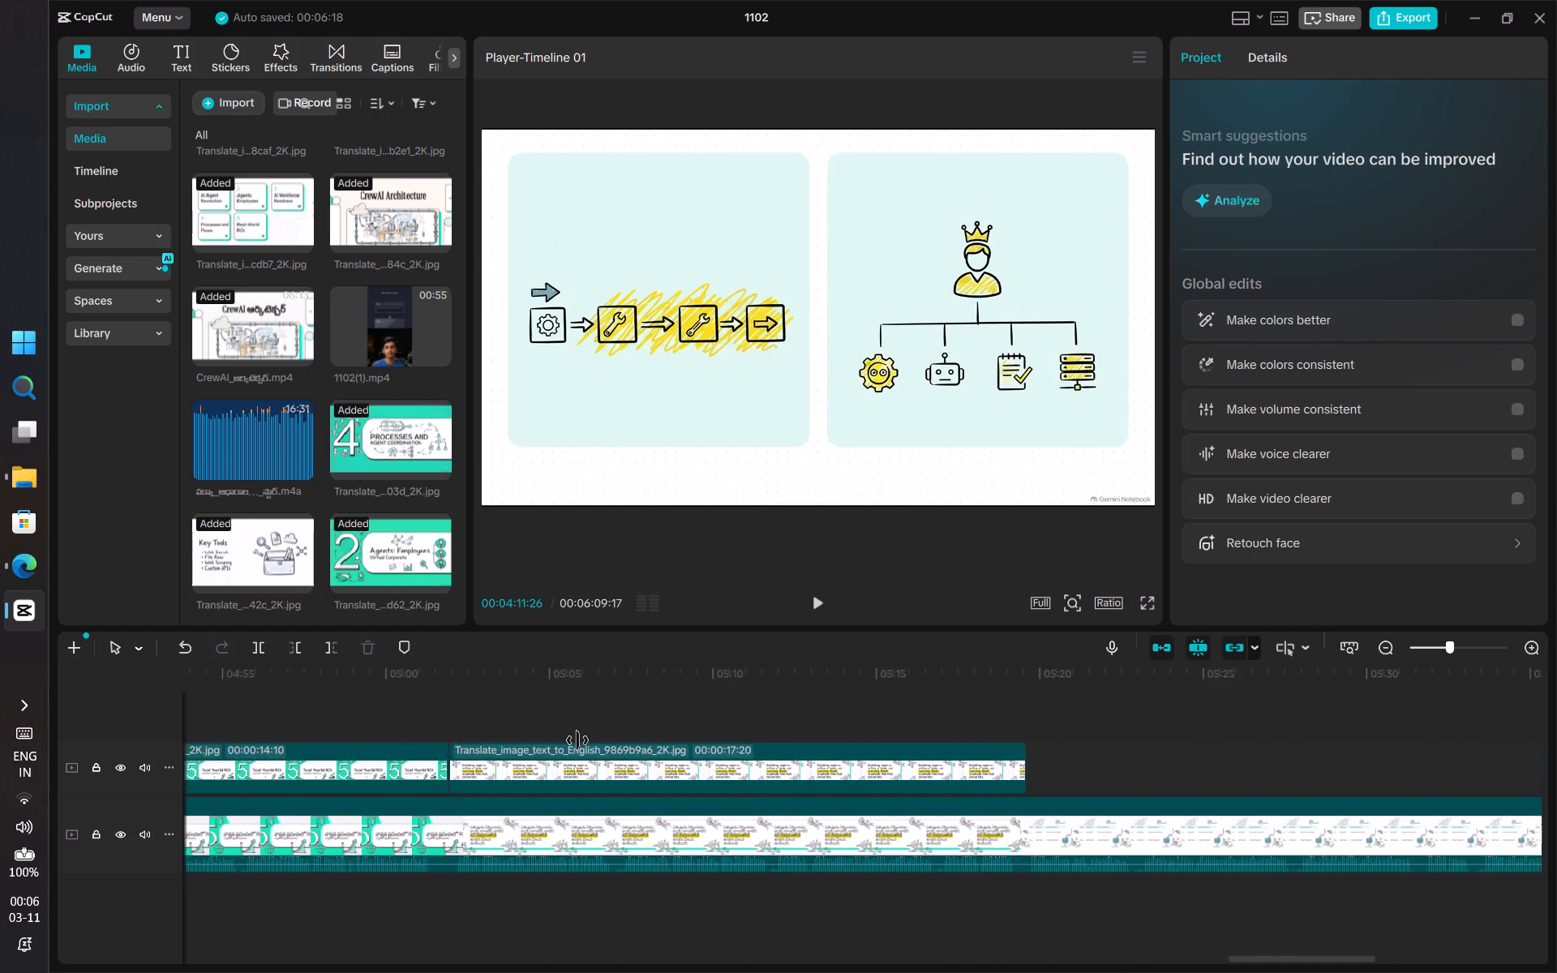
scroll(577, 740, "left", 3)
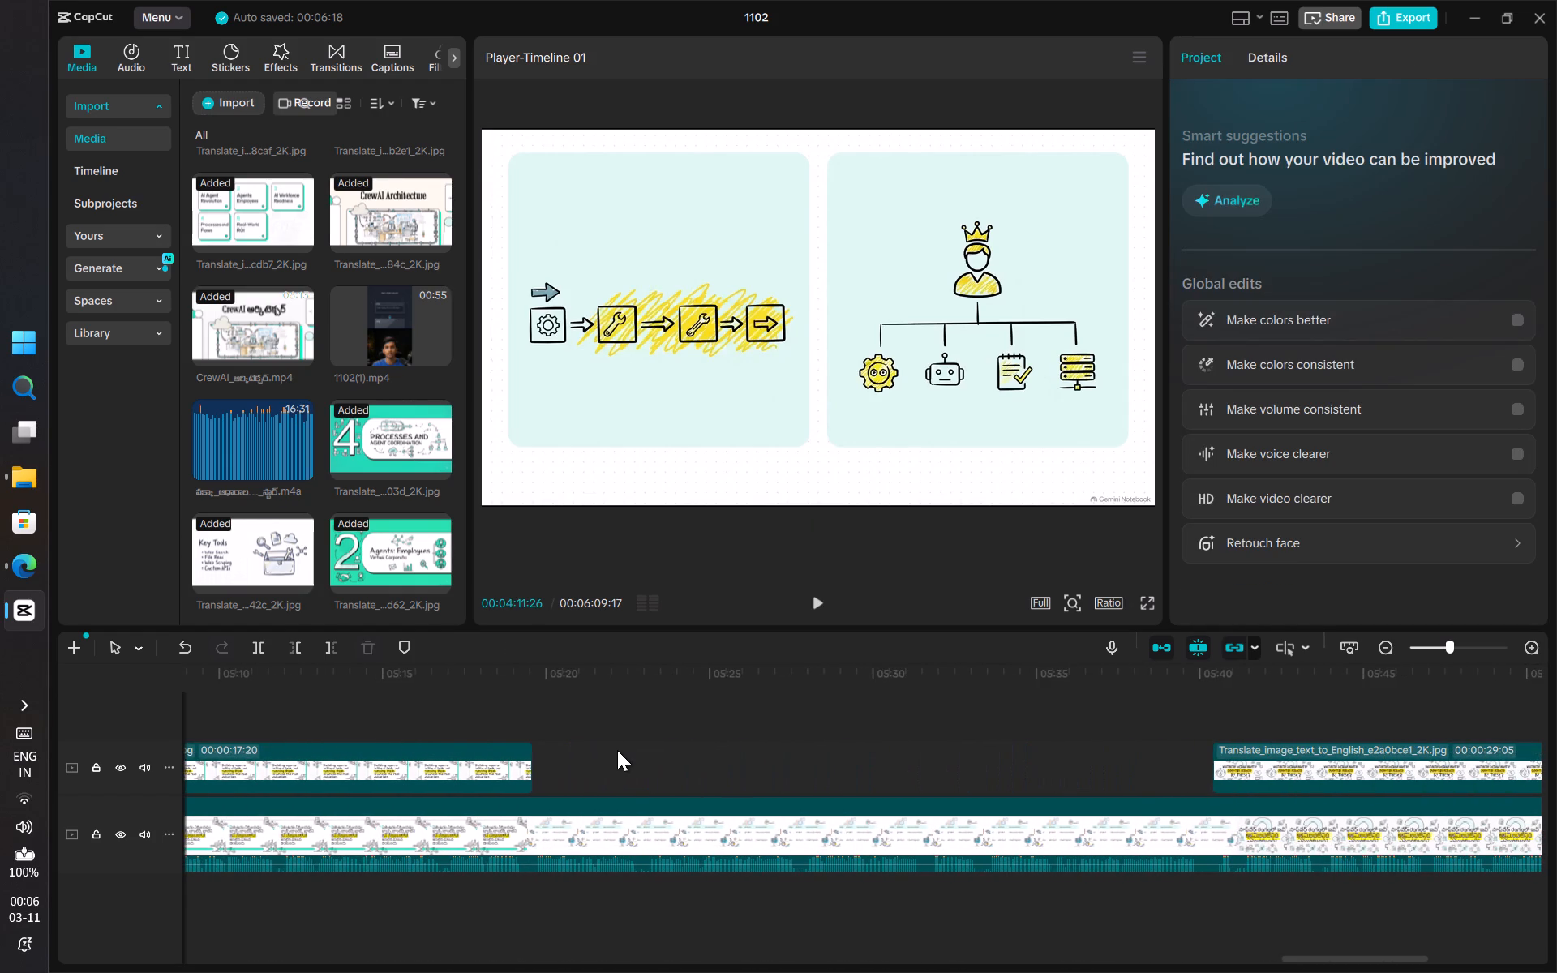
left_click(19, 561)
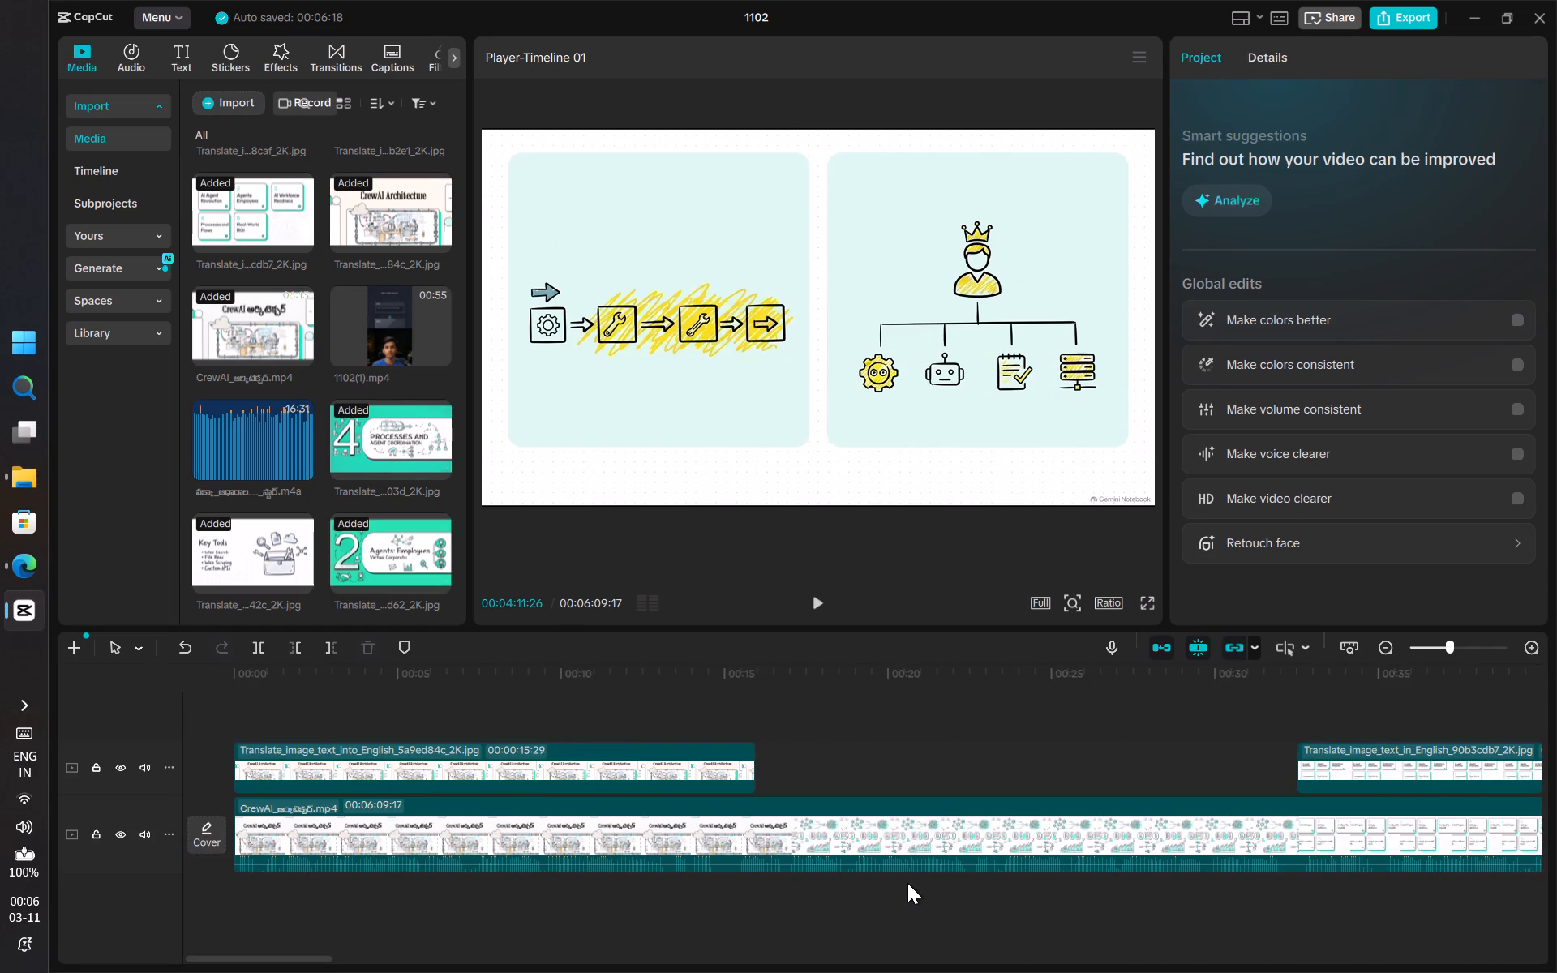
left_click(231, 719)
left_click(245, 725)
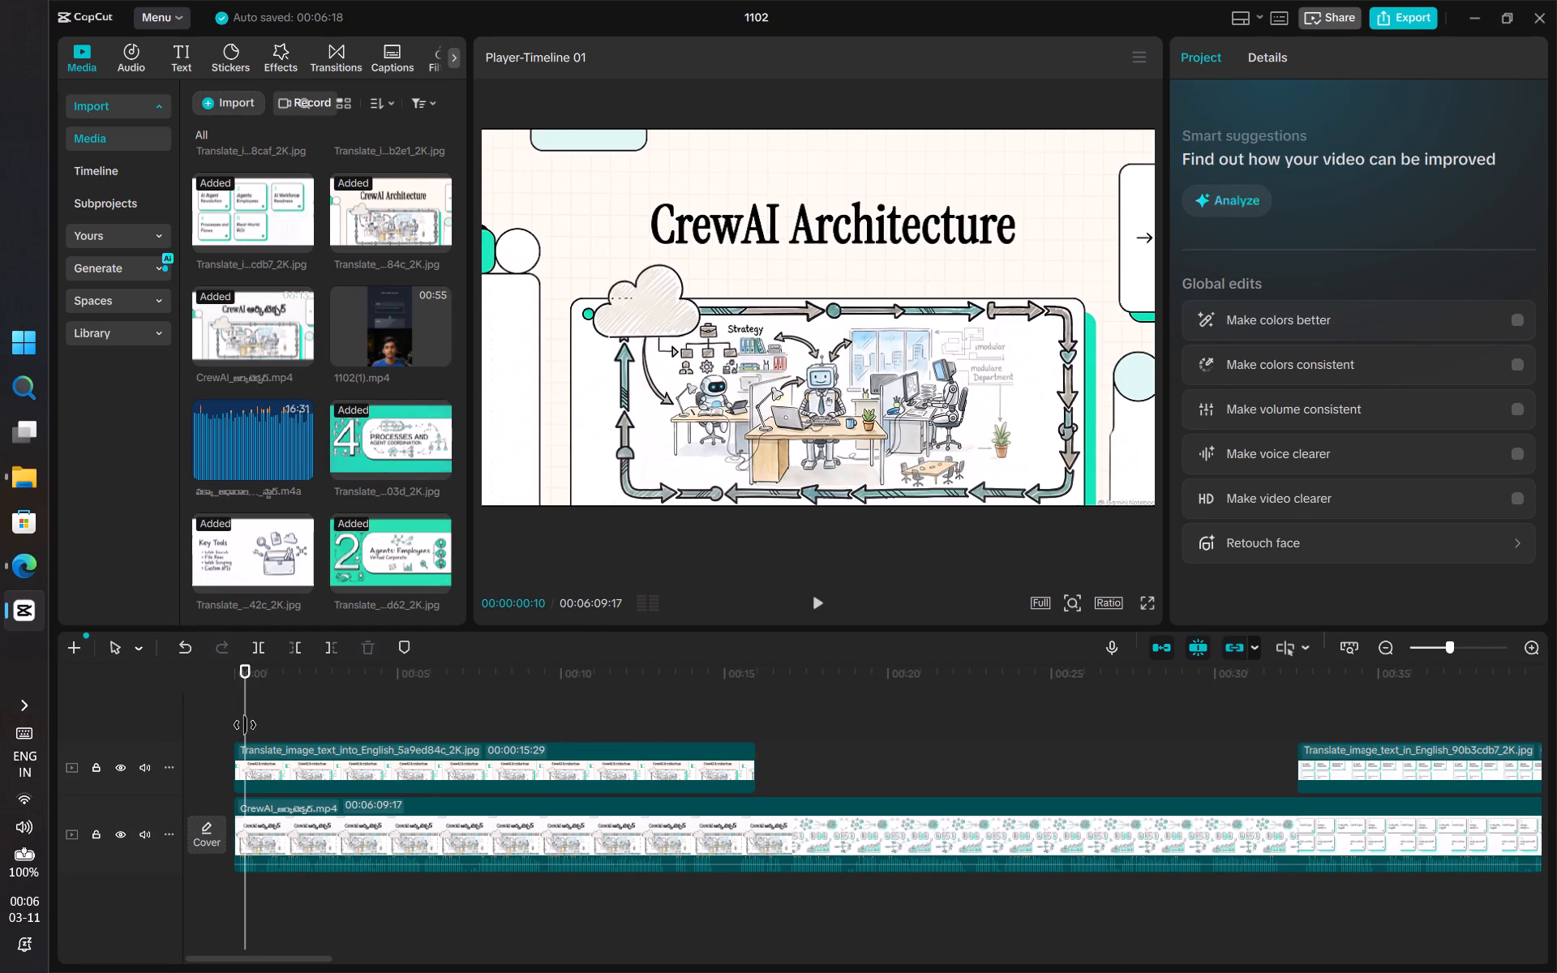
left_click_drag(245, 725, 226, 723)
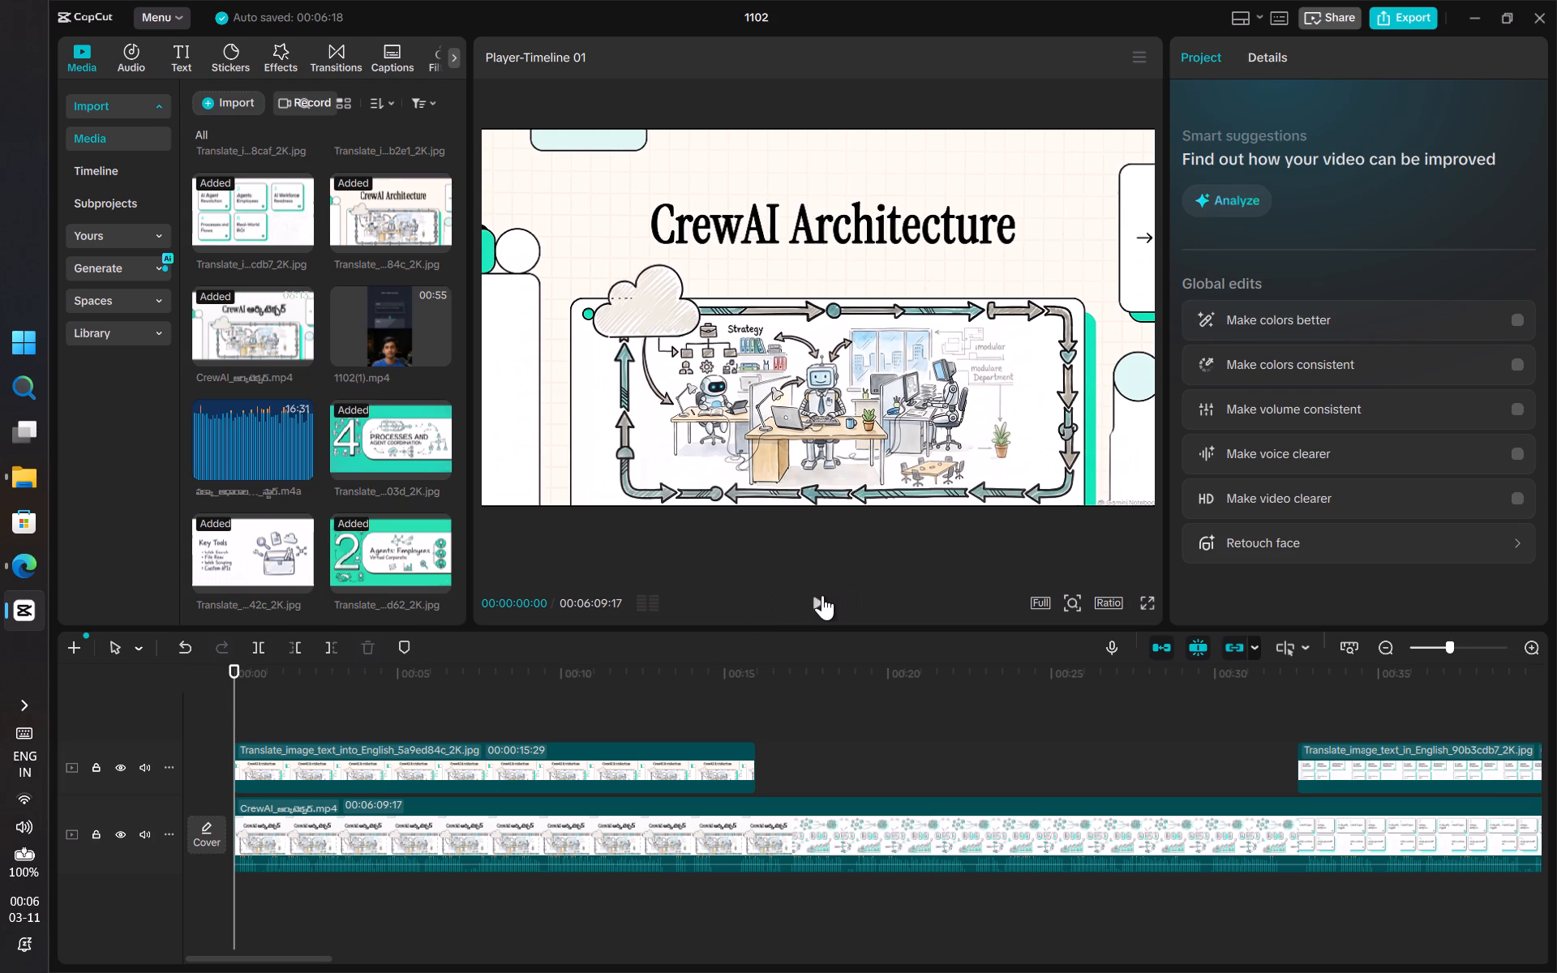
left_click(822, 595)
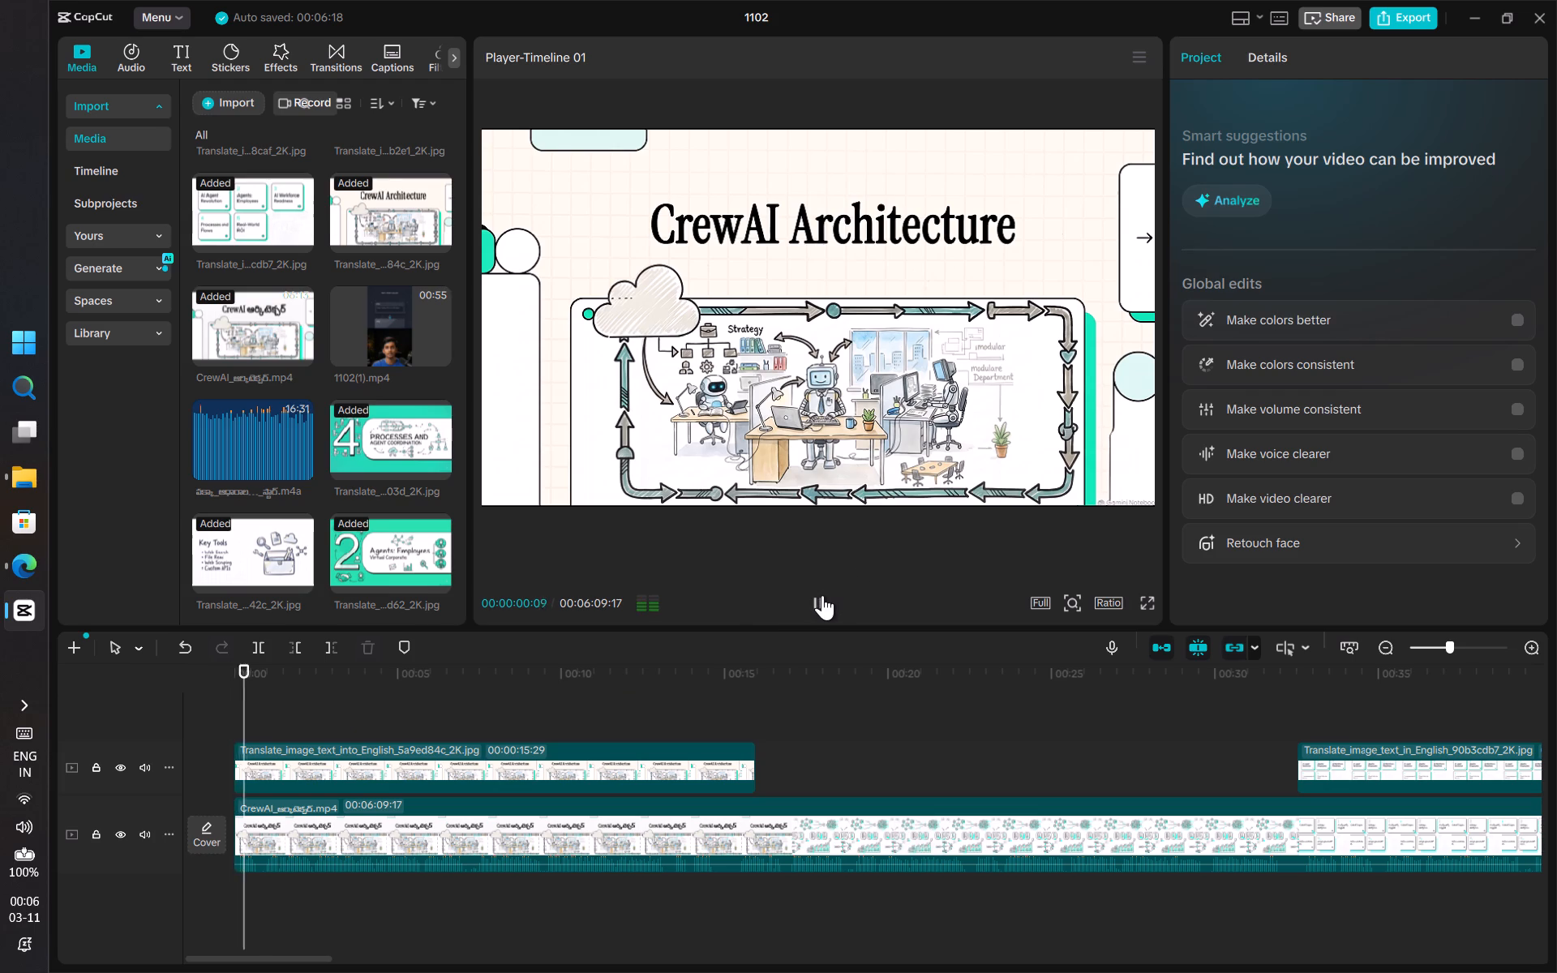
left_click(822, 595)
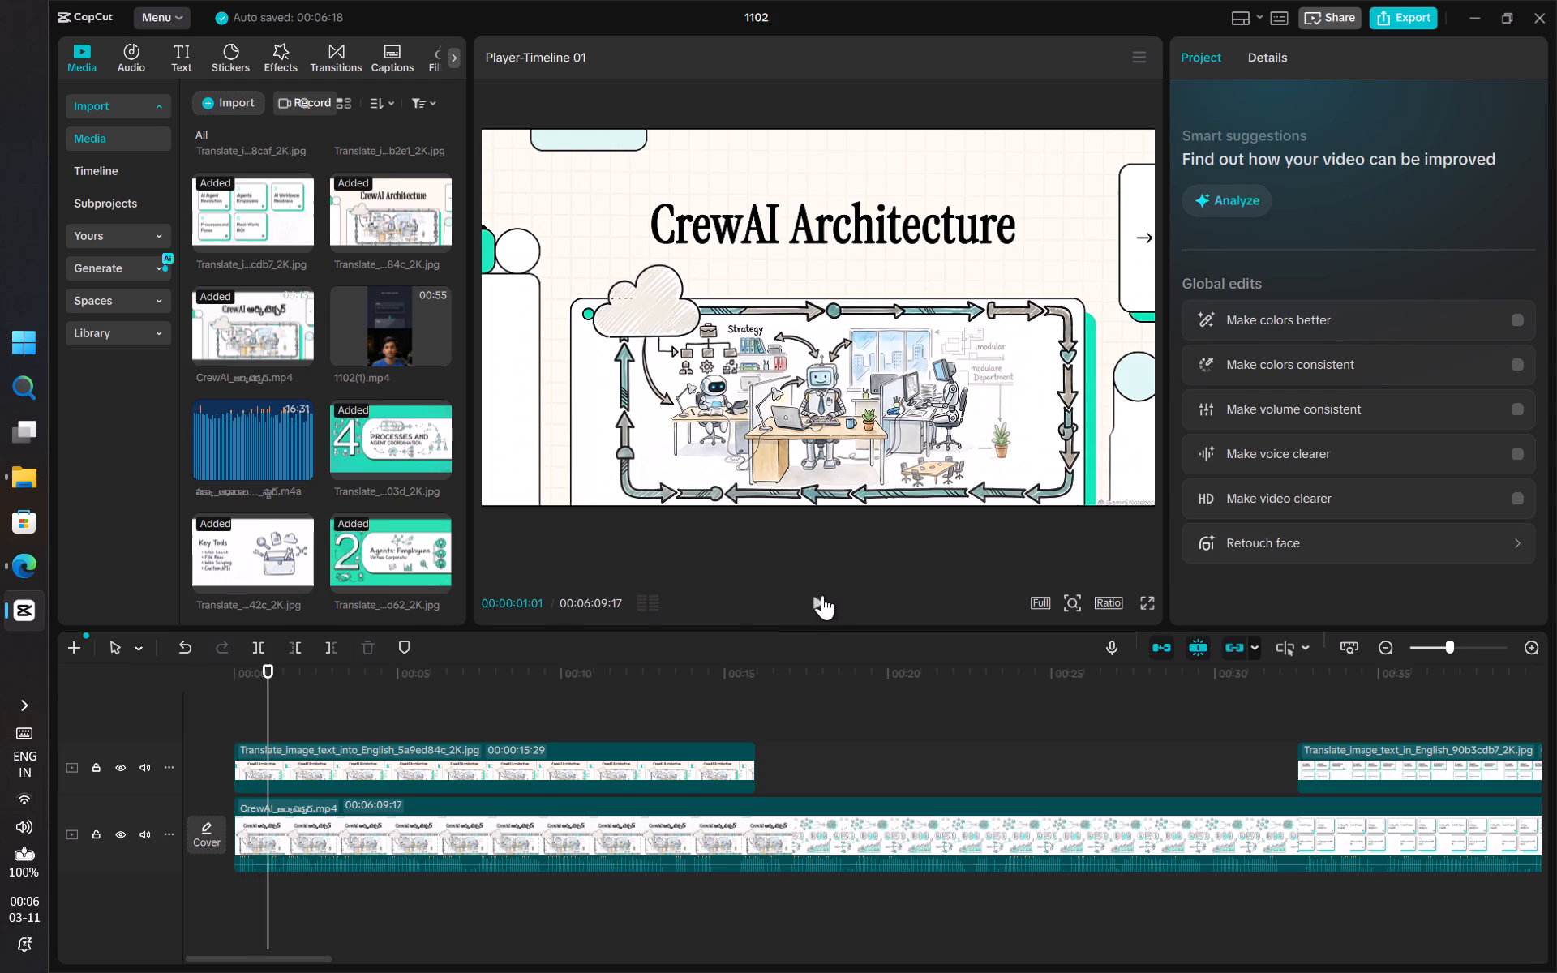
left_click(268, 705)
left_click_drag(268, 705, 223, 721)
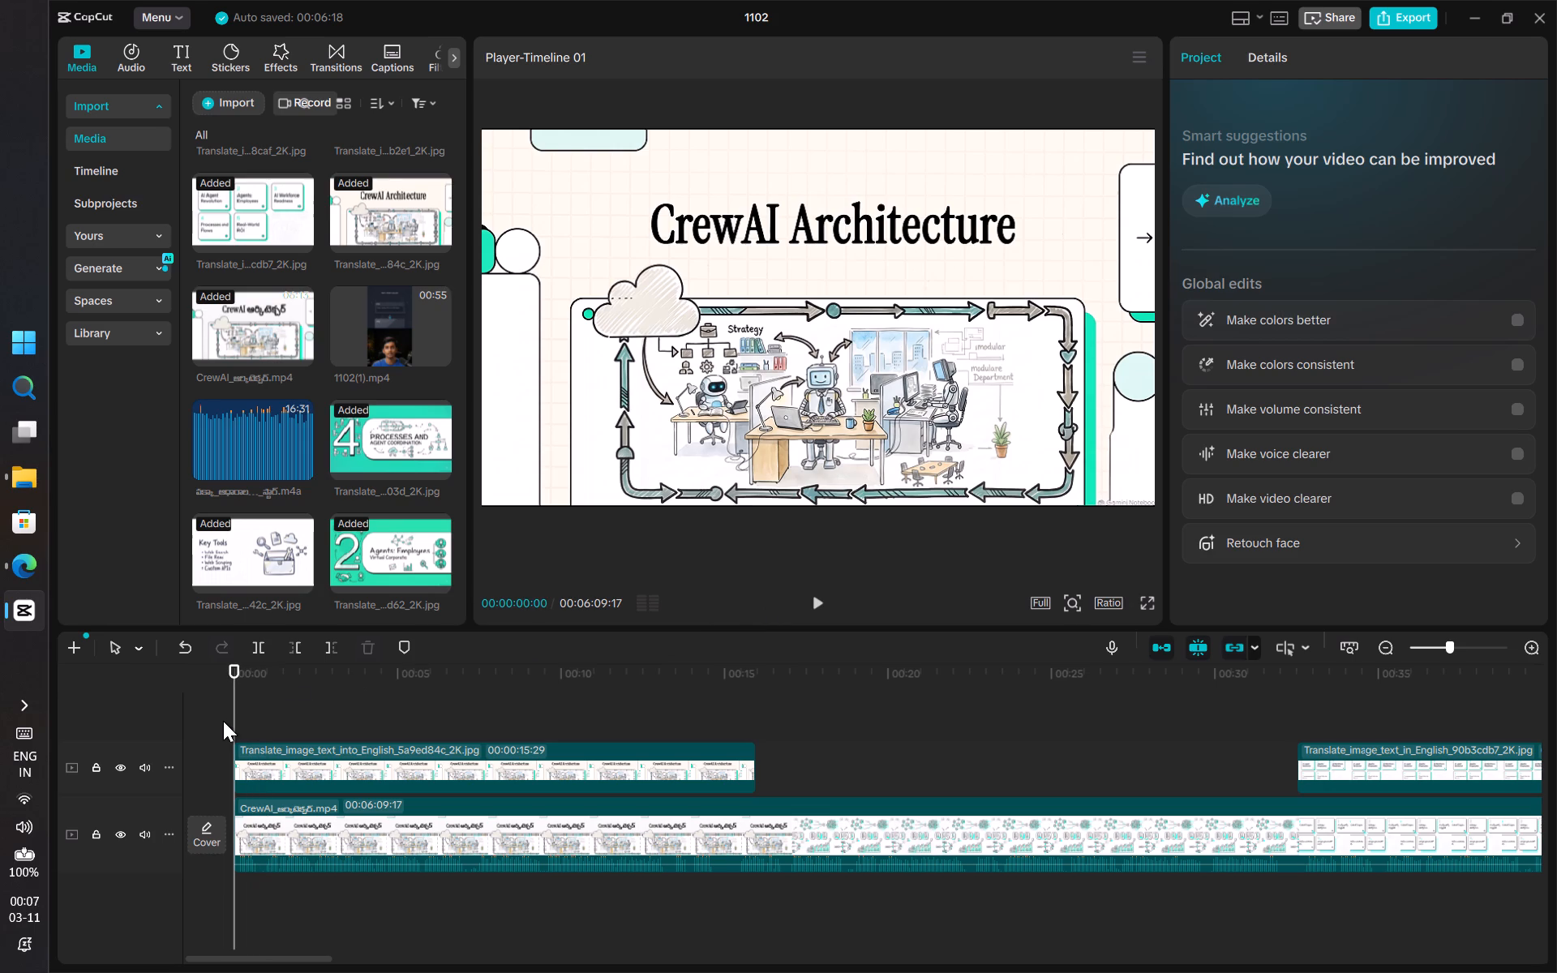